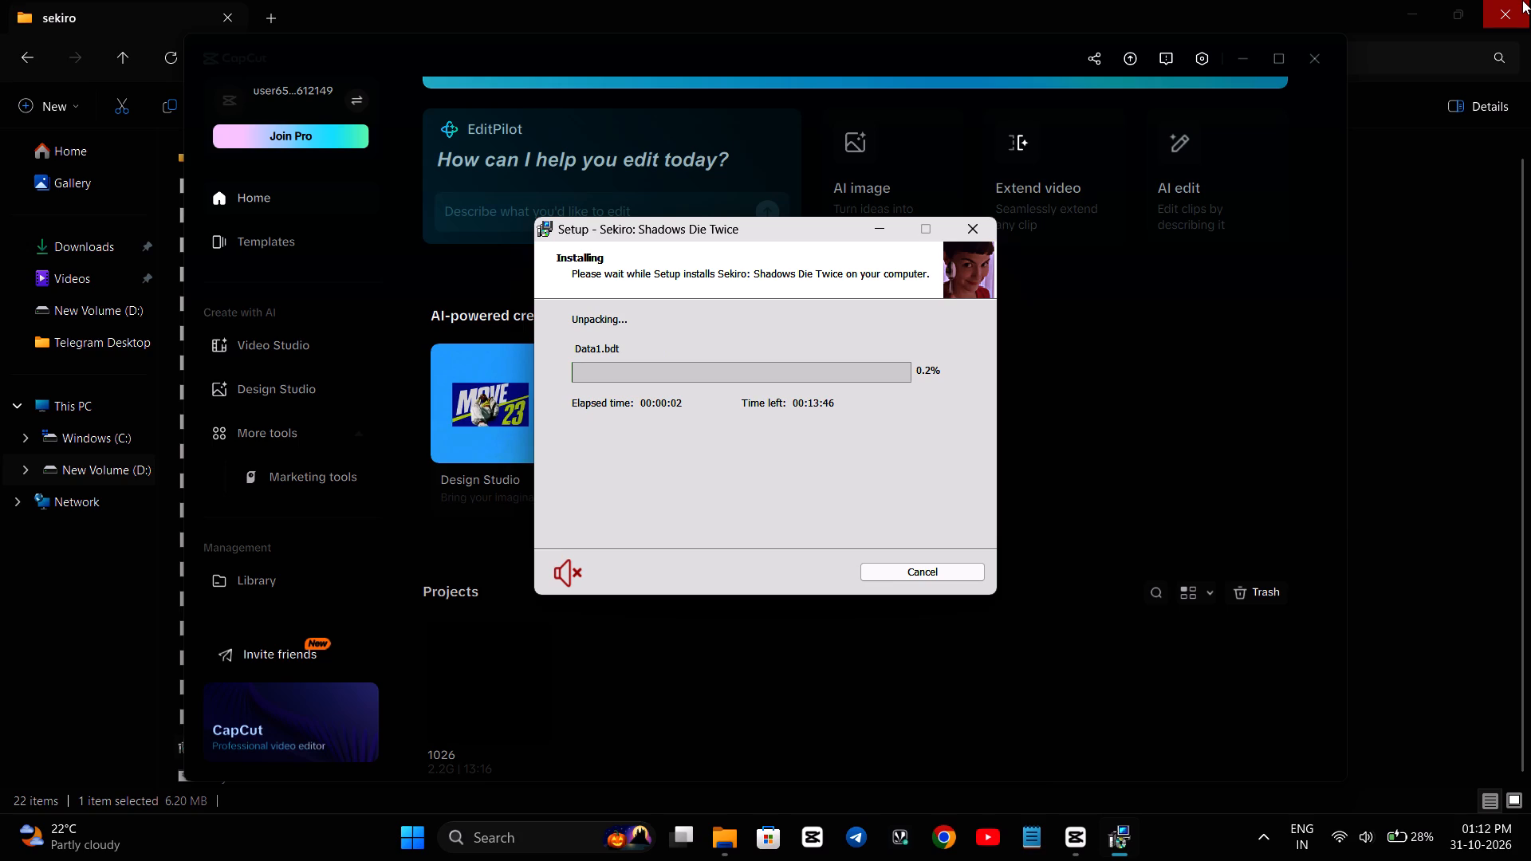
Close the sekiro folder window and open the 1026 video project in CapCut.
left_click(1522, 0)
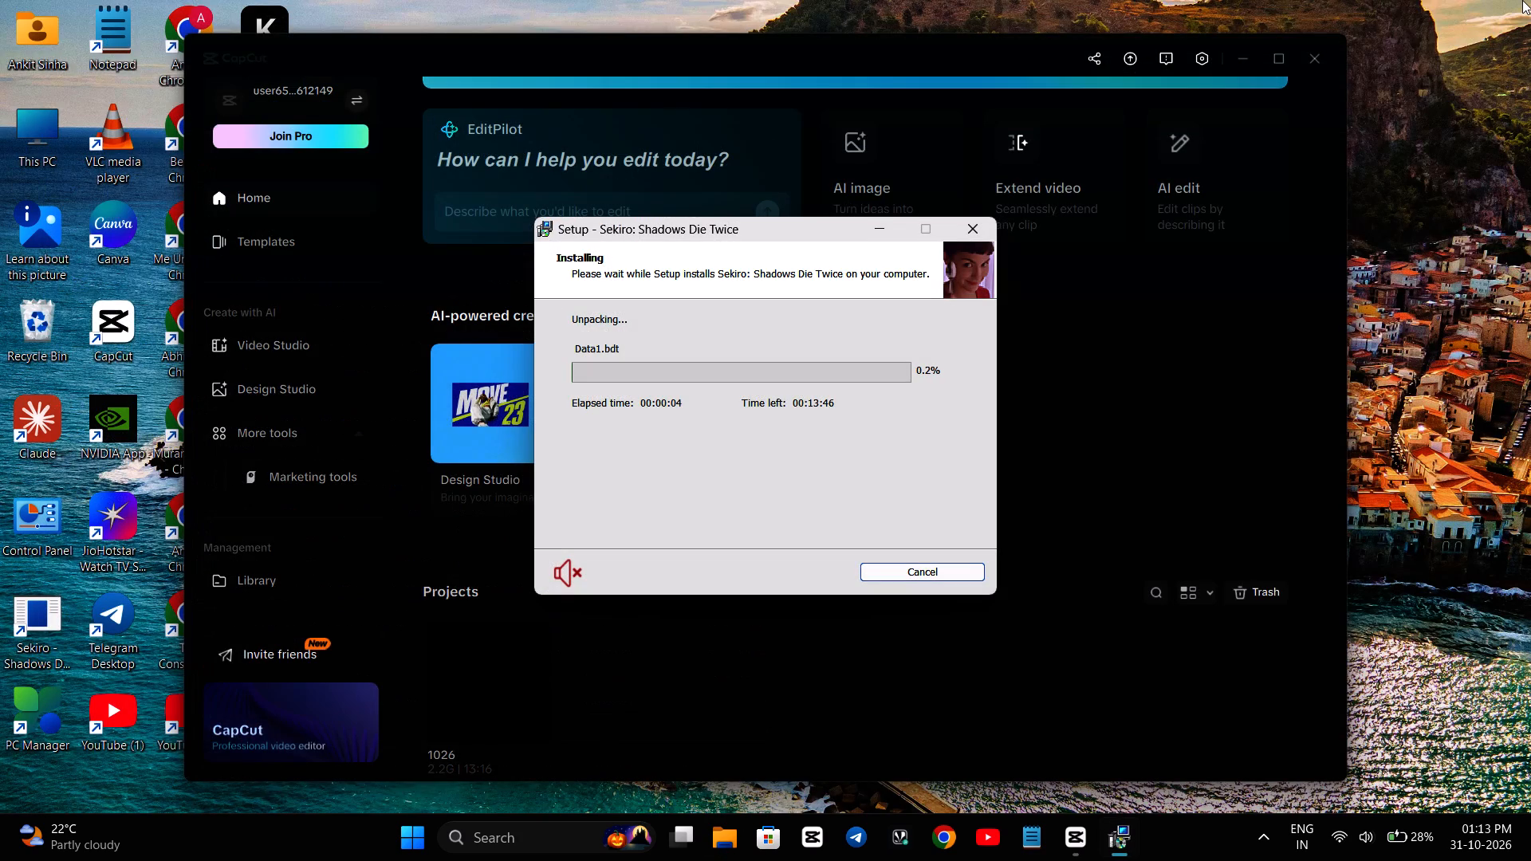
left_click(501, 651)
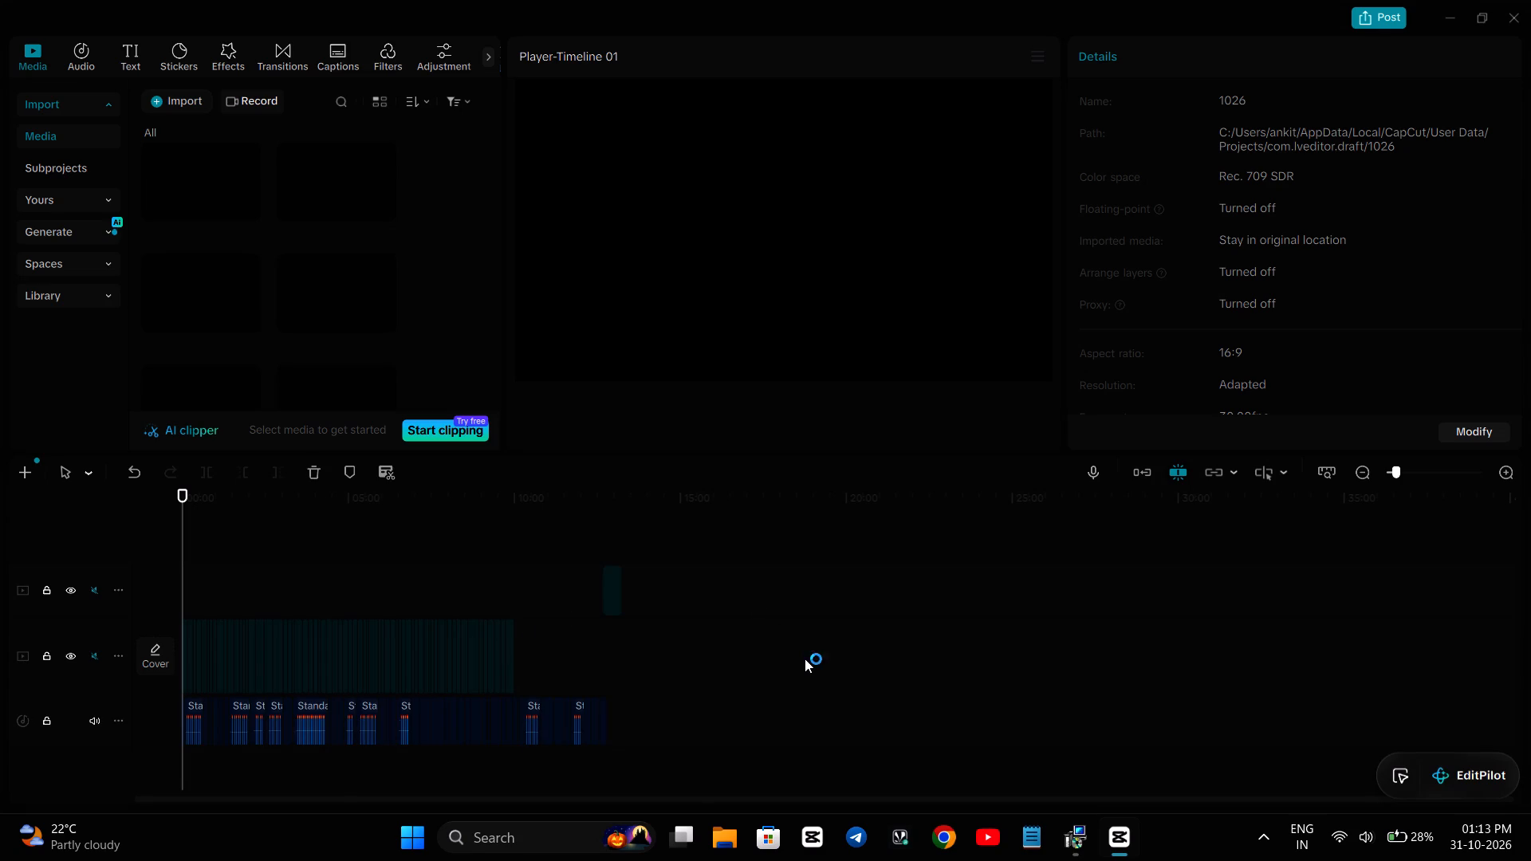
Examine the arrangement of video and voice recording clips in the opening part of the project timeline.
scroll(805, 659, "up", 3)
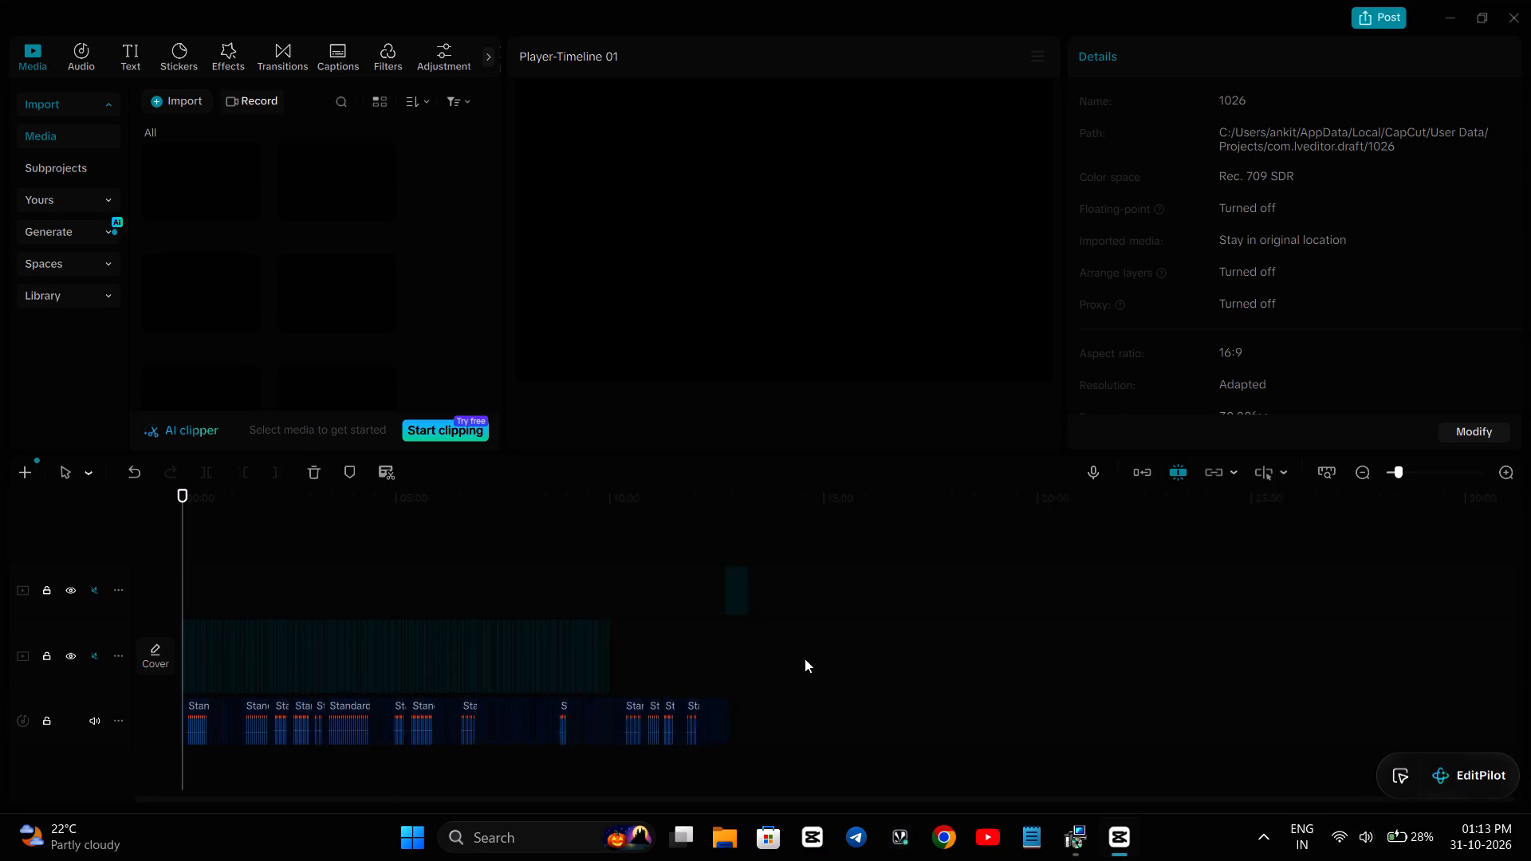
scroll(805, 659, "up", 7)
scroll(805, 659, "up", 1, "ctrl")
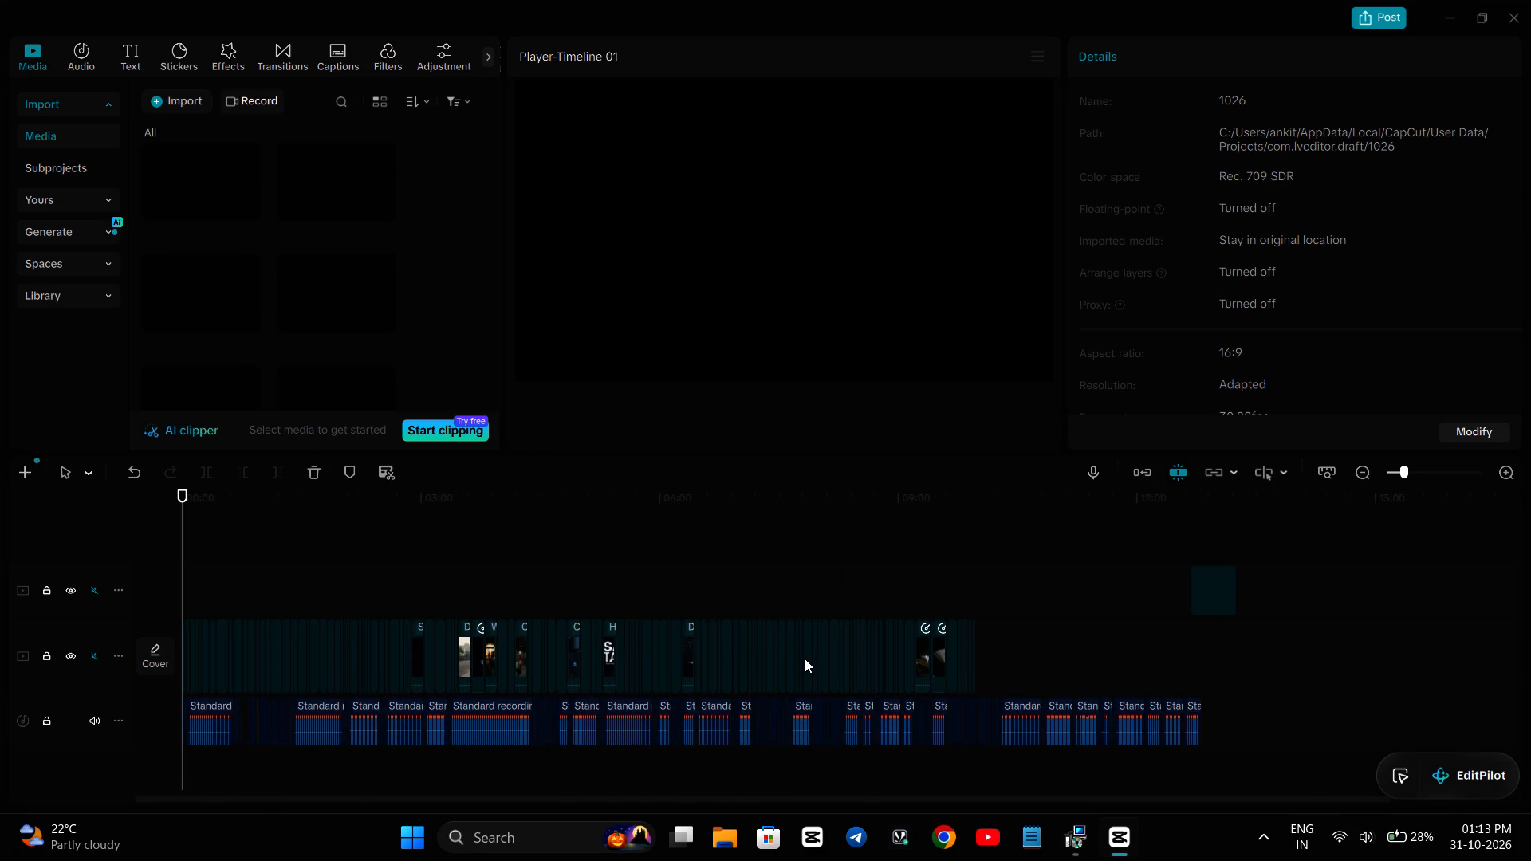
scroll(805, 659, "up", 9, "ctrl")
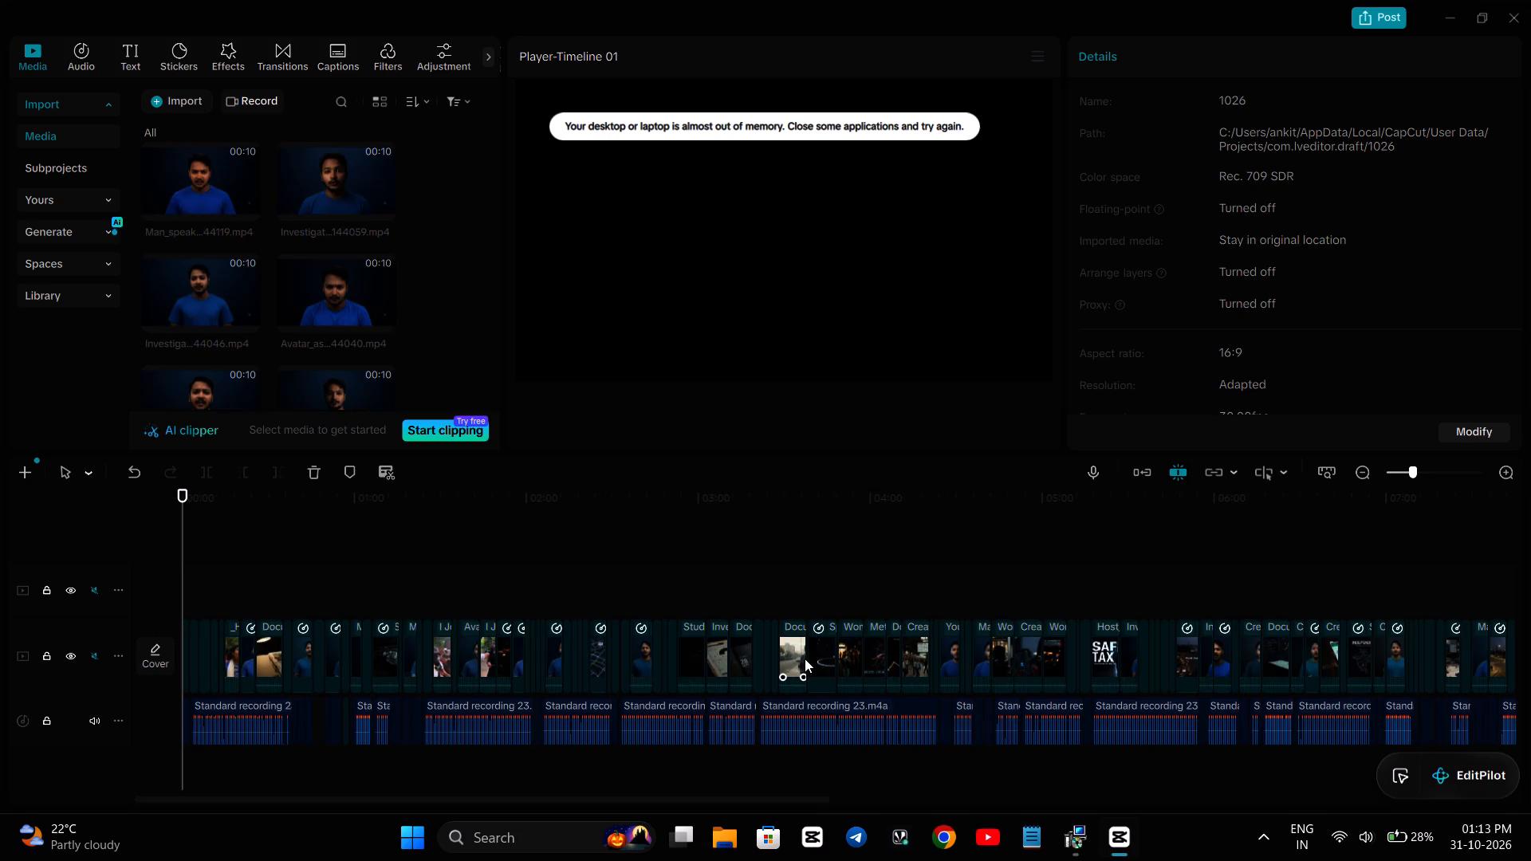
scroll(805, 659, "up", 5, "ctrl")
scroll(805, 659, "up", 1)
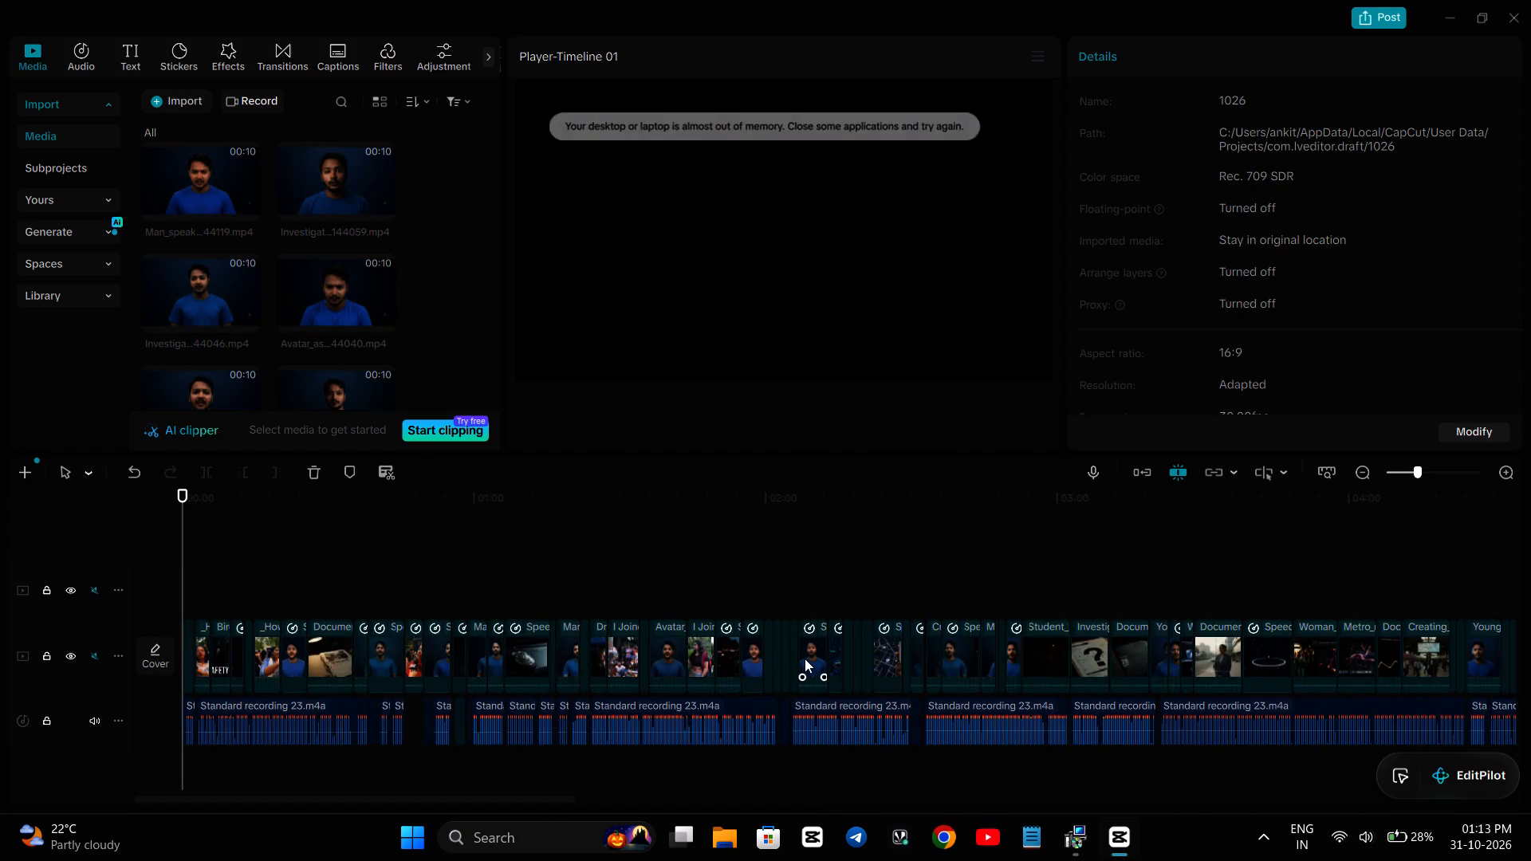
scroll(805, 659, "up", 4)
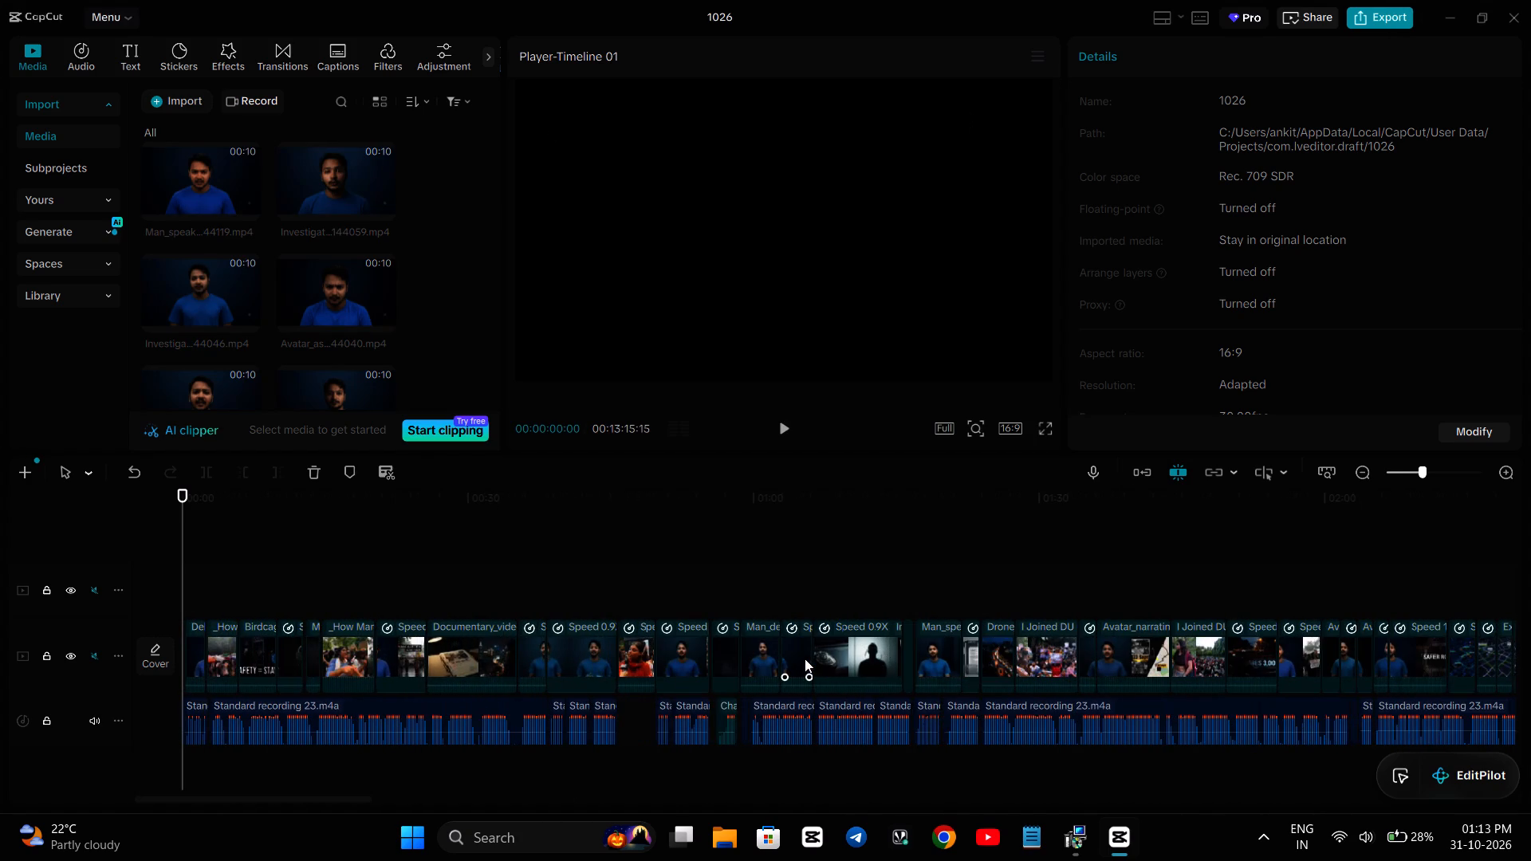
scroll(805, 659, "up", 5)
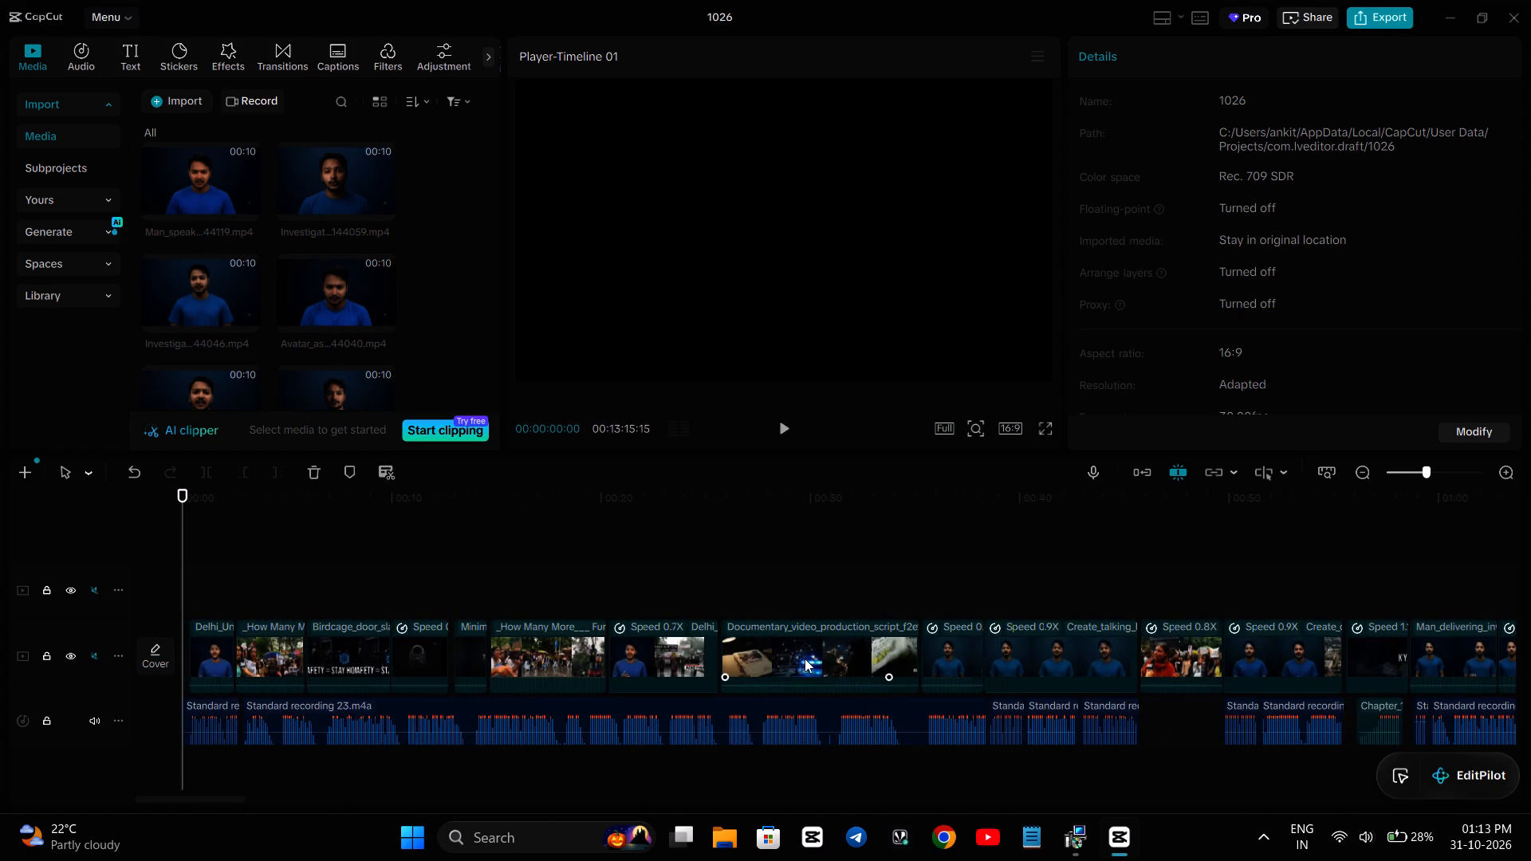
Open Task Manager.
left_click(559, 842)
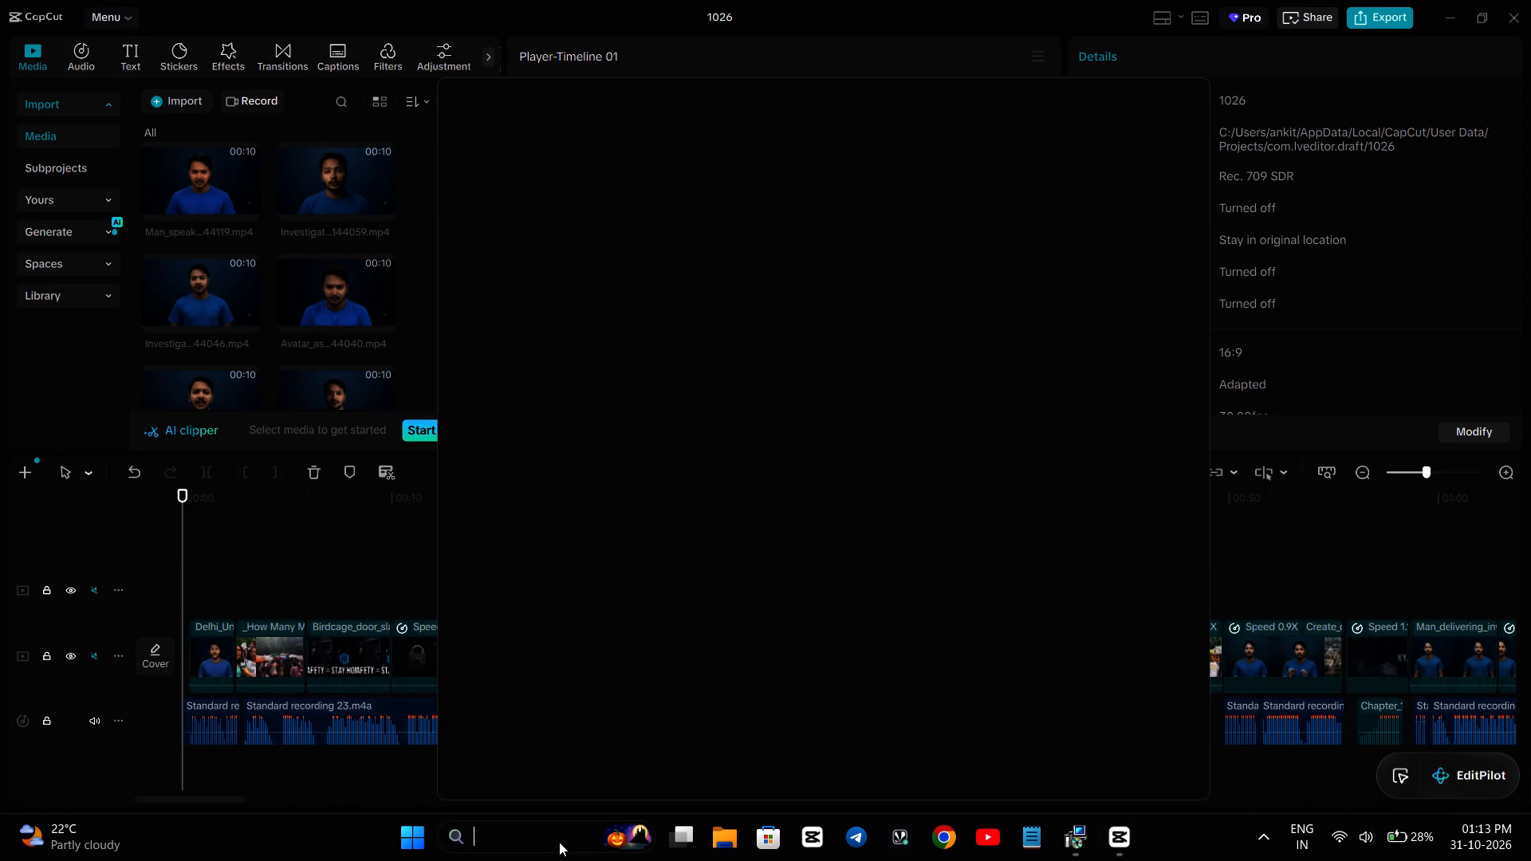
key("t")
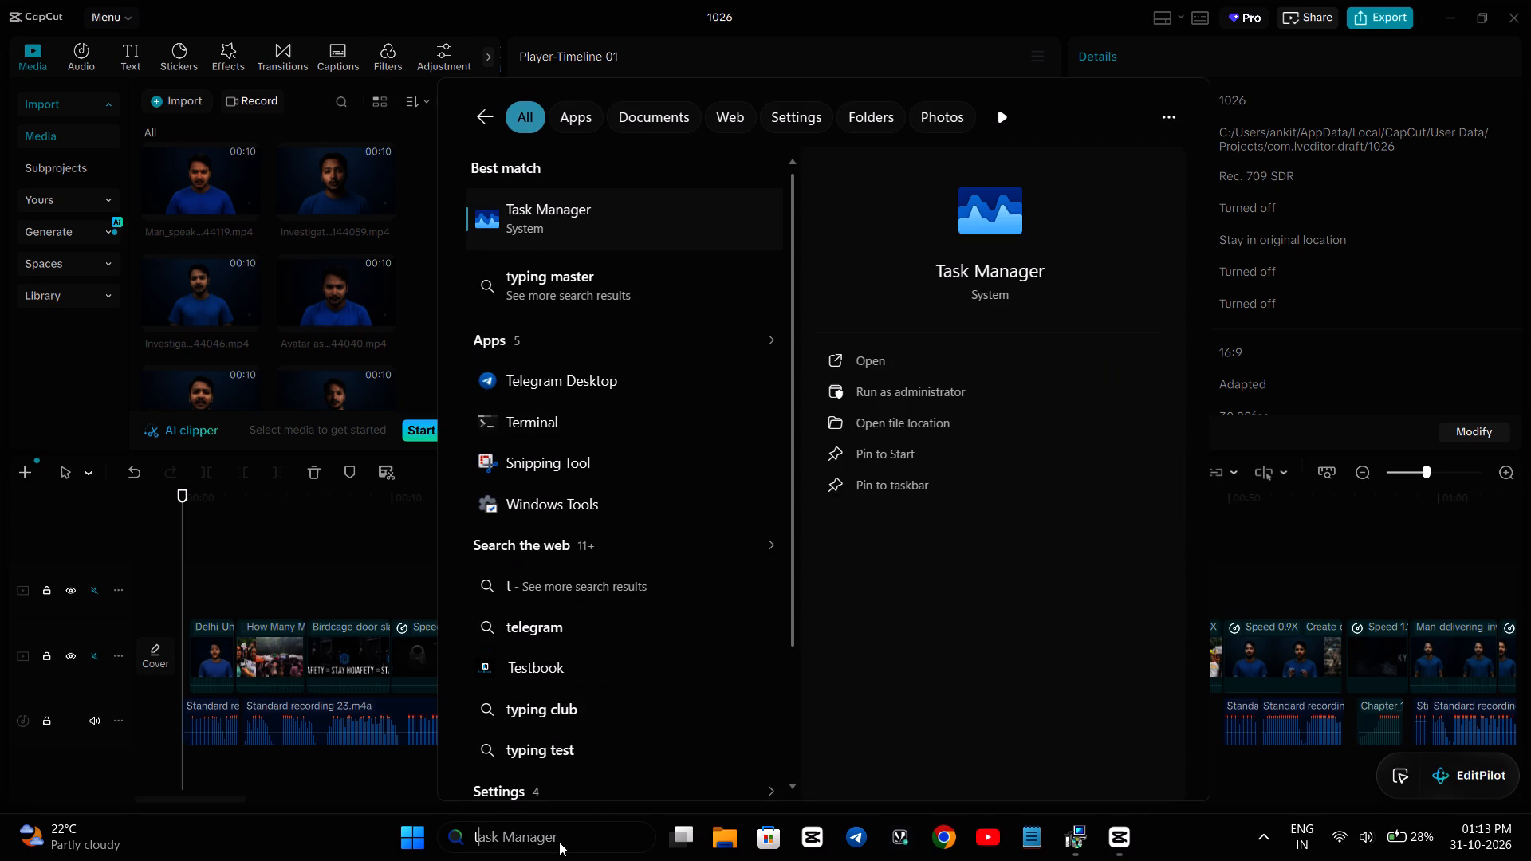
key("Return")
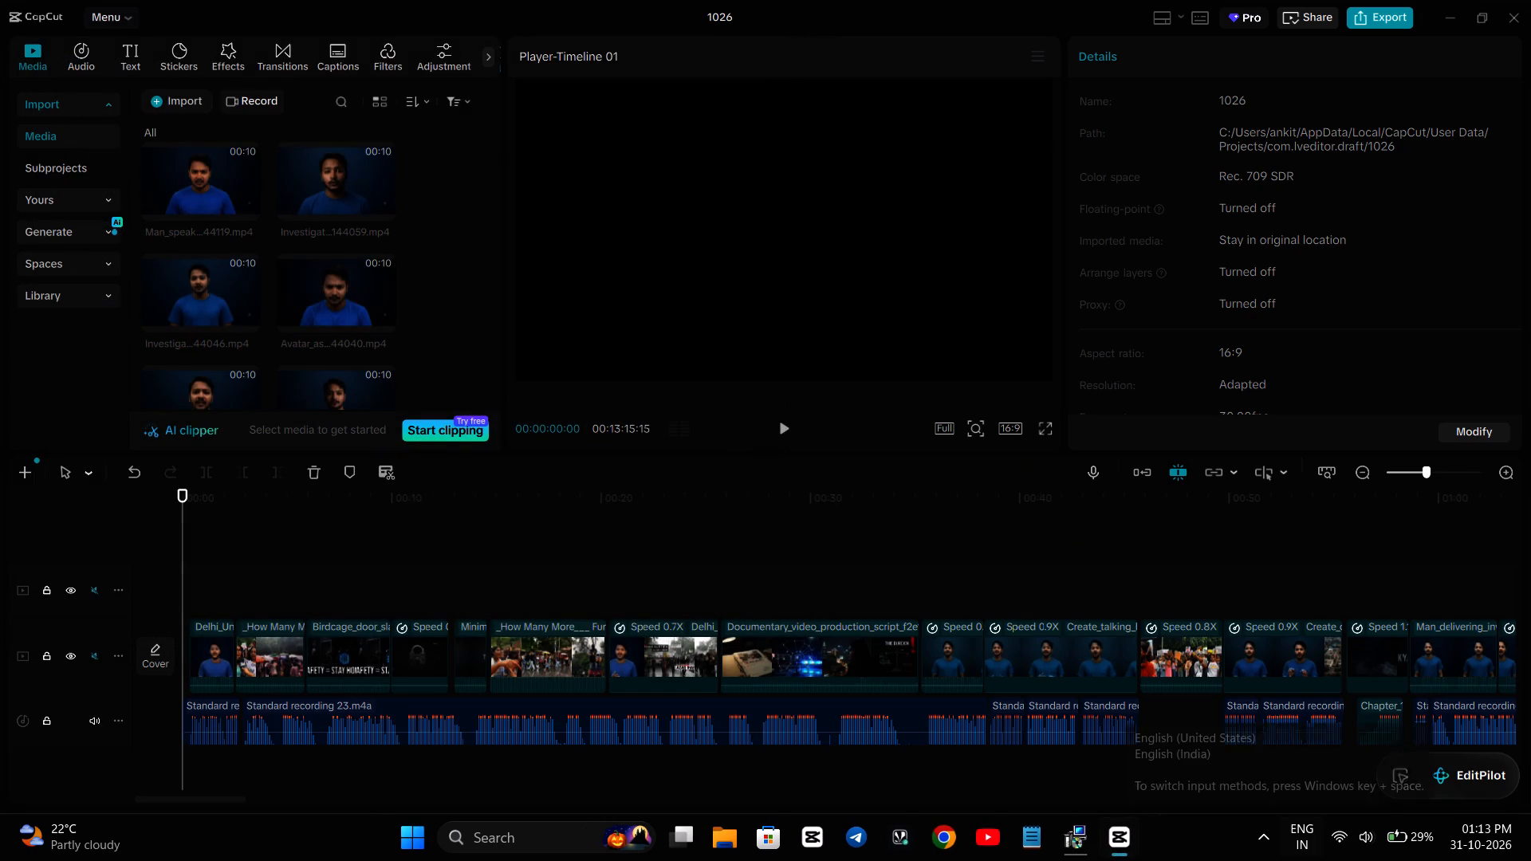
Play the timeline from the beginning to about 00:00:13:06 to review the opening clips.
scroll(1022, 792, "up", 2, "ctrl")
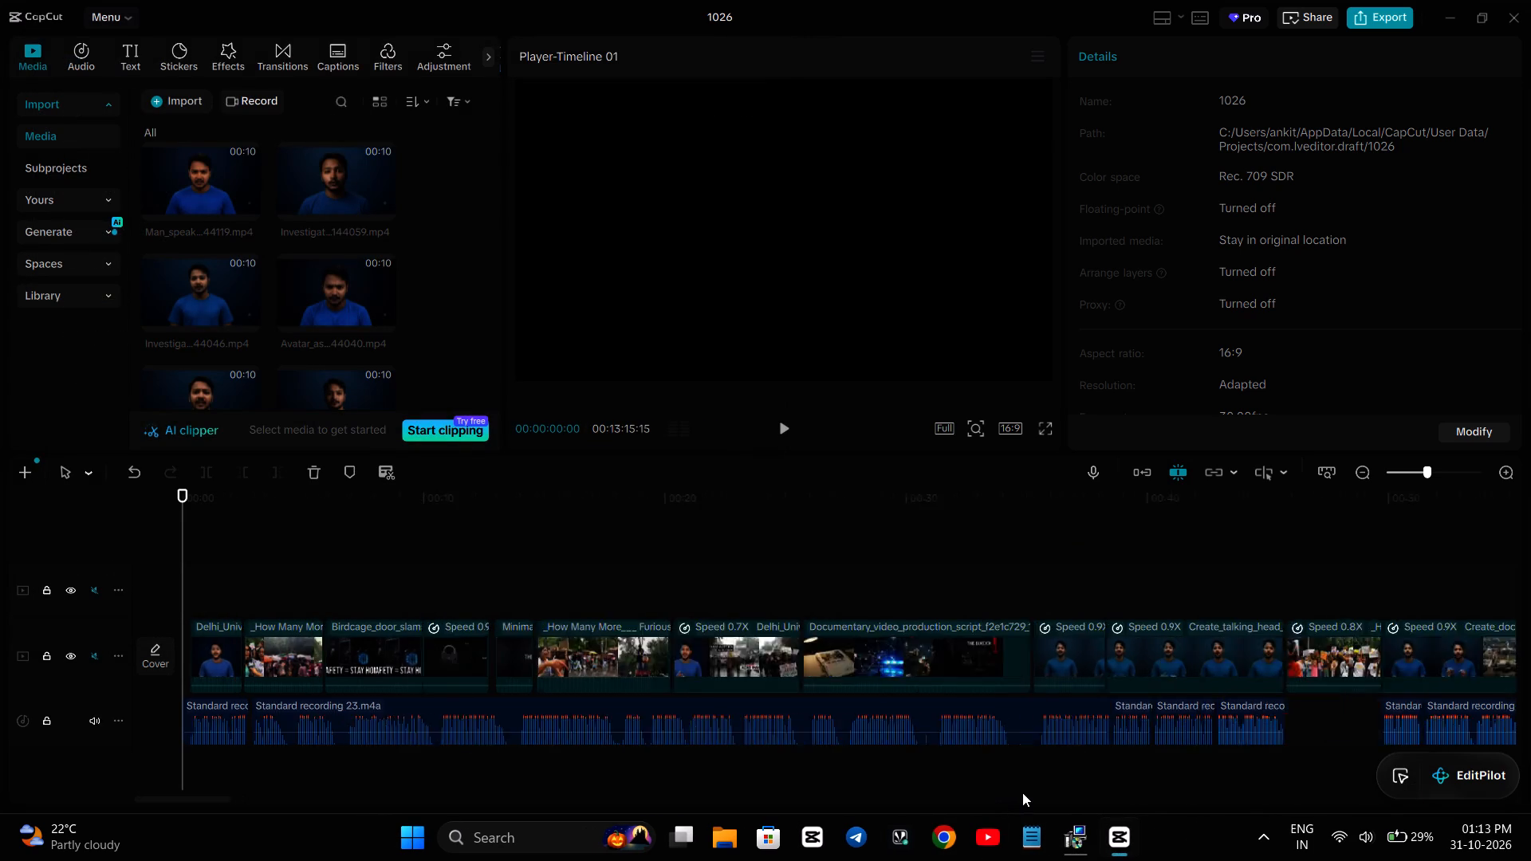
scroll(1022, 792, "up", 10, "ctrl")
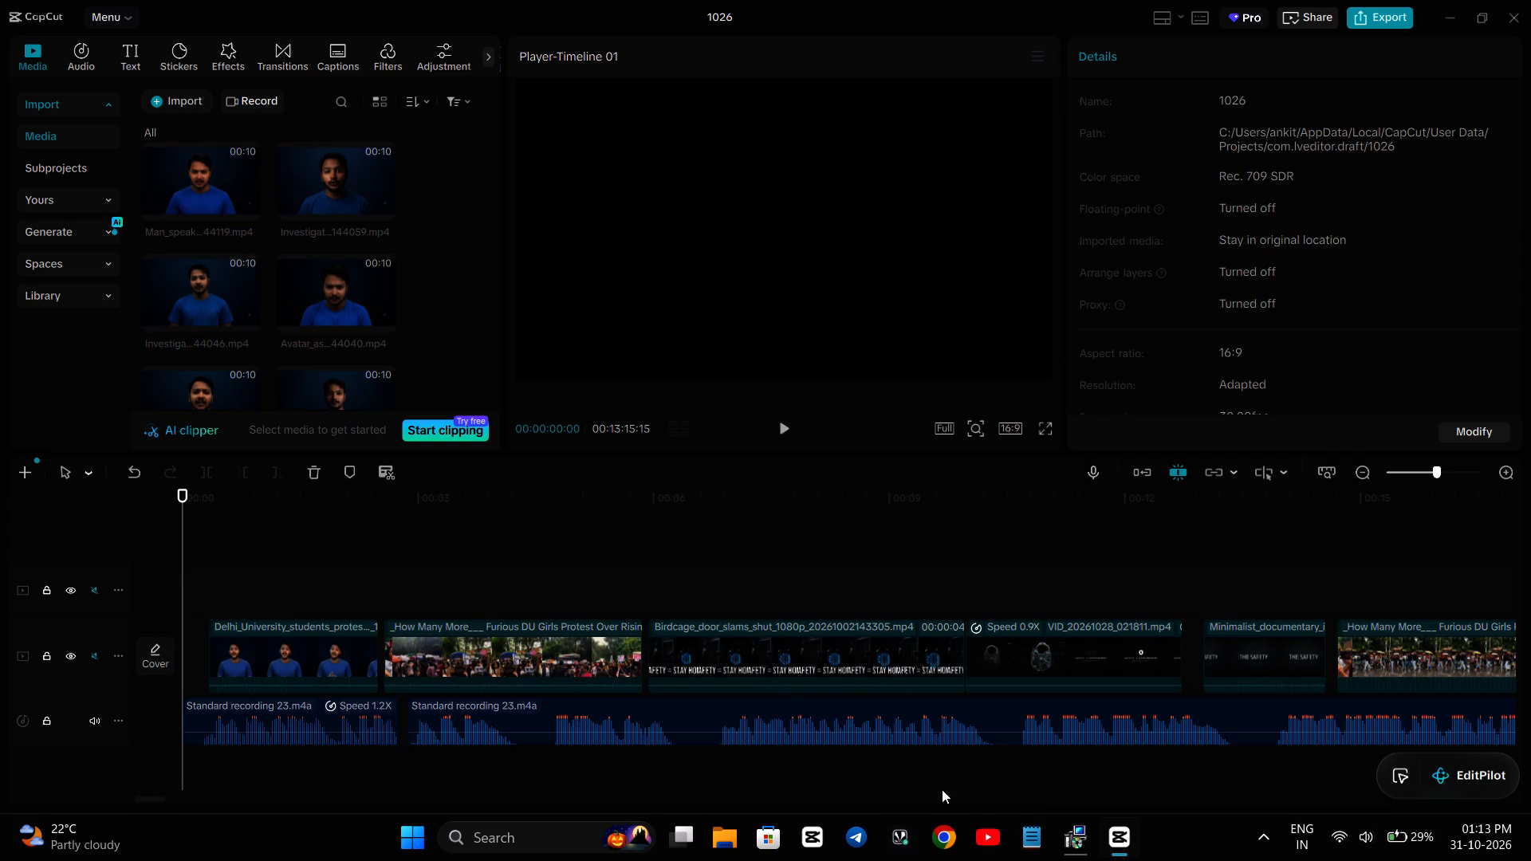
key("space")
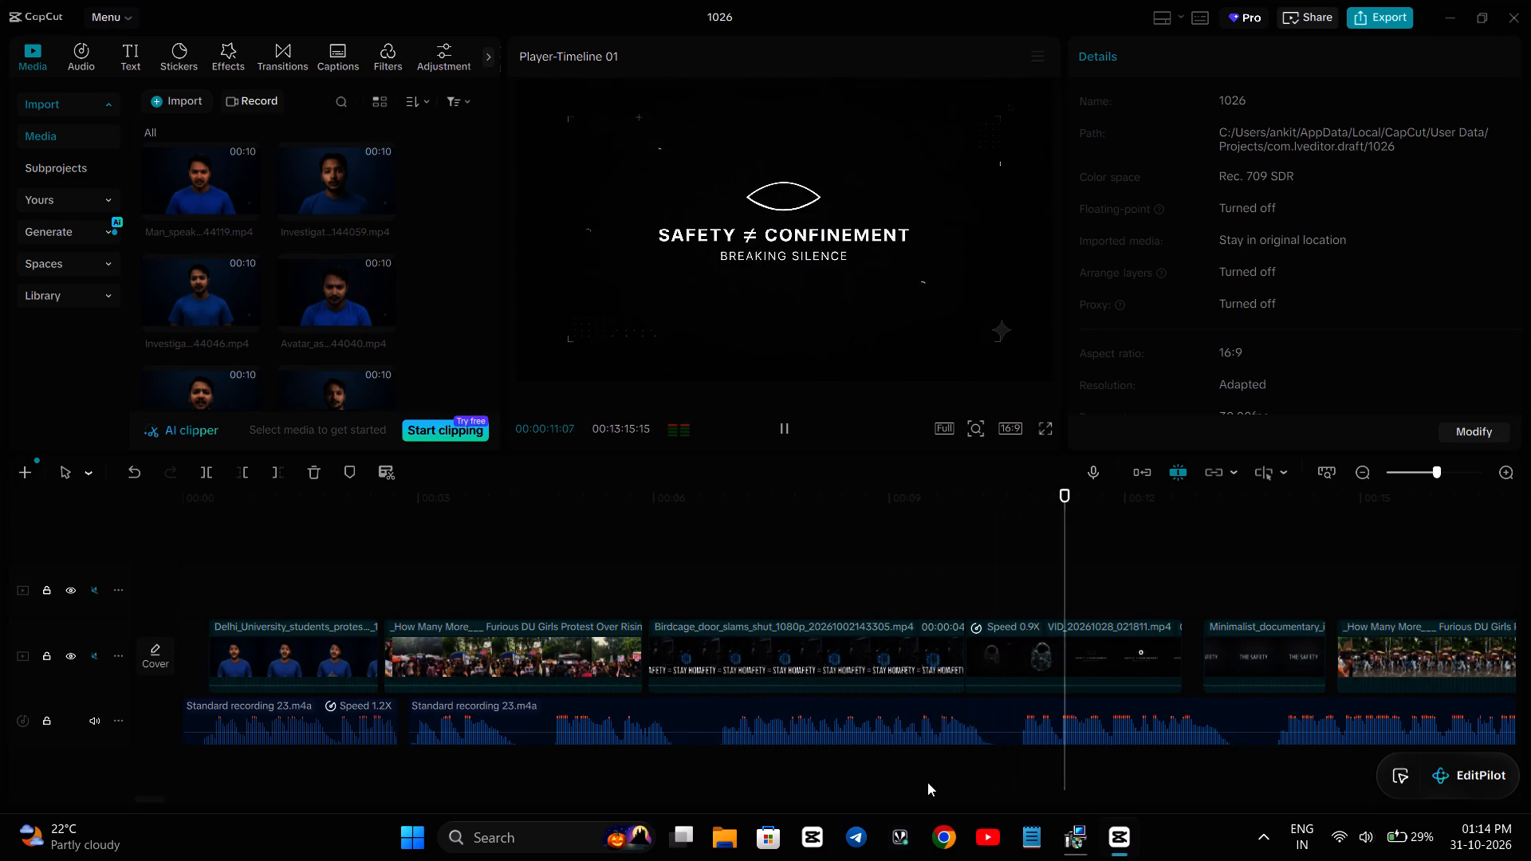
key("space")
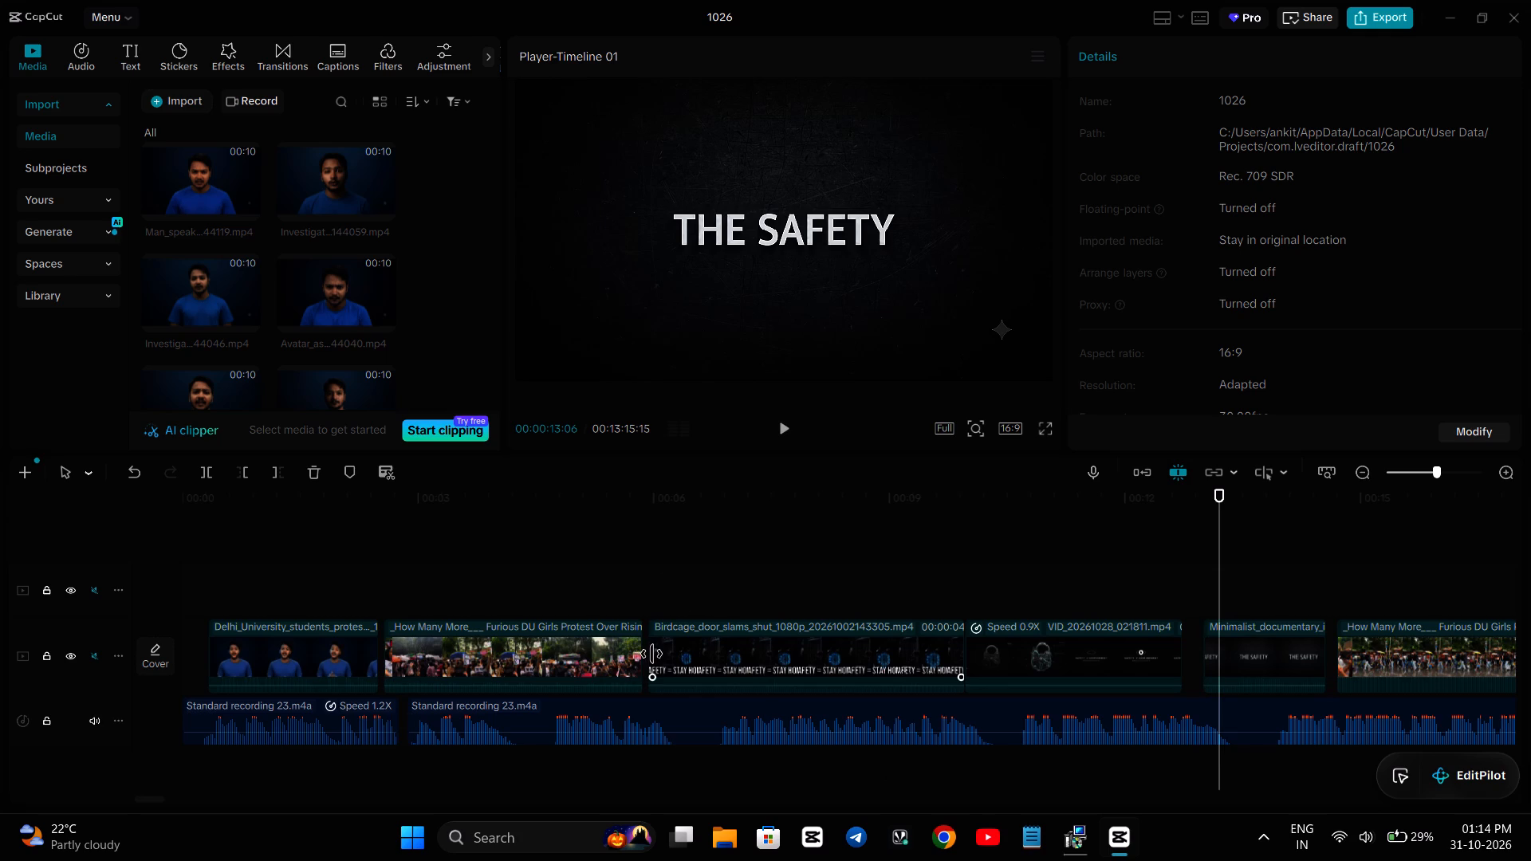
Trim the beginning of the Birdcage_door_slams_shut clip so it starts at about 00:00:06:26.
left_click_drag(651, 654, 678, 658)
left_click(707, 654)
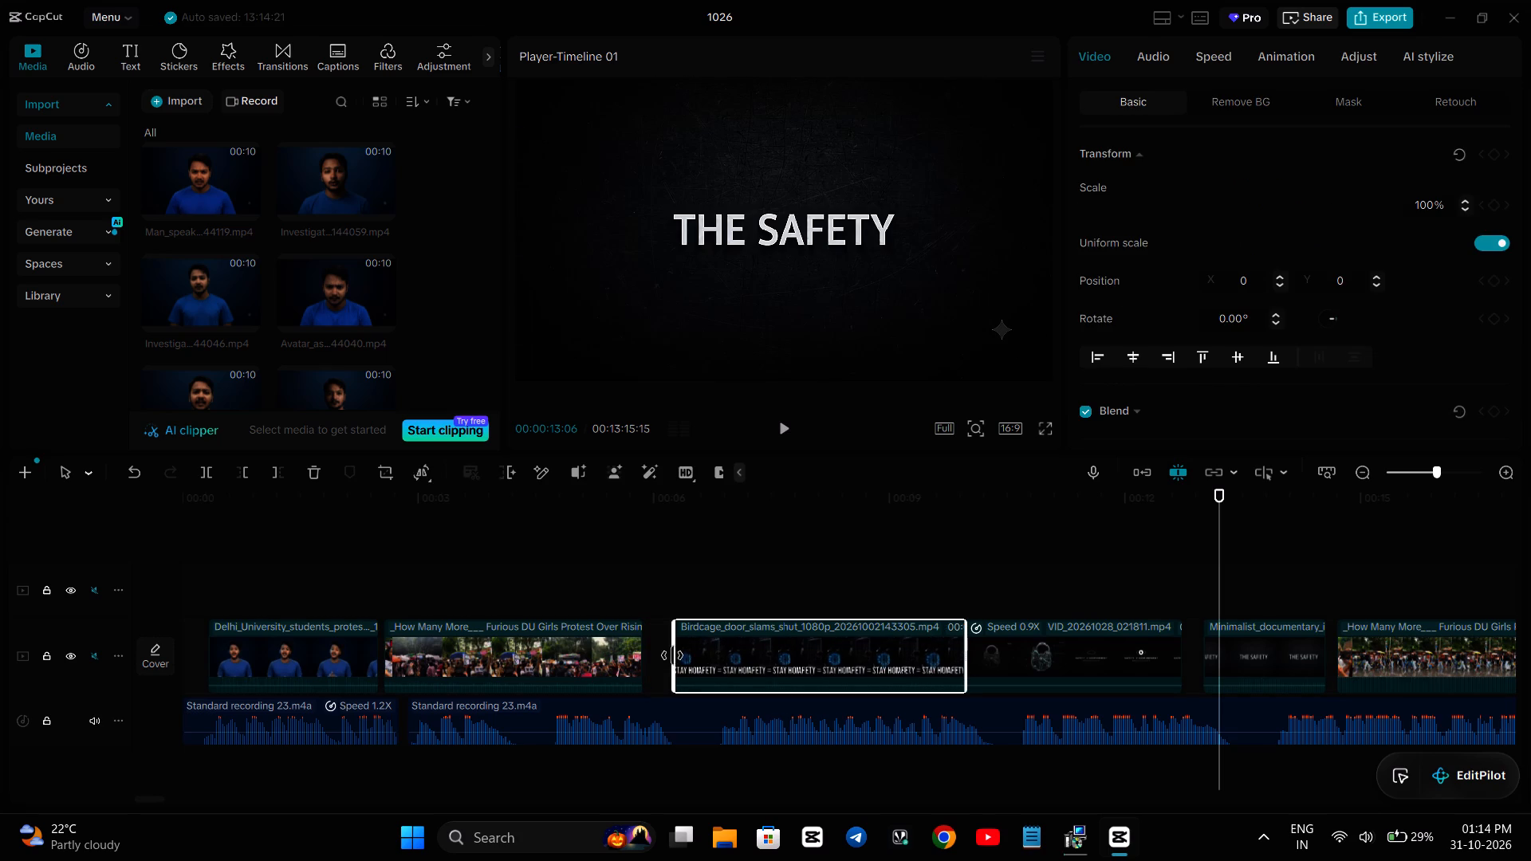
left_click_drag(674, 655, 723, 658)
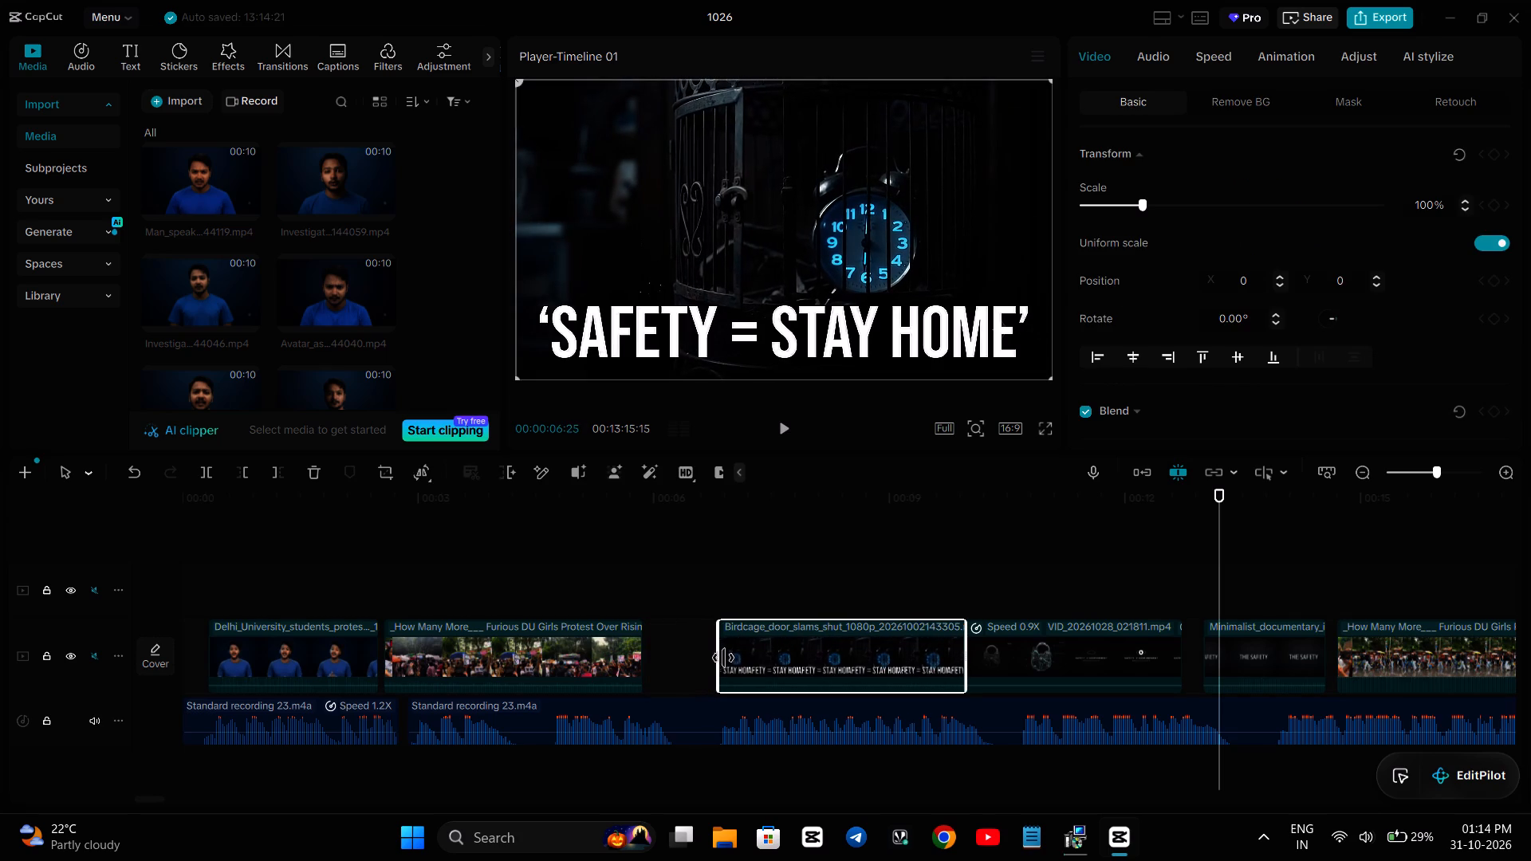
left_click_drag(723, 658, 727, 658)
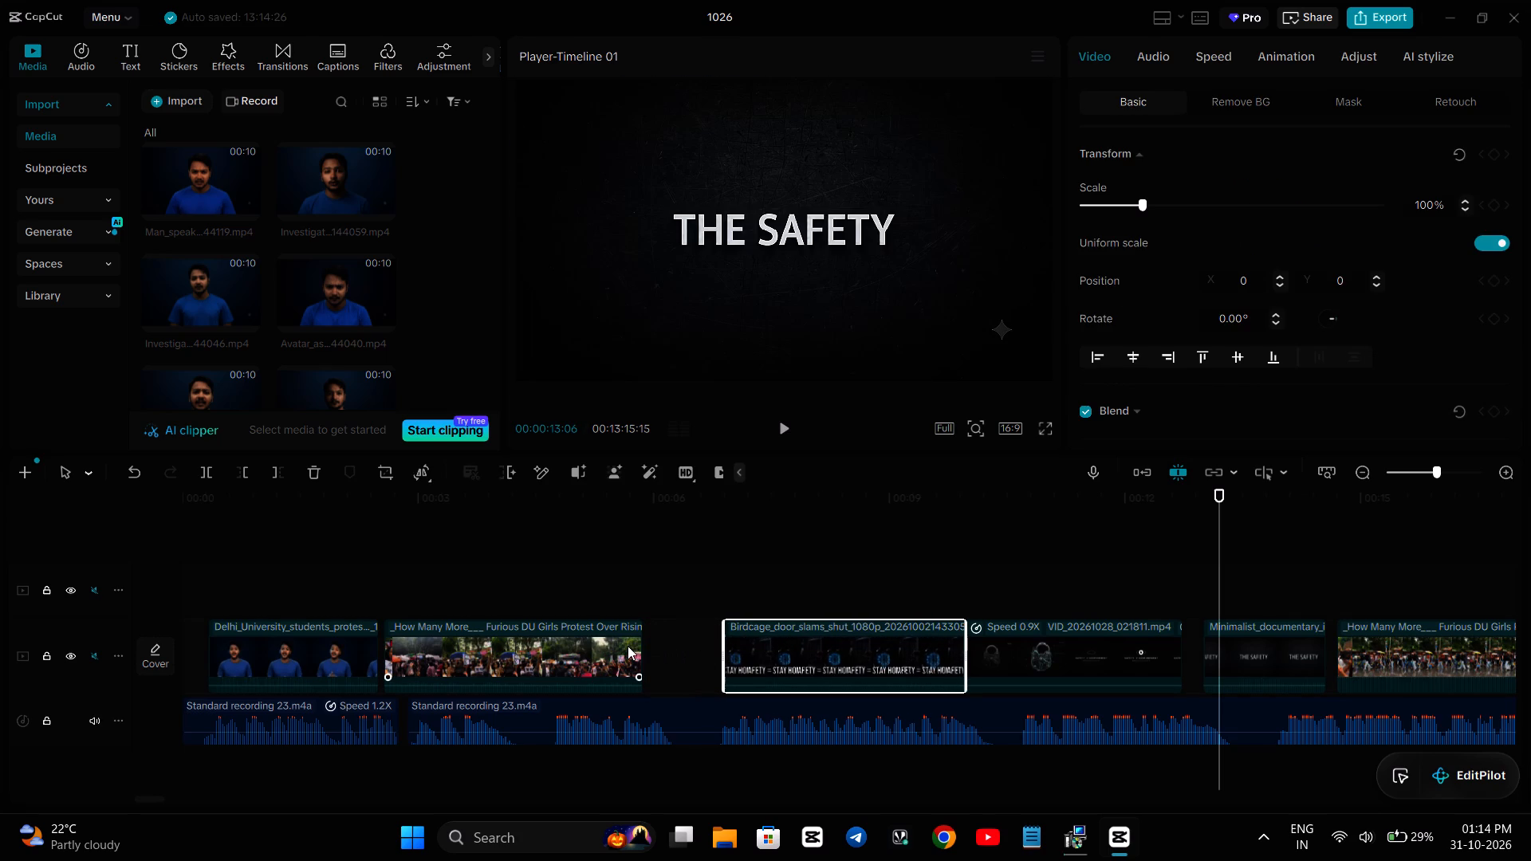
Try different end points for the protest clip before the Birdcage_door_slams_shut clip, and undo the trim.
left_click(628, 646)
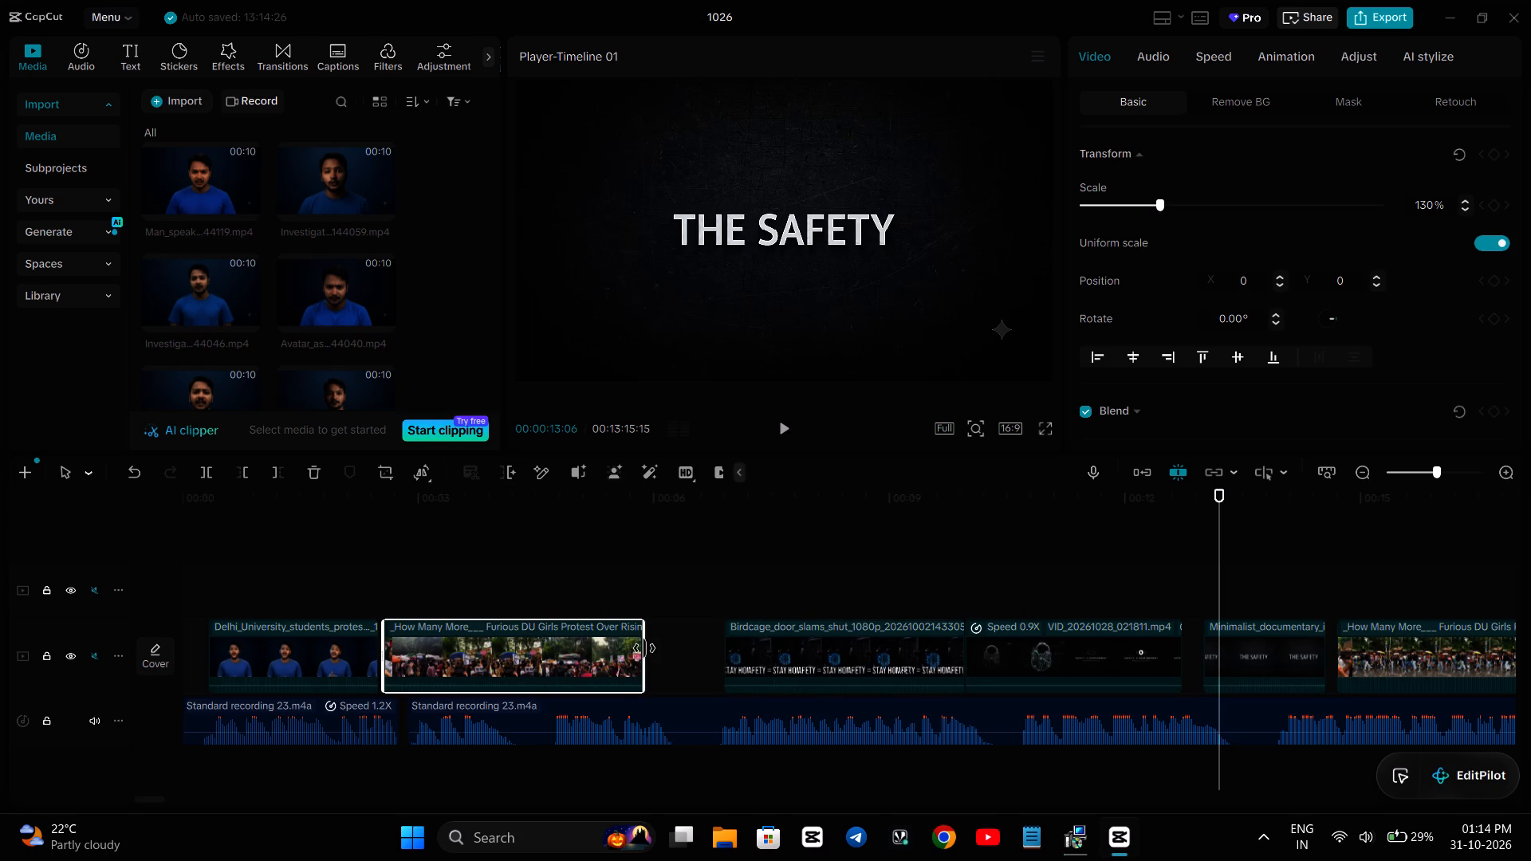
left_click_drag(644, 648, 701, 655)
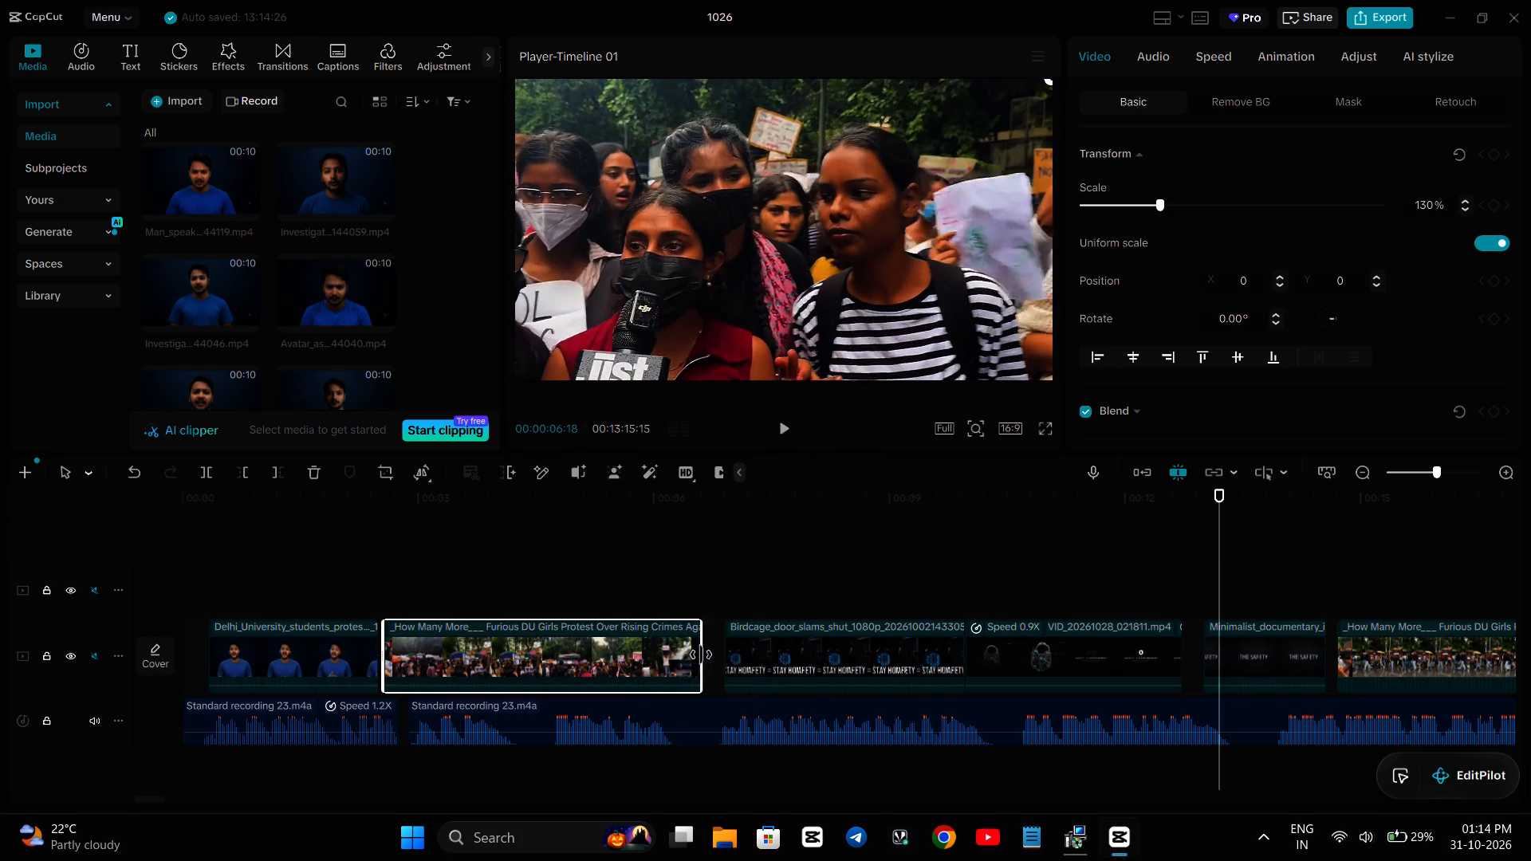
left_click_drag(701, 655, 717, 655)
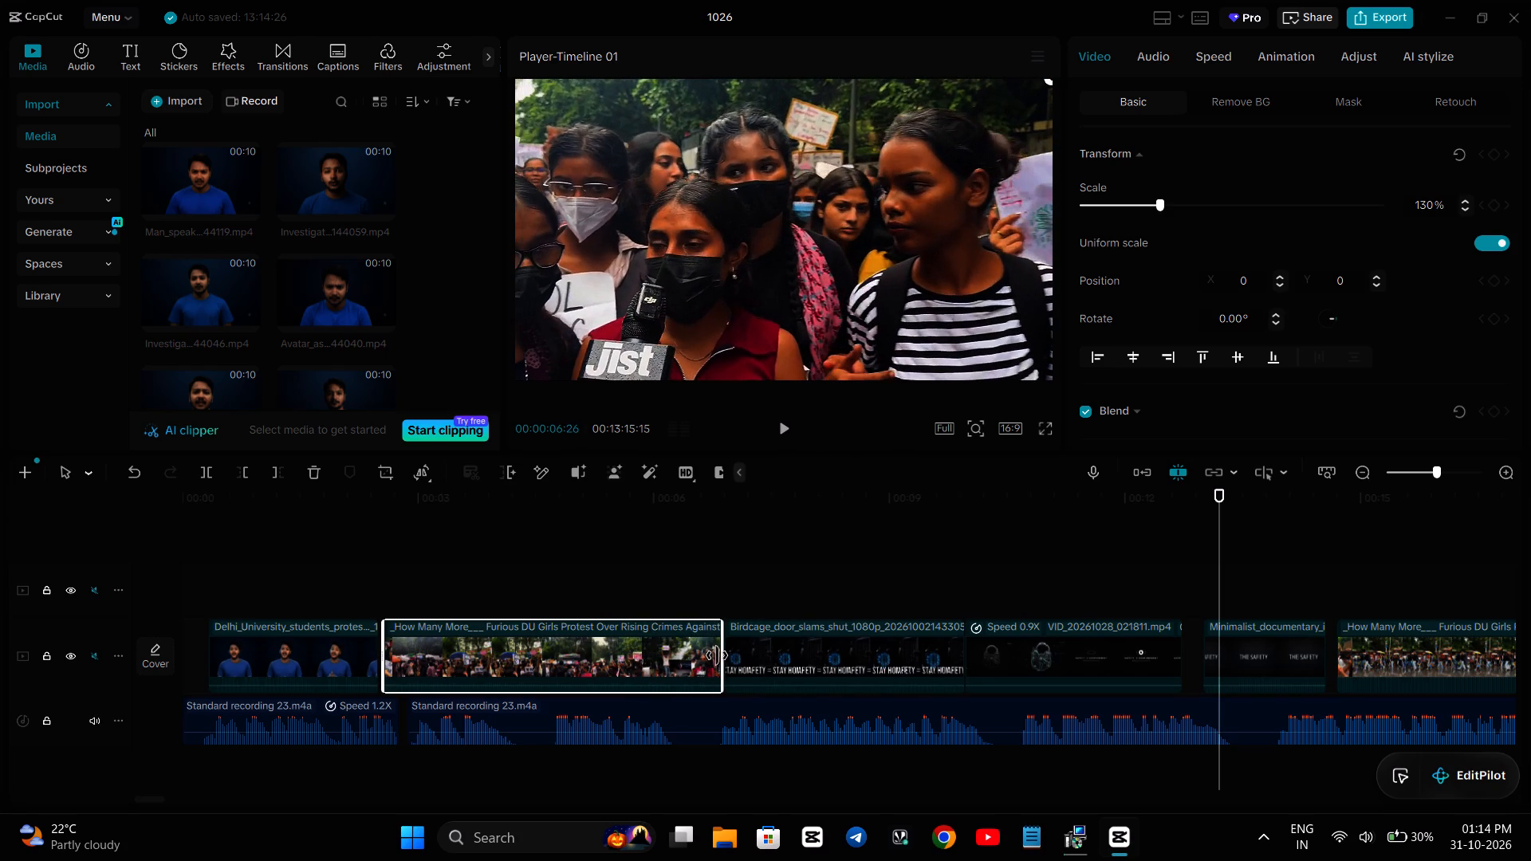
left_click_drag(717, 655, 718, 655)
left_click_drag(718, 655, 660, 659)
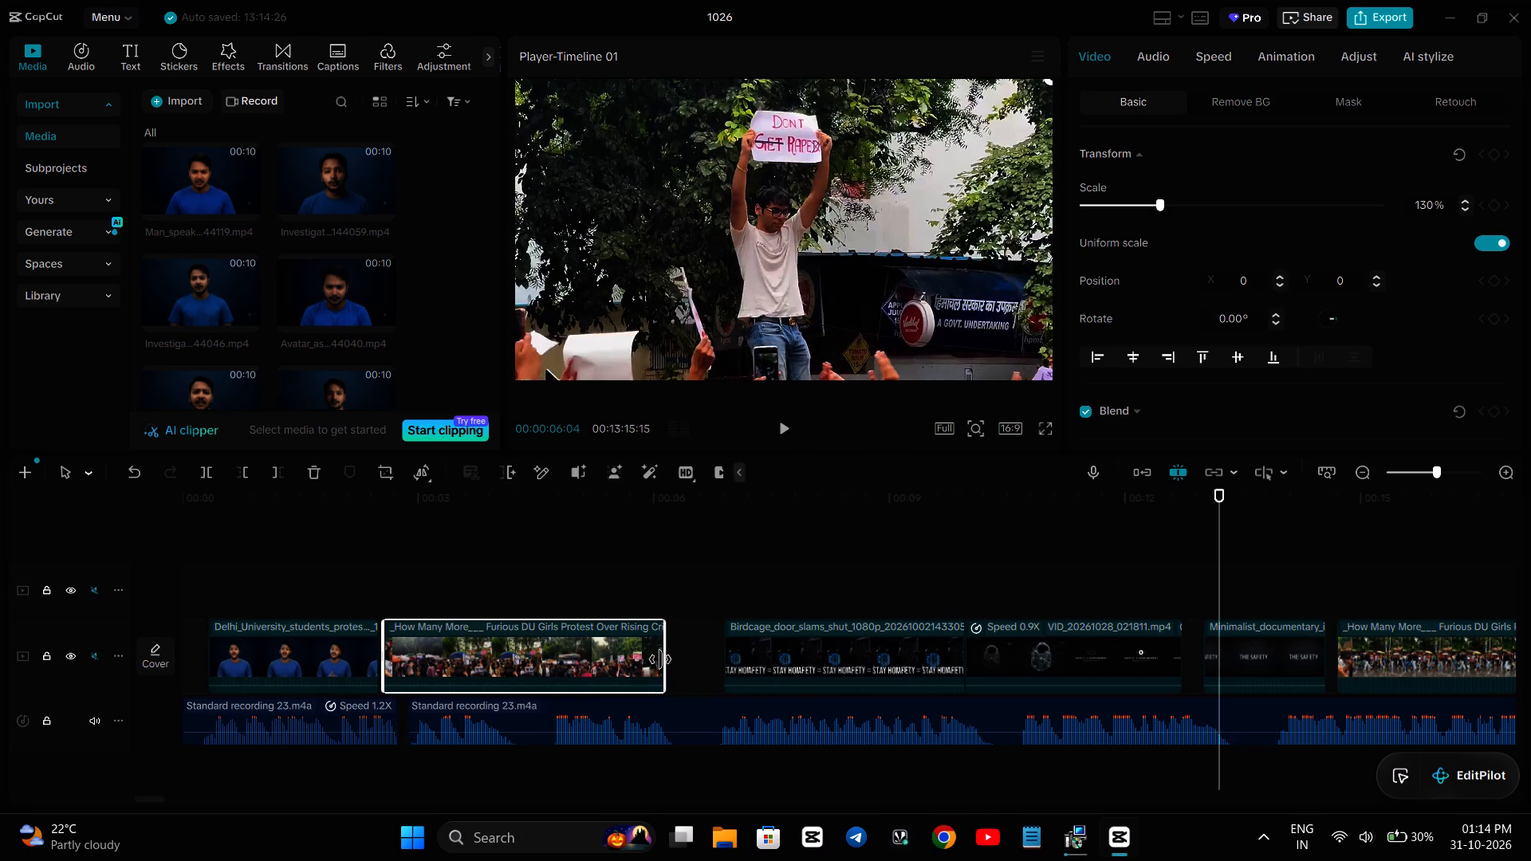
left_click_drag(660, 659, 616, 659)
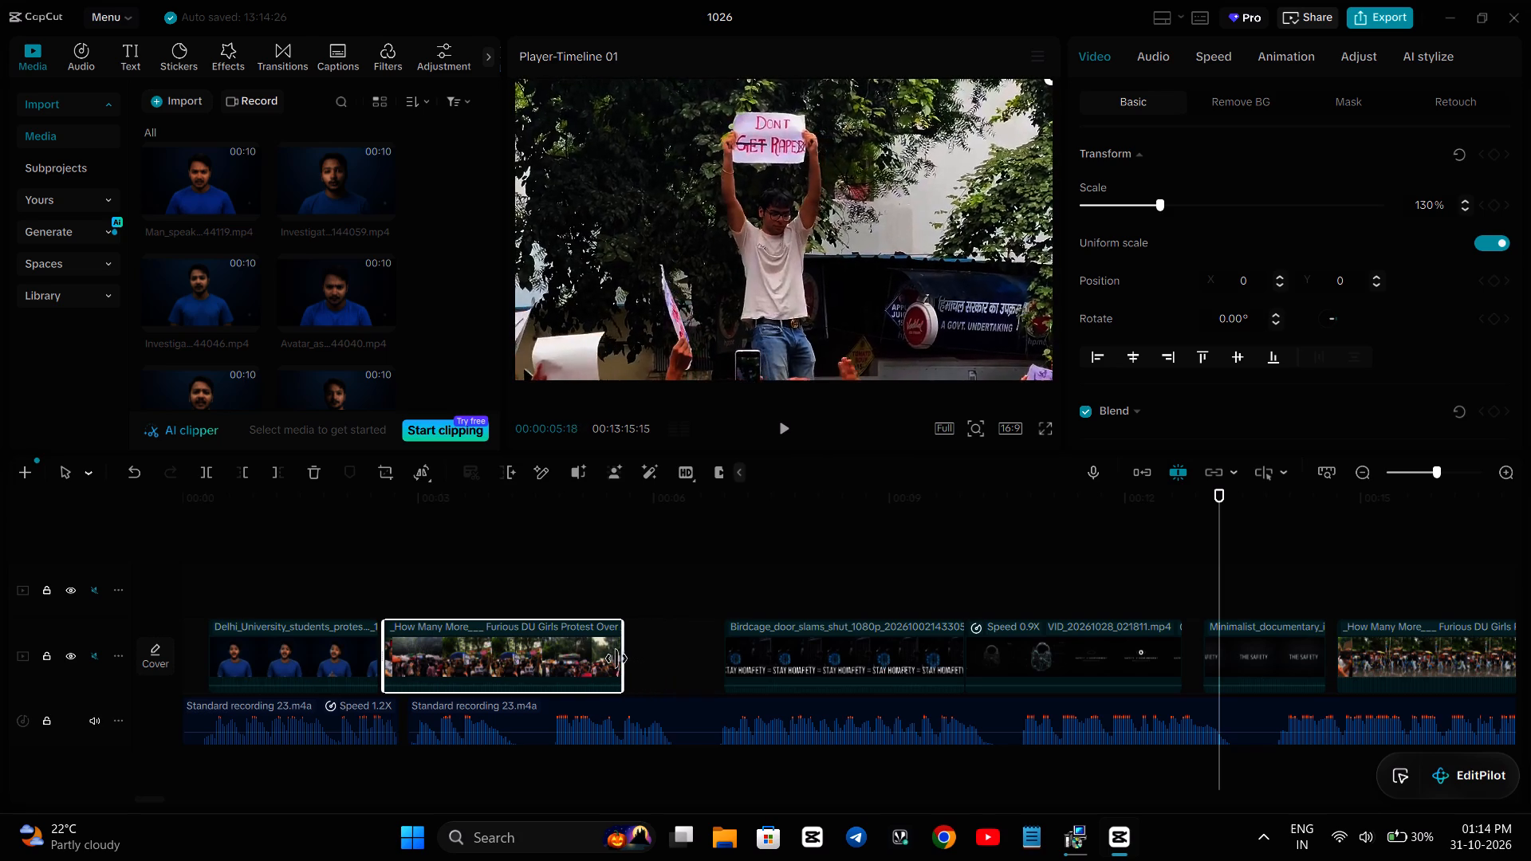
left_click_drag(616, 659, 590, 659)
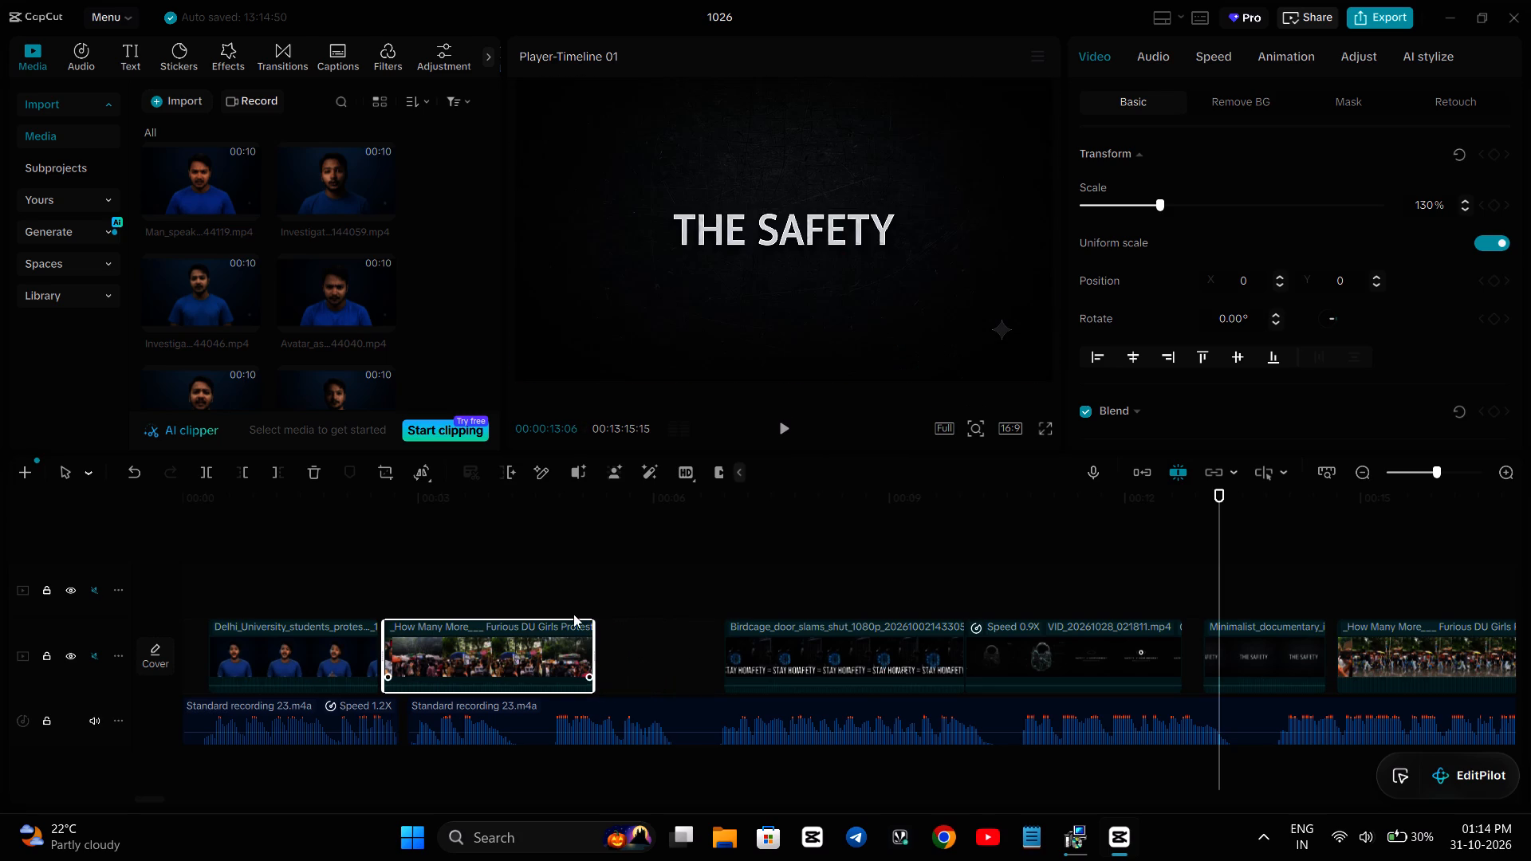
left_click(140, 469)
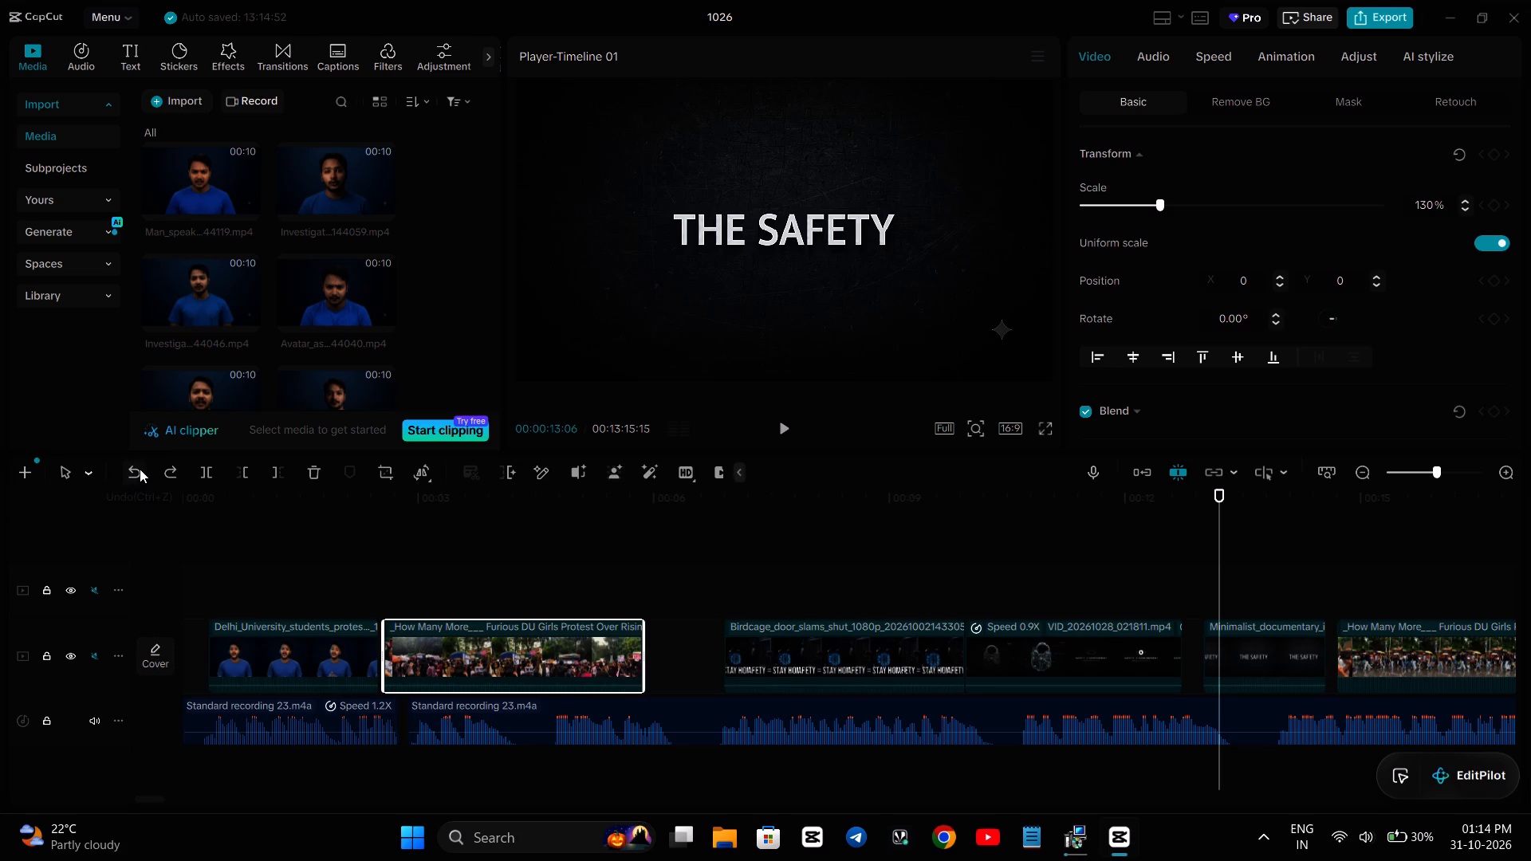
Play the timeline from 00:00:13:06 to about 00:00:15:16 to review the transition into the second protest clip.
left_click(258, 537)
key("space")
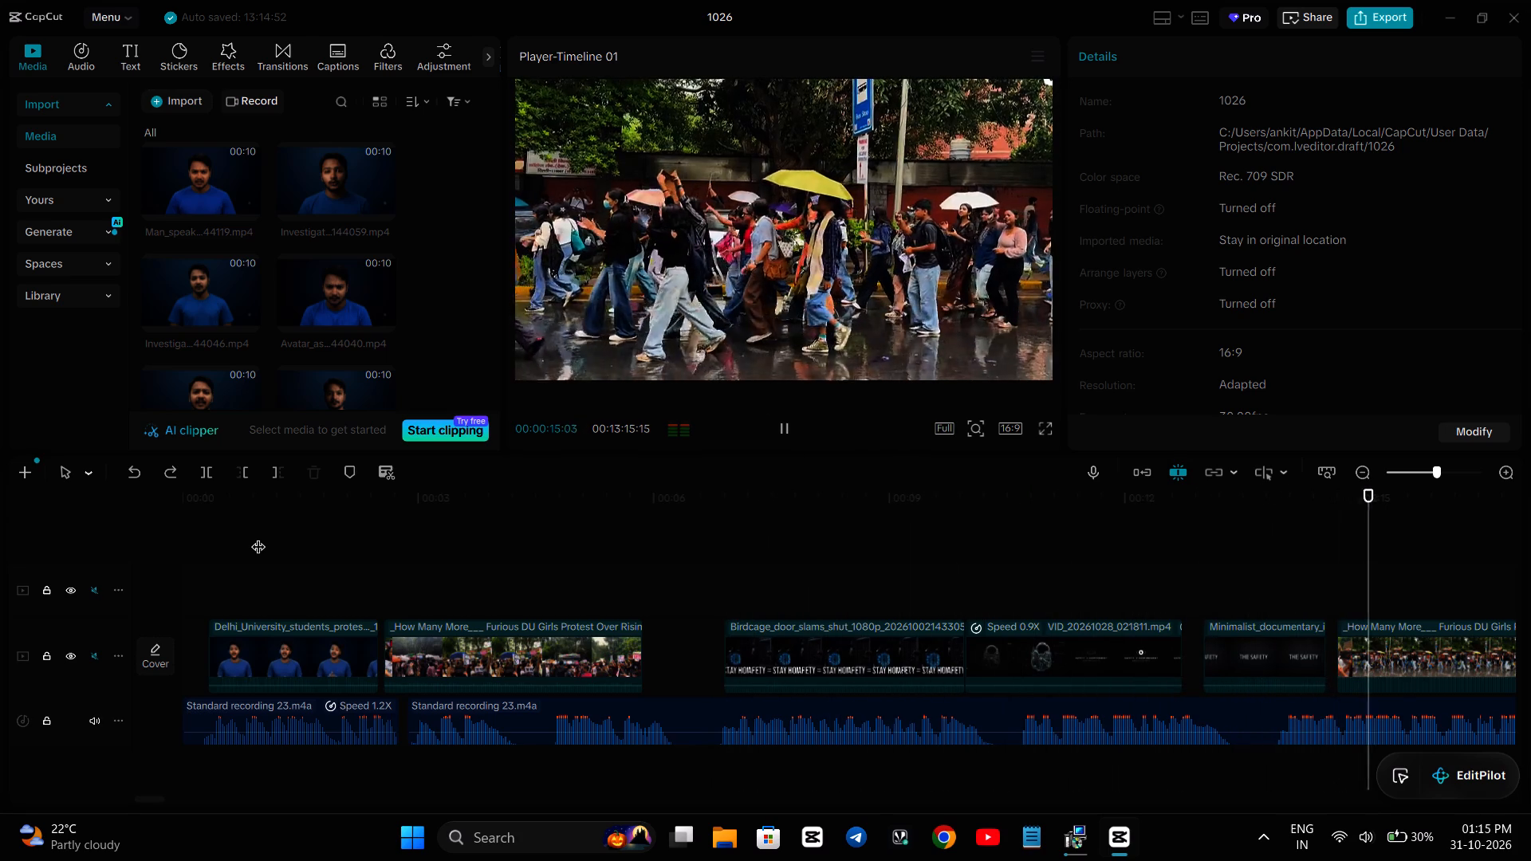
key("space")
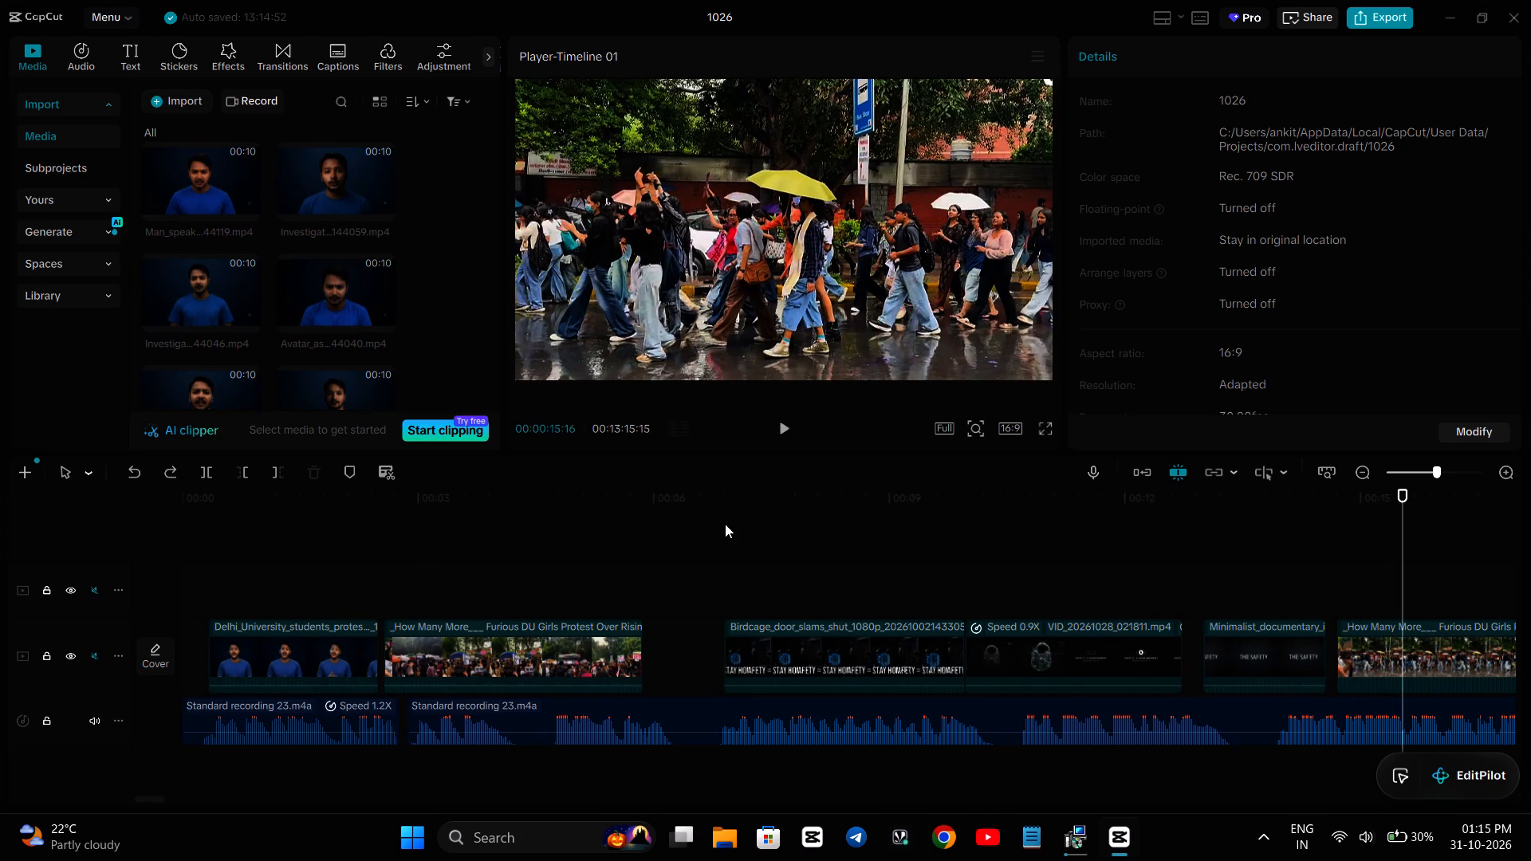
Close the gaps after the VID_20261028_021811 clip by moving the Minimalist_documentary clip and the following protest clip earlier, end to end.
scroll(950, 539, "left", 1)
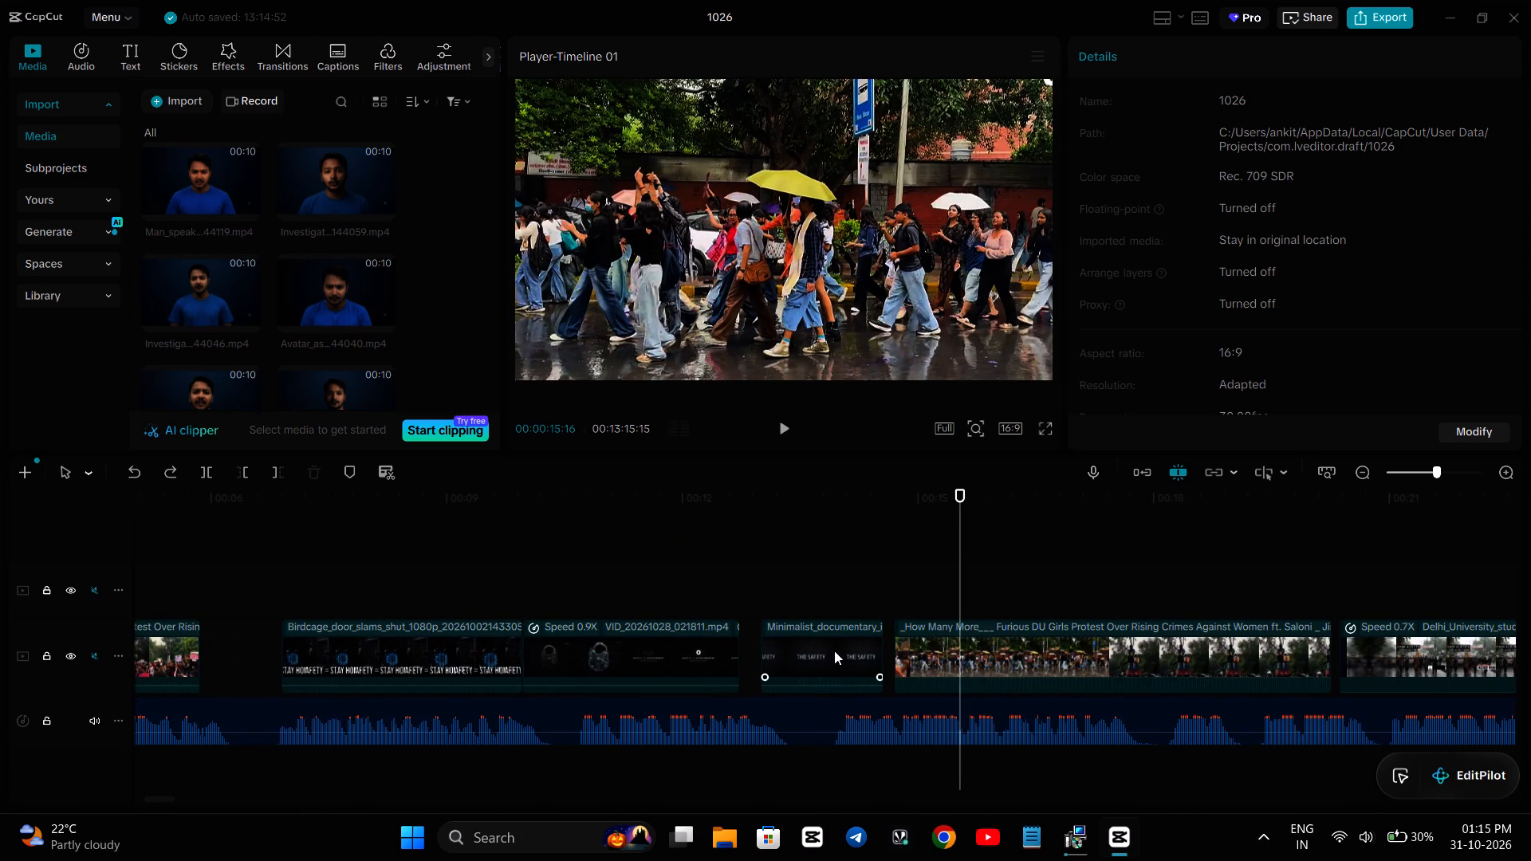
left_click_drag(834, 651, 817, 647)
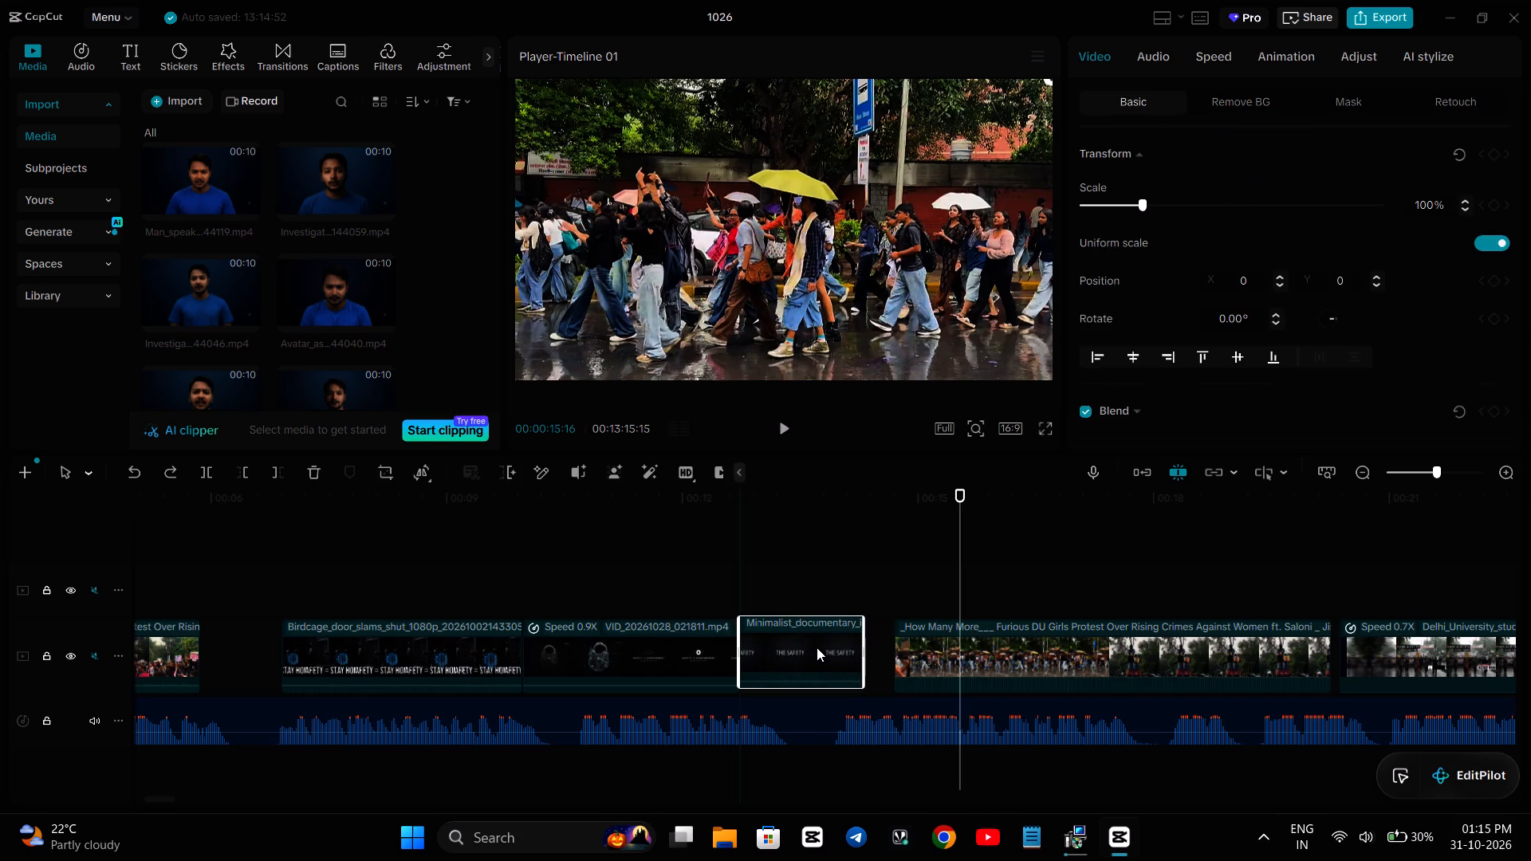
left_click_drag(817, 647, 815, 652)
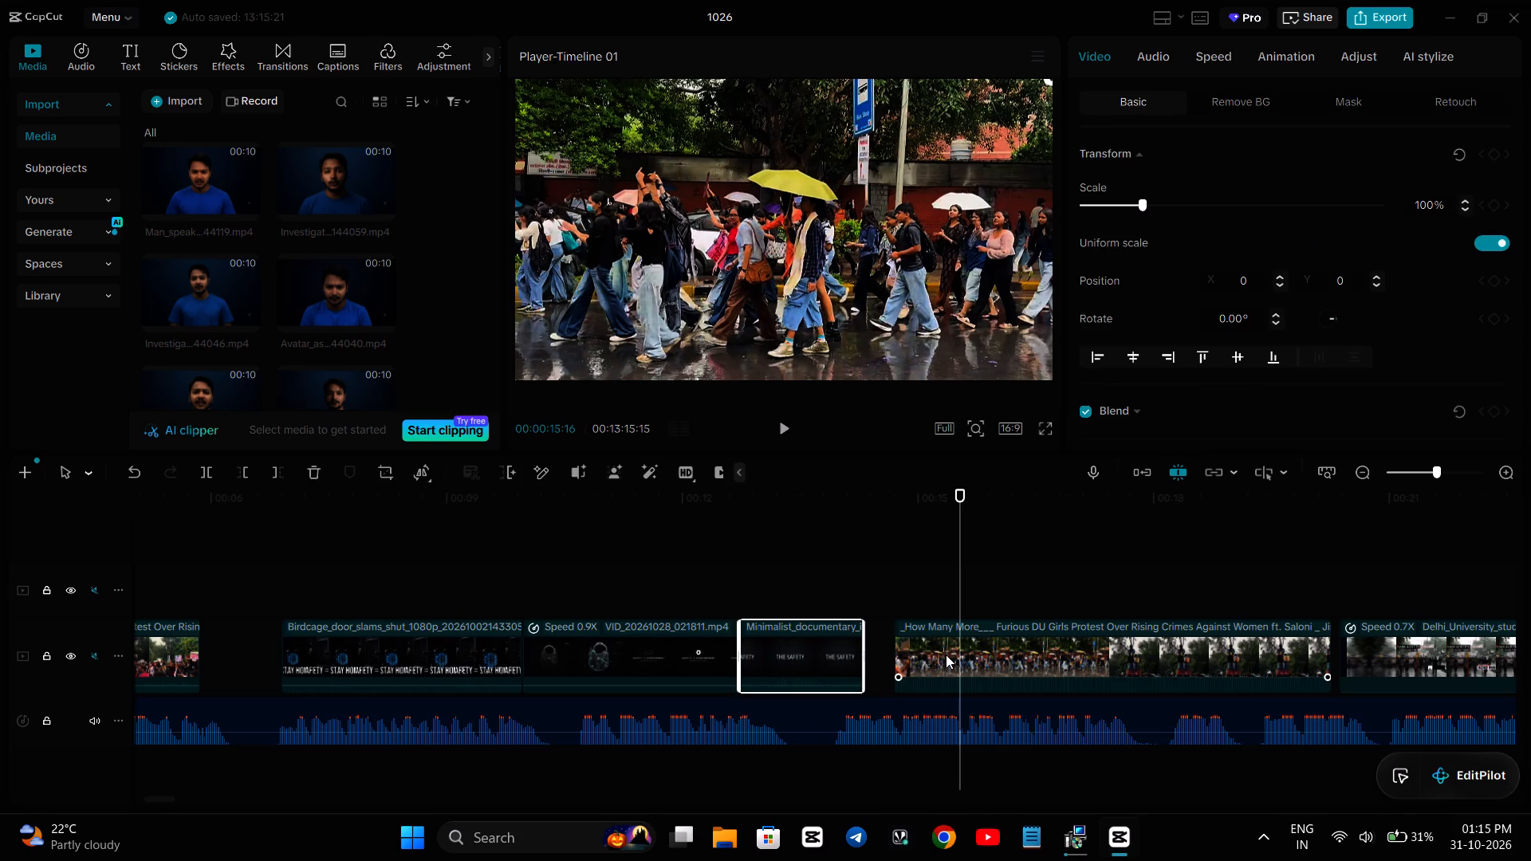
left_click_drag(943, 654, 923, 654)
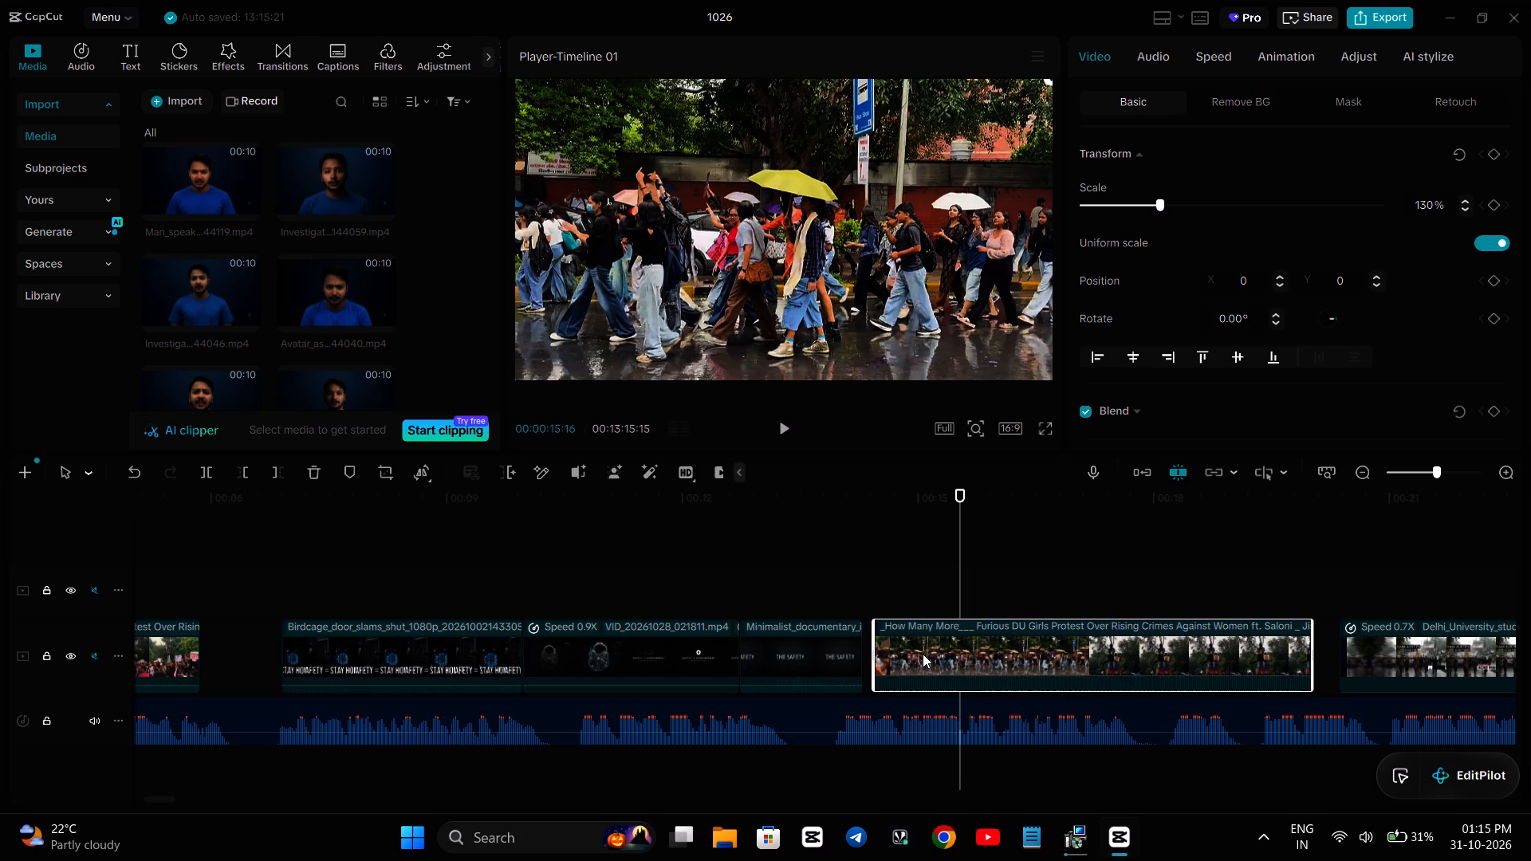
left_click_drag(923, 654, 916, 657)
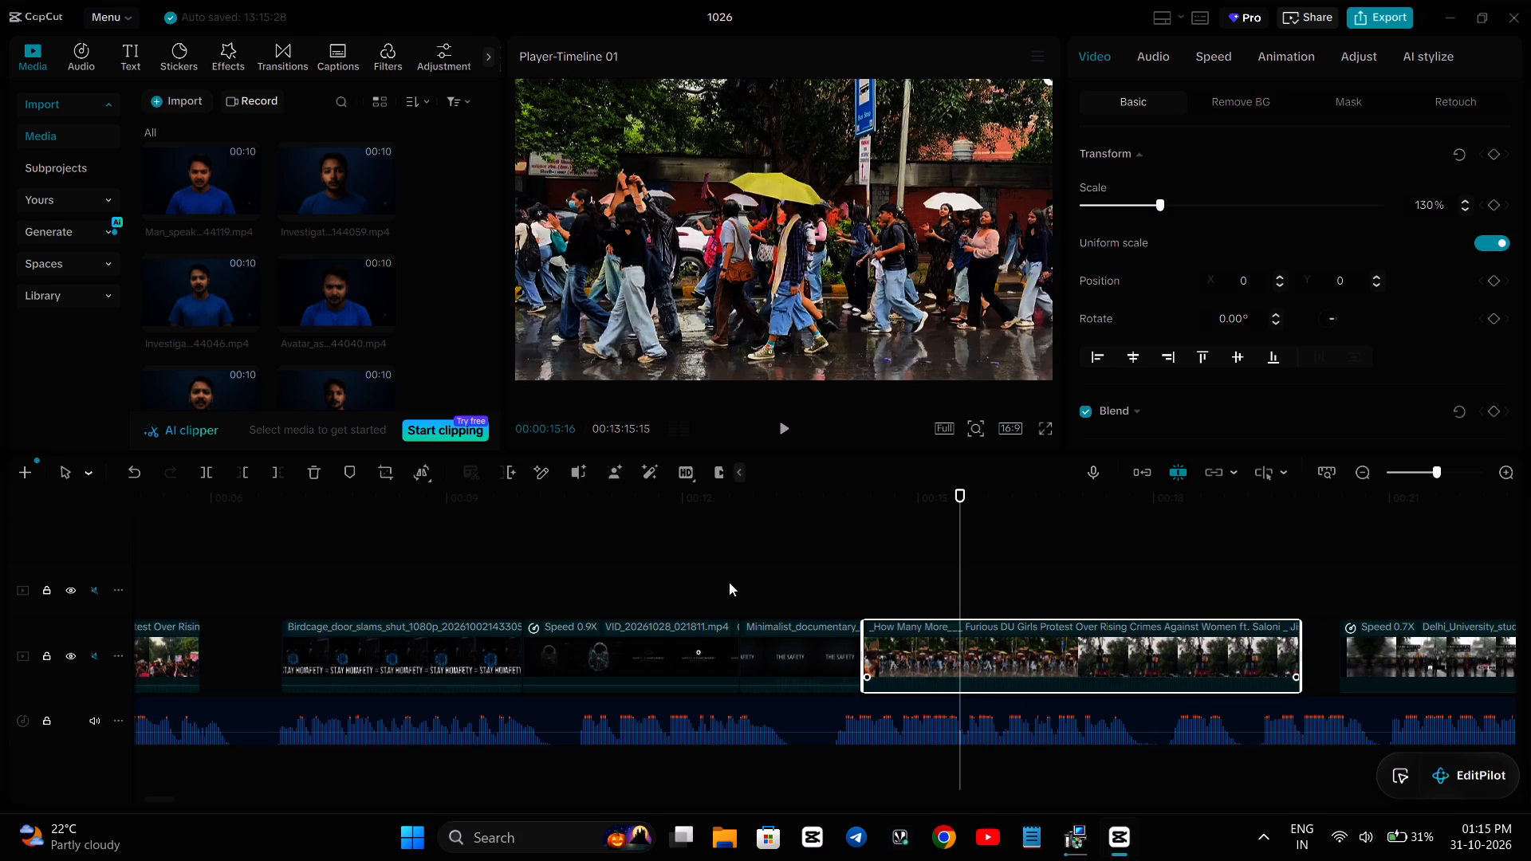
Play the timeline onward from 00:00:15:16 to review the second protest clip.
left_click(679, 576)
key("space")
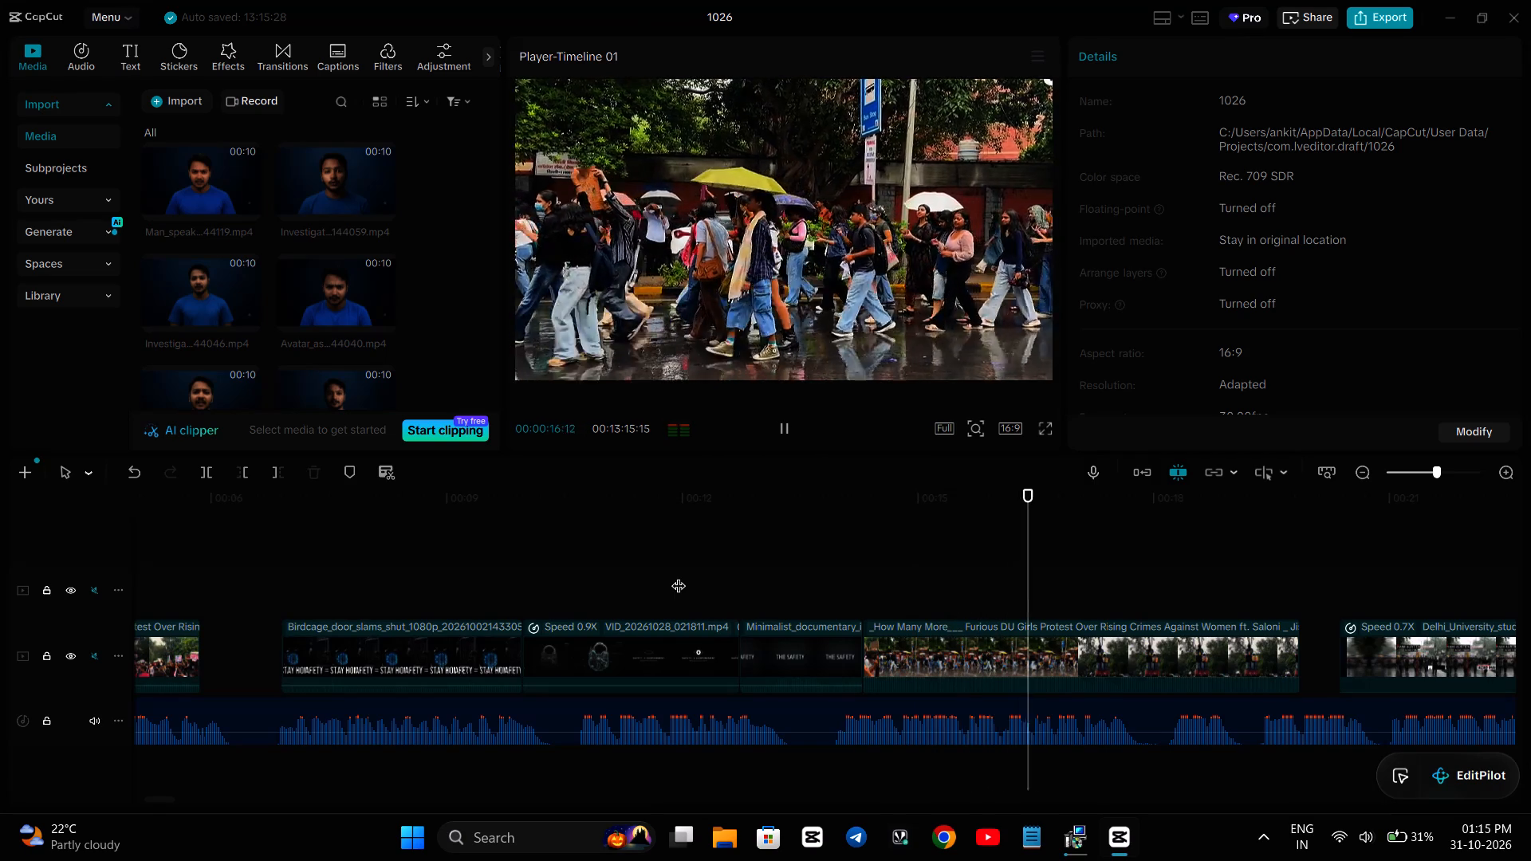
Trim the end of the Minimalist_documentary clip slightly and move the following protest clip earlier to meet it.
left_click(795, 673)
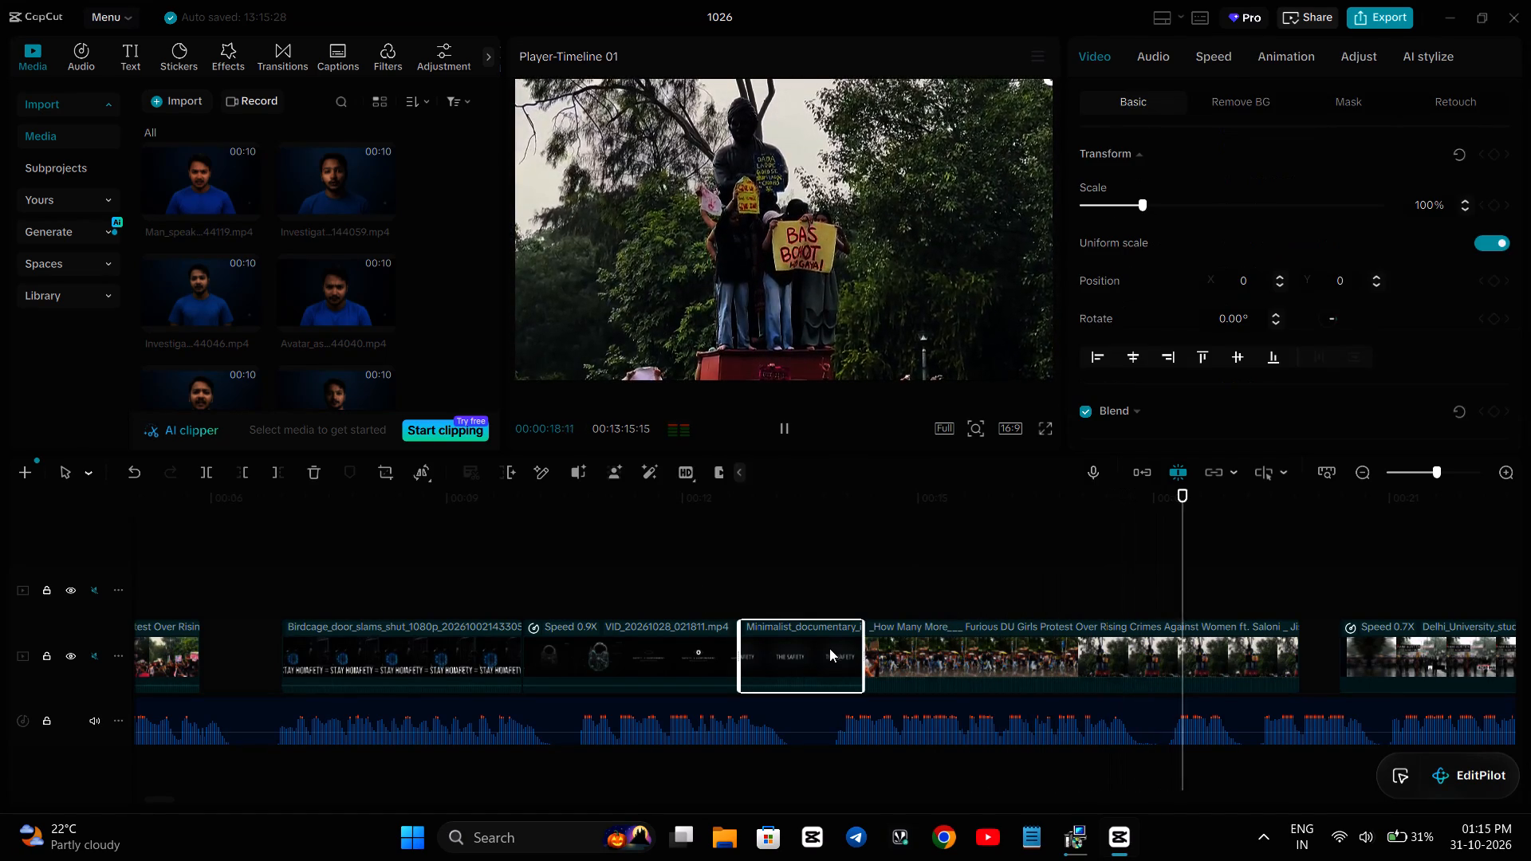
left_click_drag(860, 654, 840, 655)
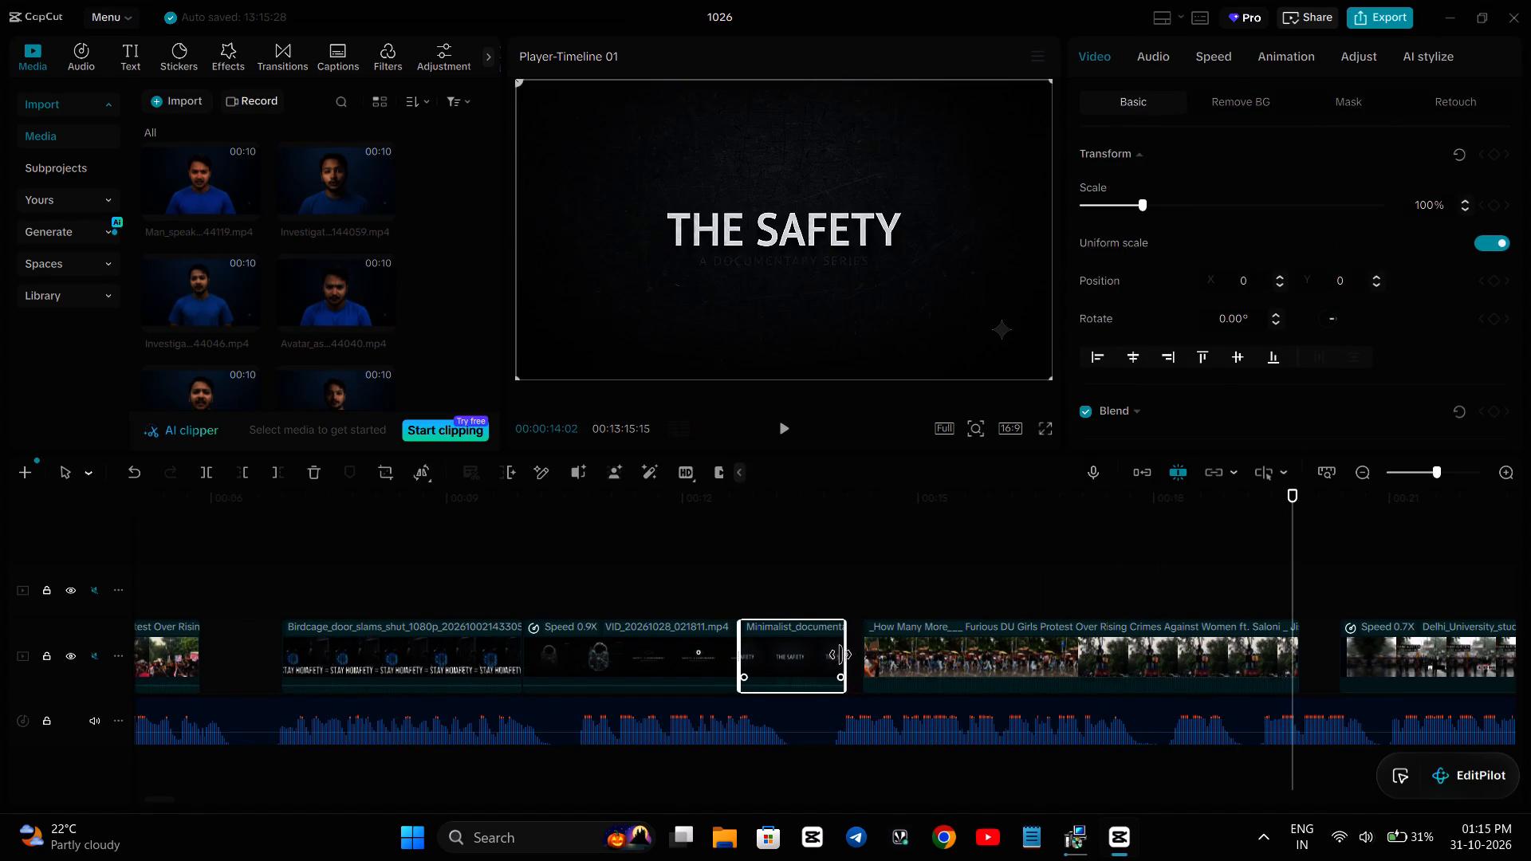
left_click_drag(840, 655, 840, 655)
left_click_drag(912, 651, 907, 647)
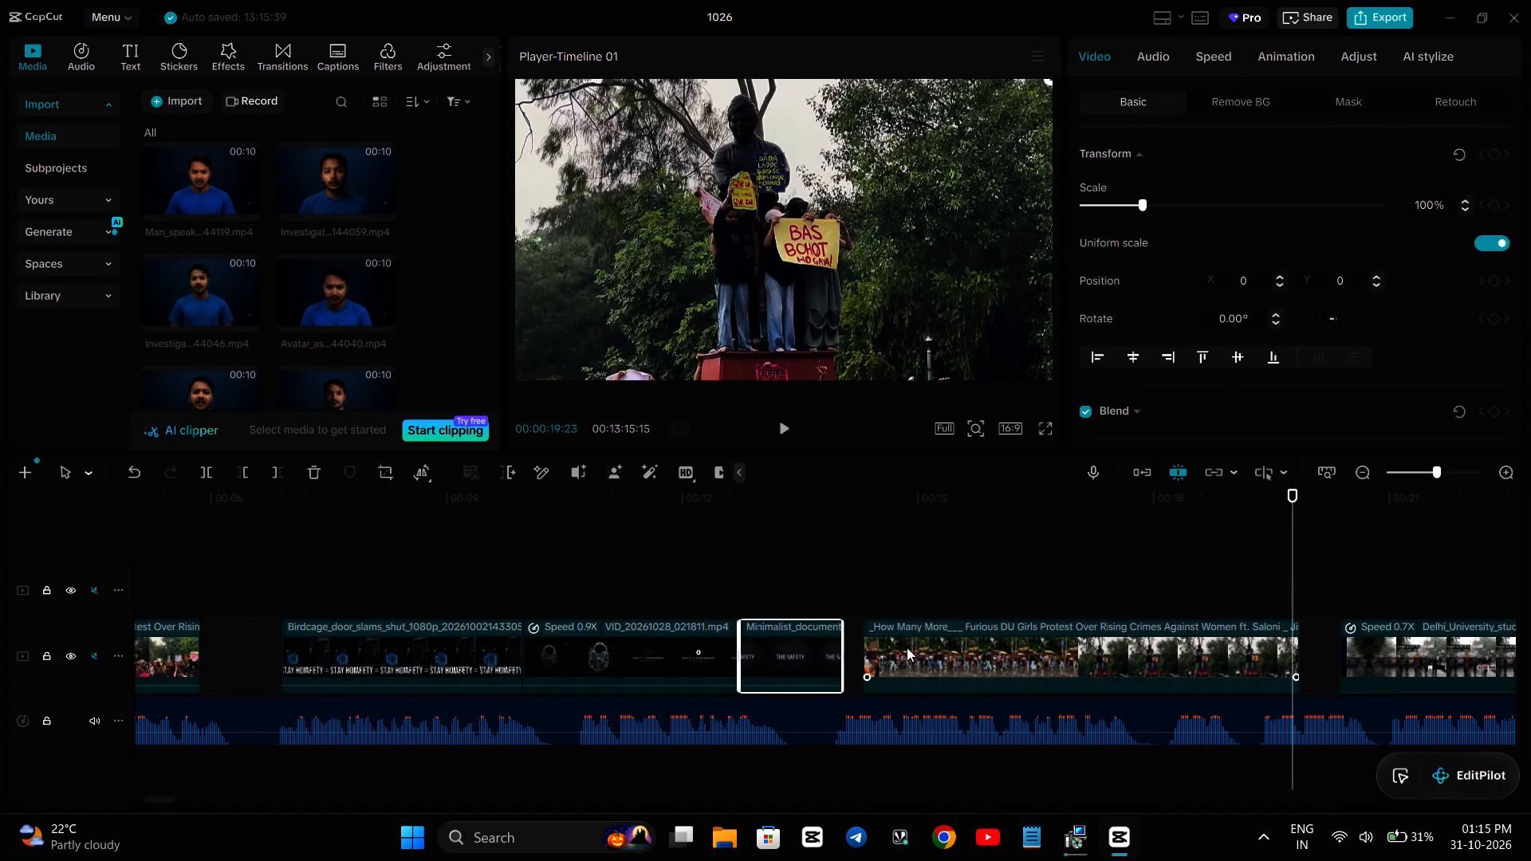
left_click_drag(907, 647, 889, 654)
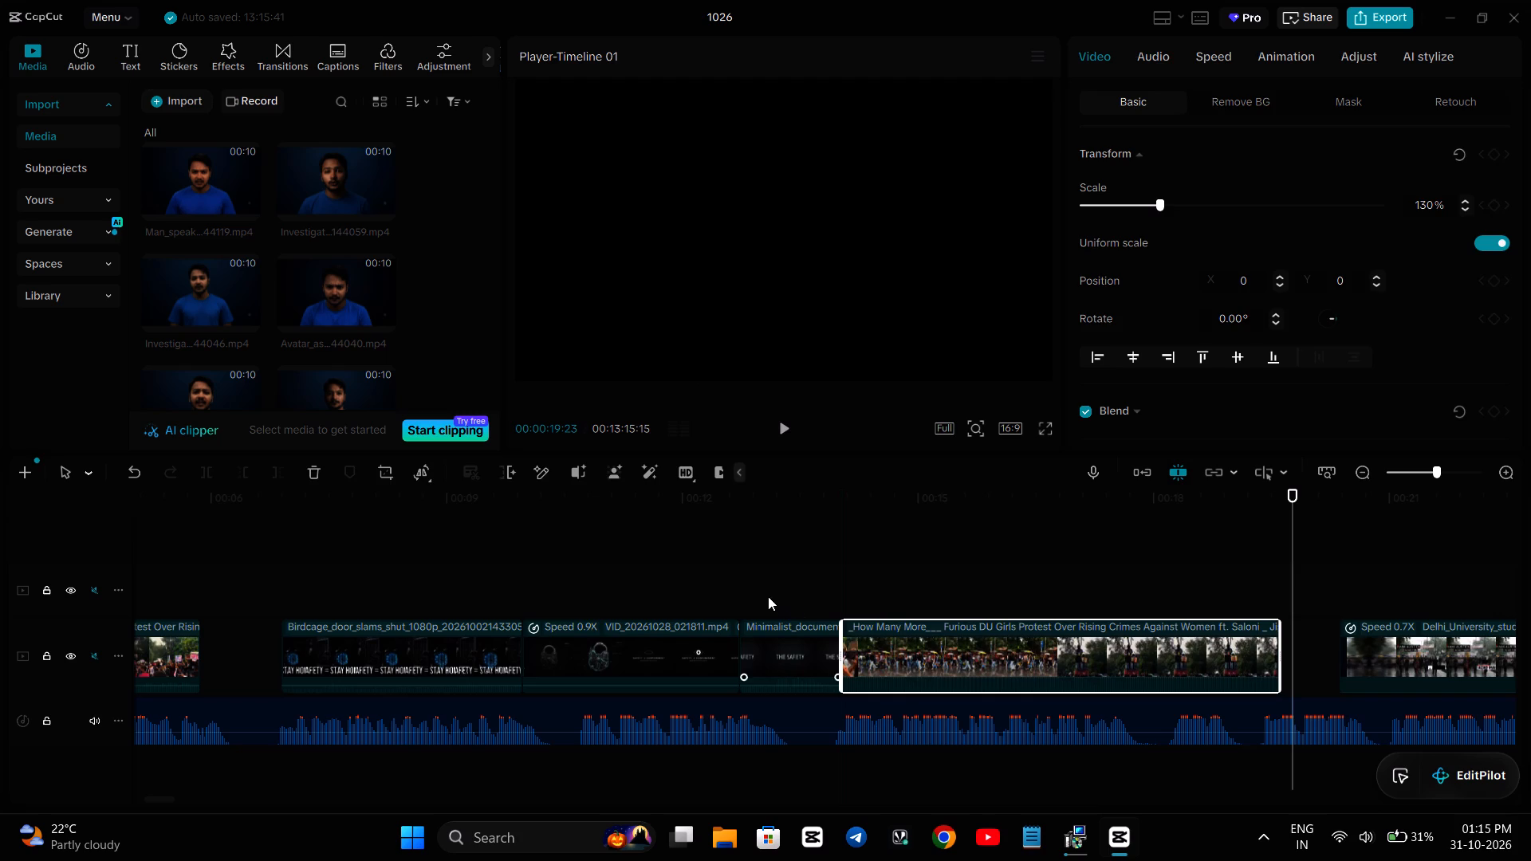
Play the timeline from the Minimalist_documentary clip to 00:00:25:12 to review the protest clips against the narration.
left_click(768, 596)
key("space")
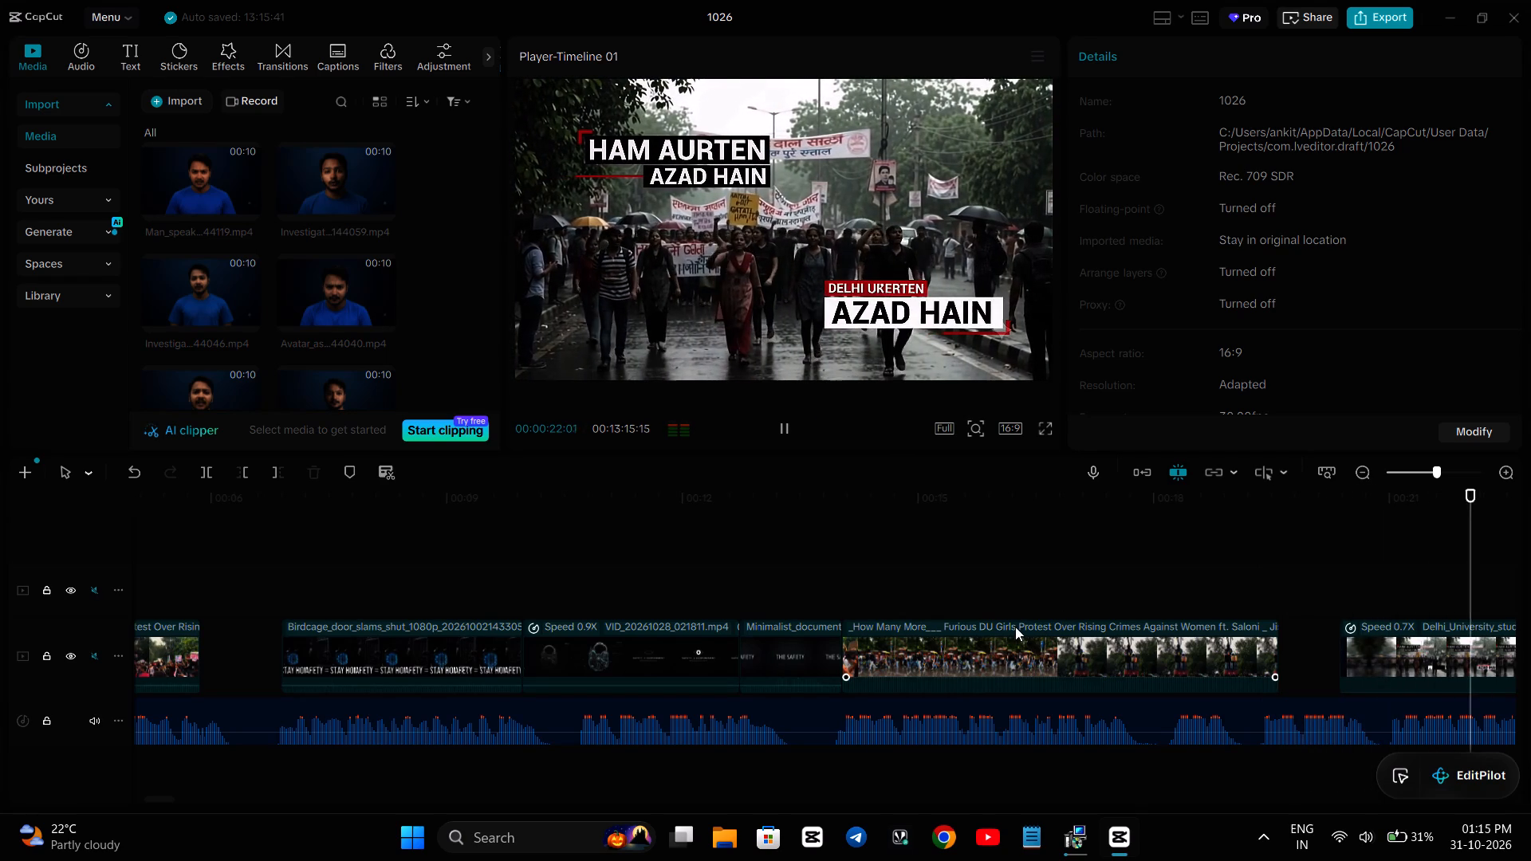
key("space")
scroll(1203, 630, "left", 2)
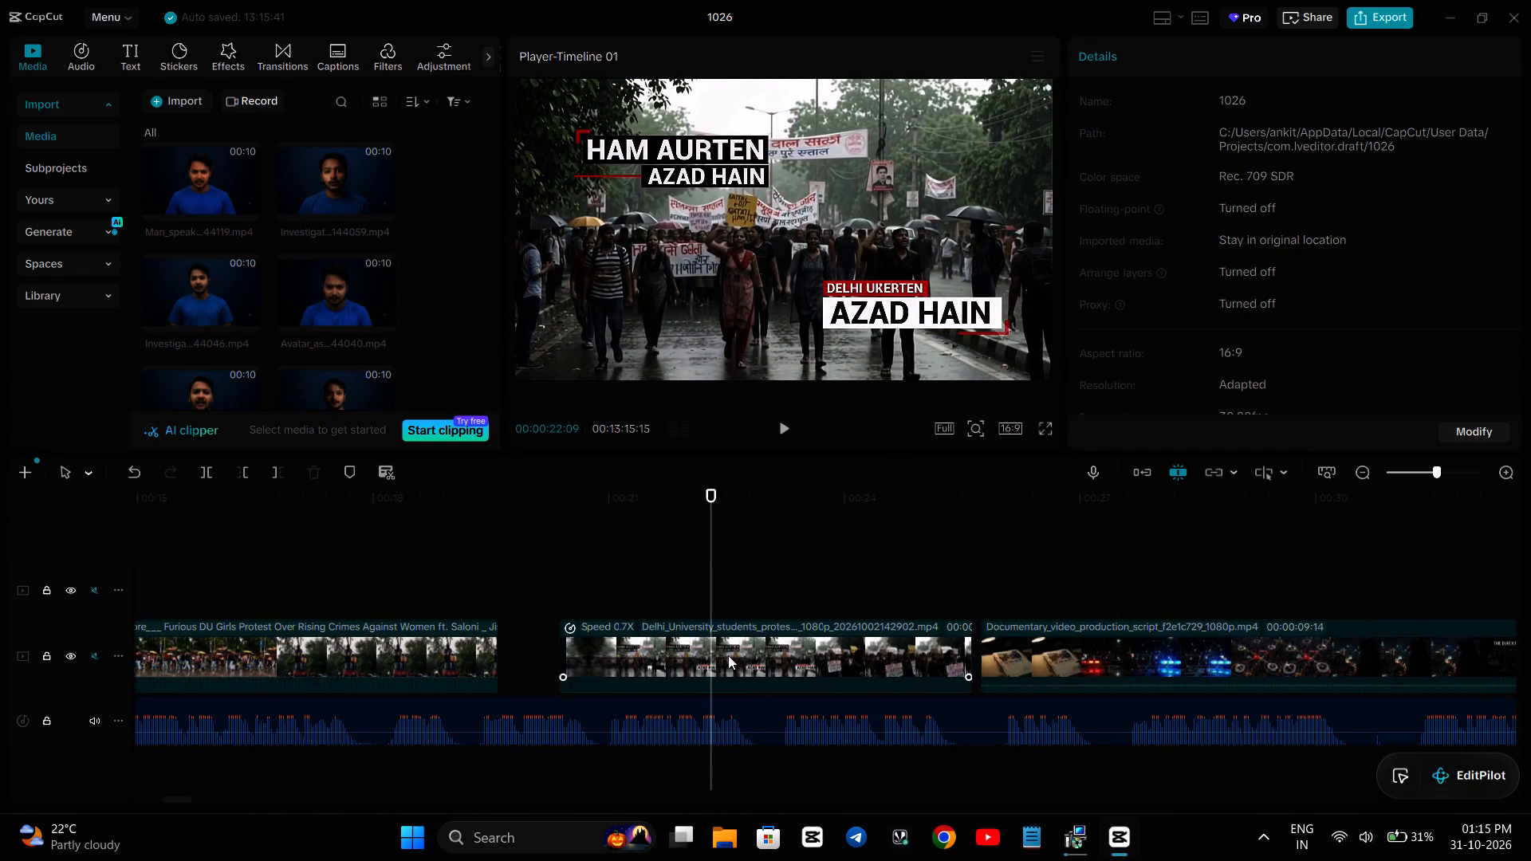
key("space")
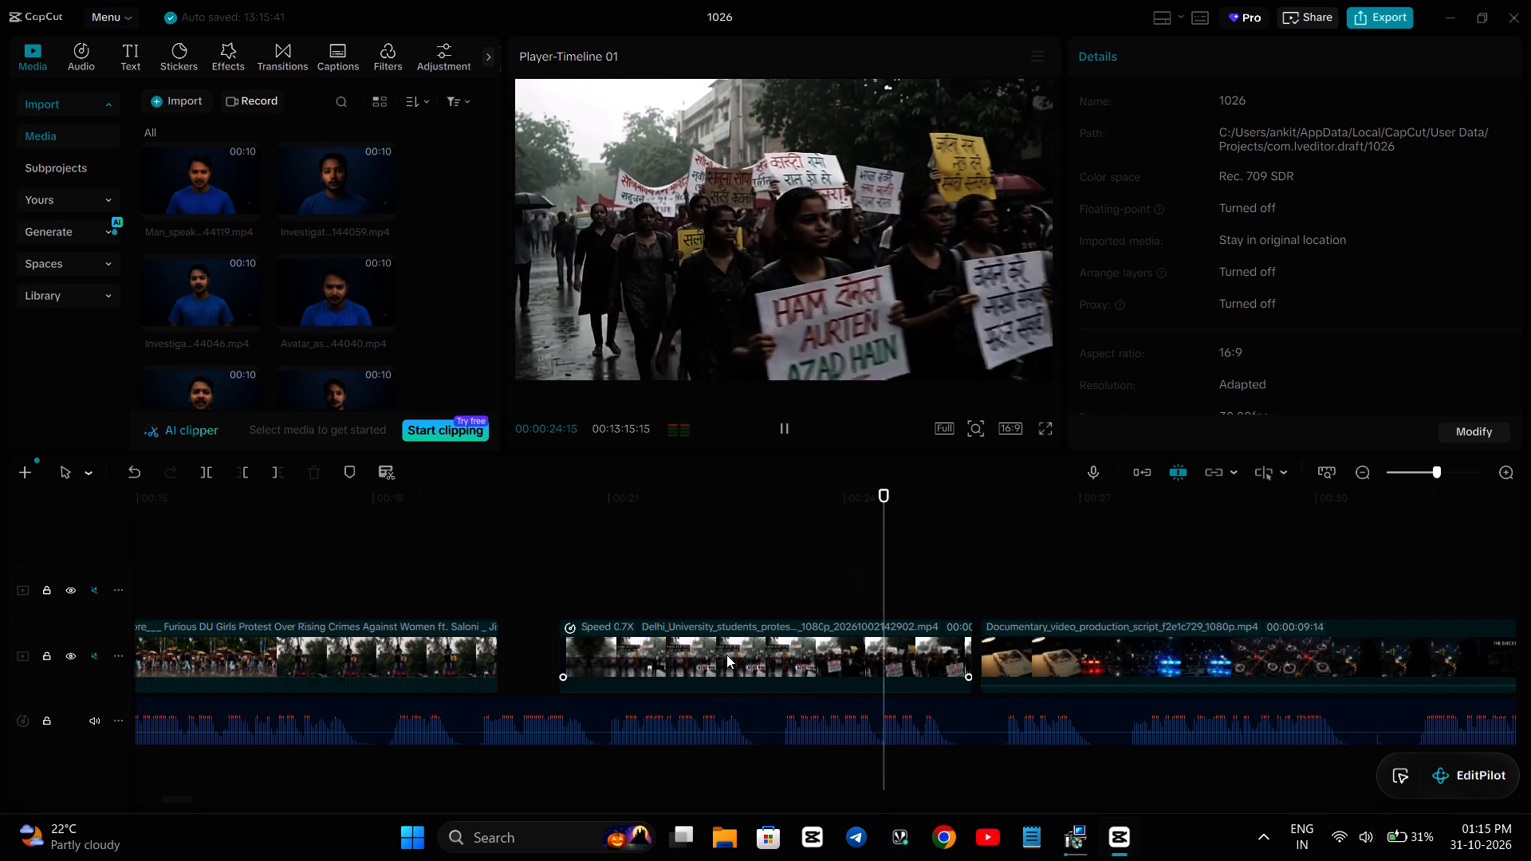
key("space")
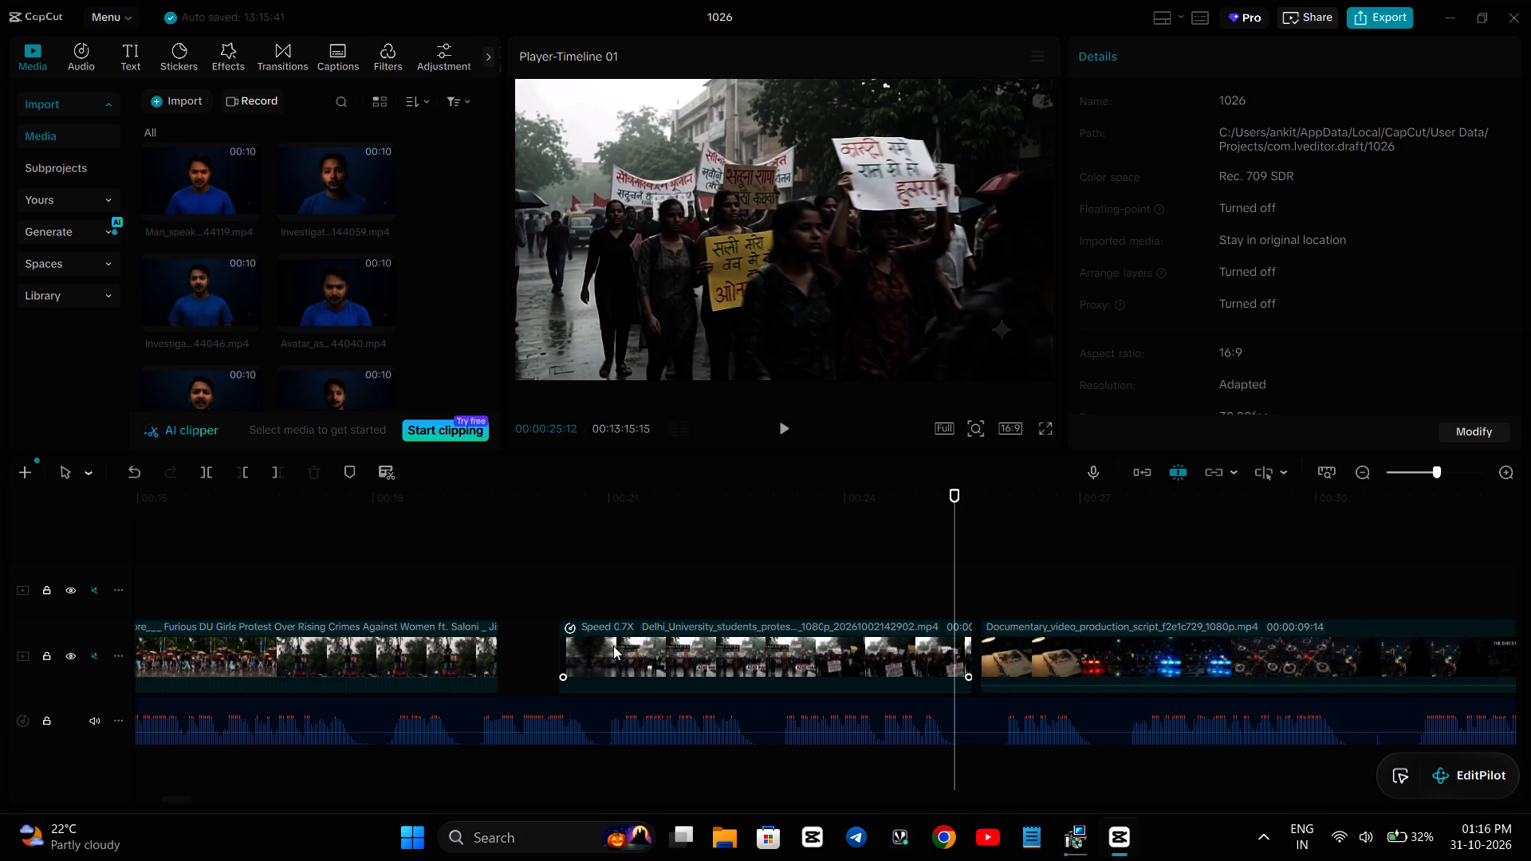
Extend the start of the Delhi_University_students clip slightly earlier, stopping short of the talking-head frames.
left_click(570, 655)
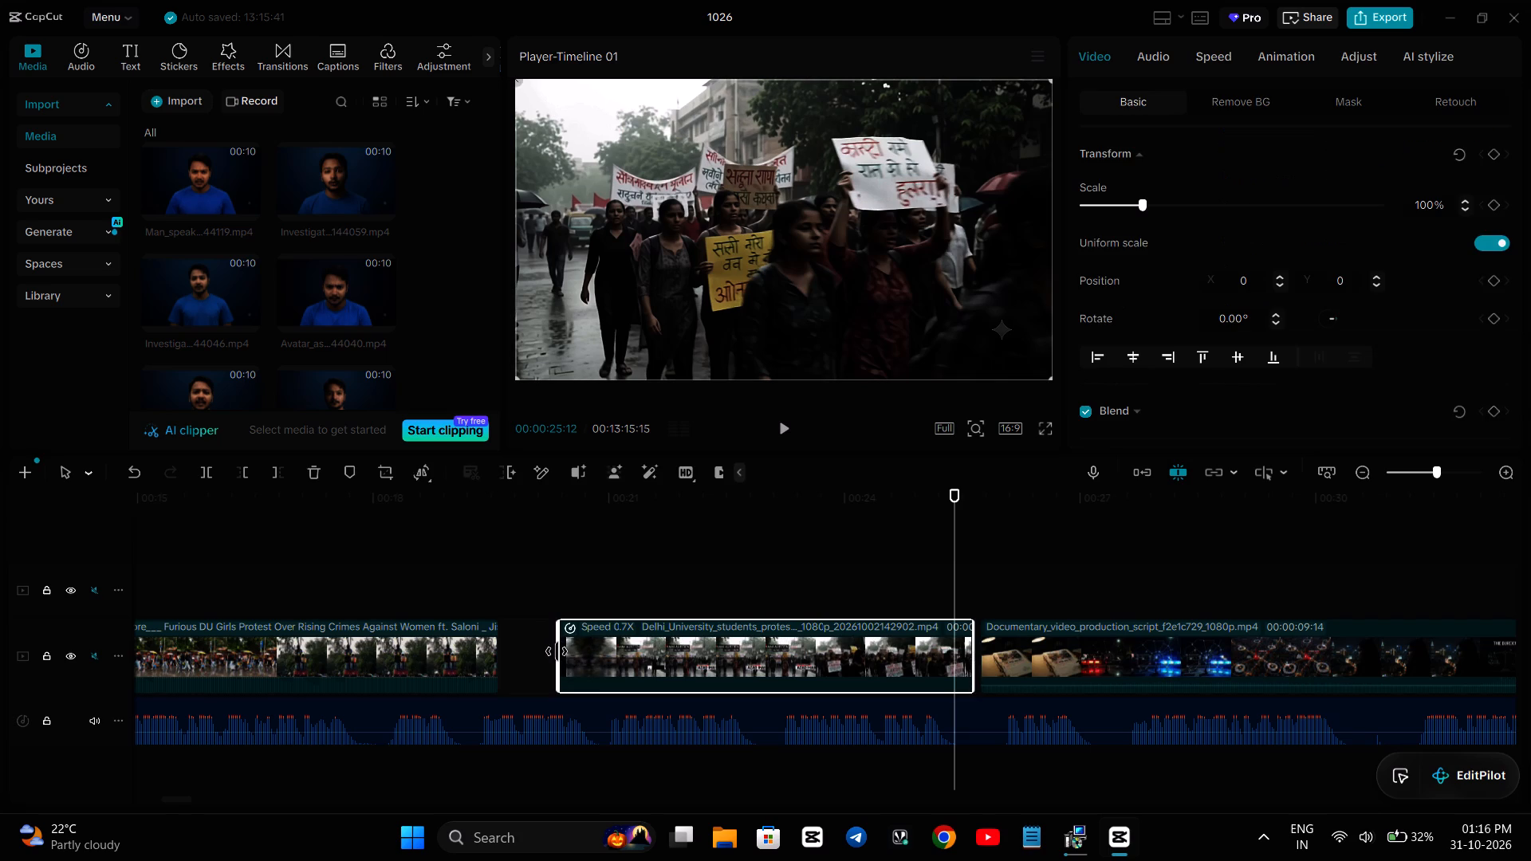
left_click_drag(557, 651, 543, 659)
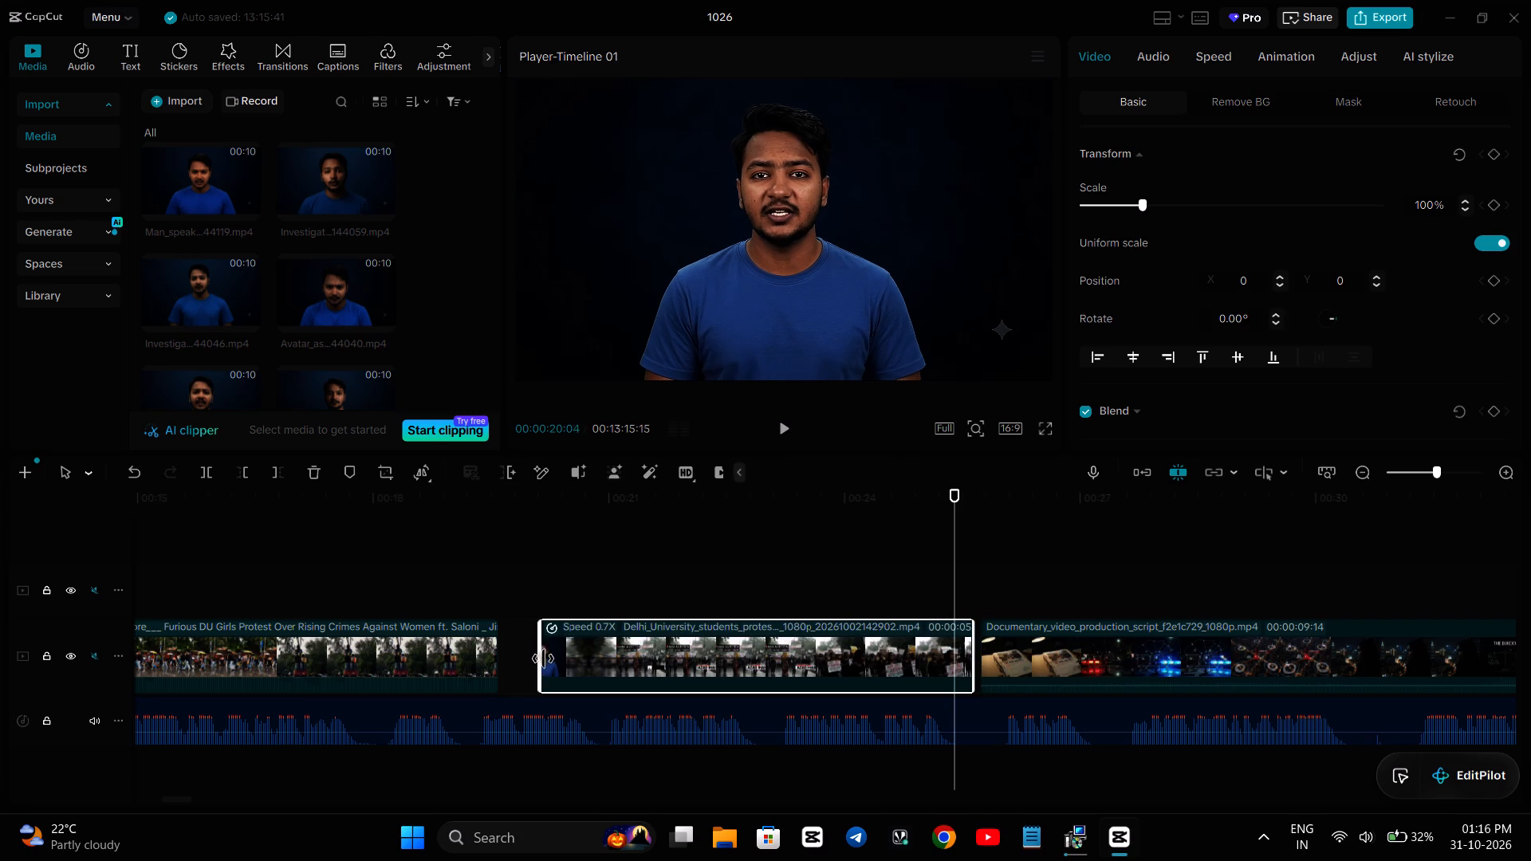
left_click_drag(543, 659, 558, 662)
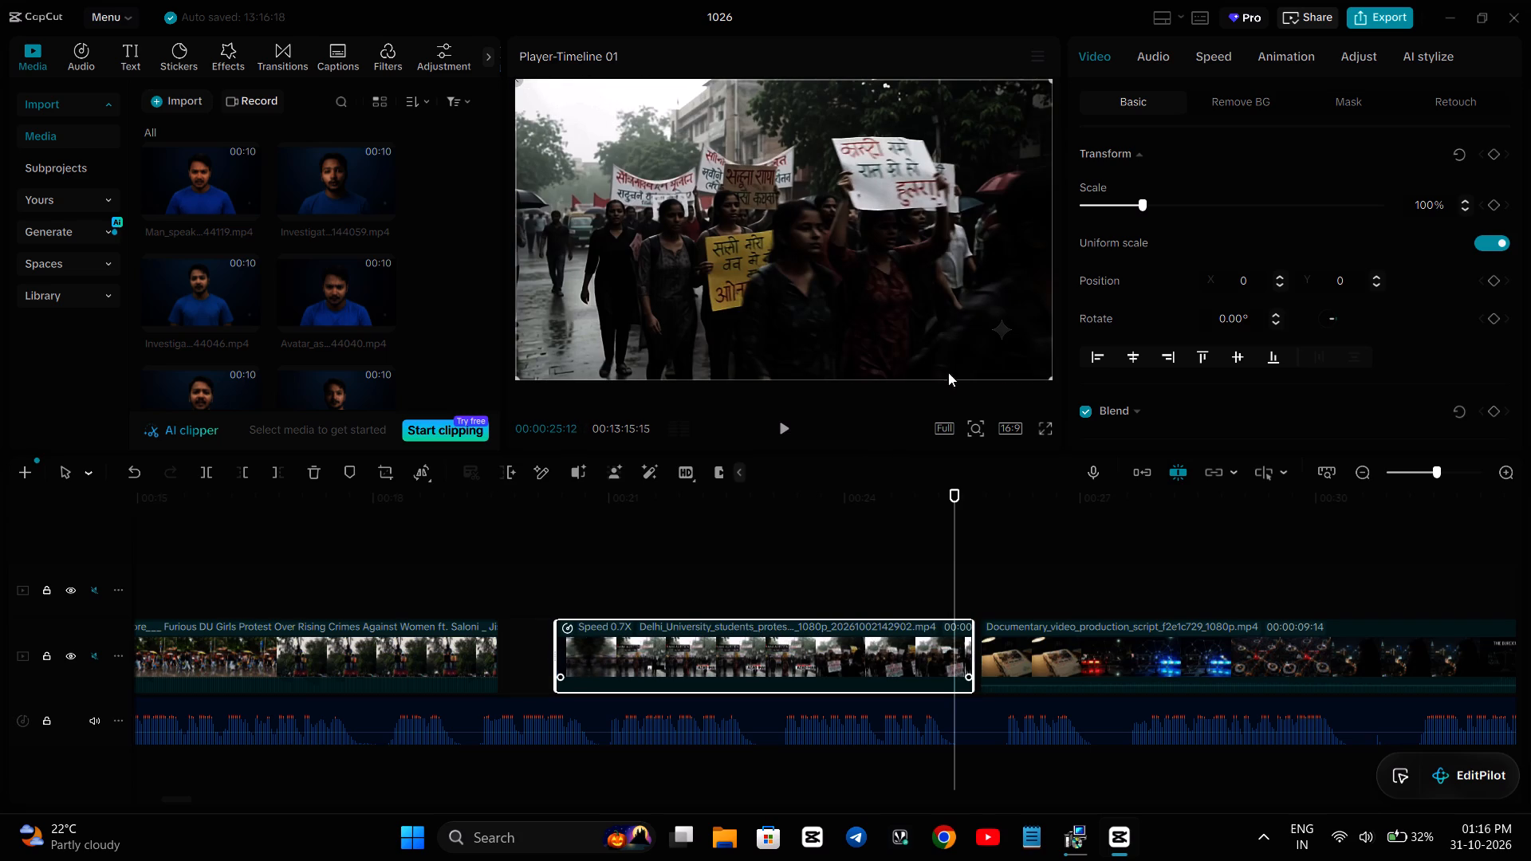
Slow the Delhi_University_students clip to 0.60x speed.
left_click(1218, 61)
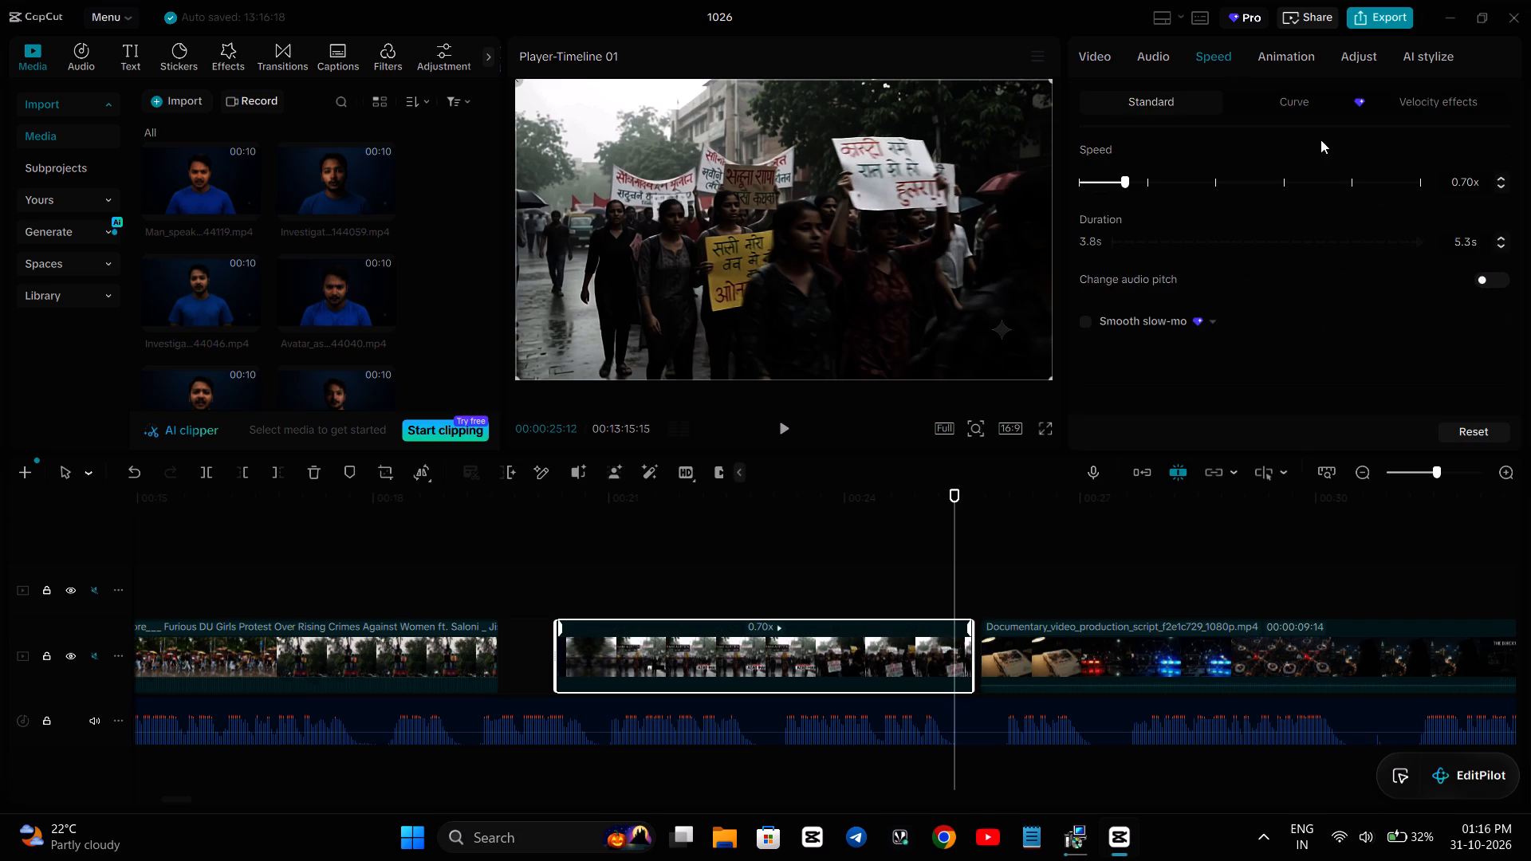
left_click(1502, 184)
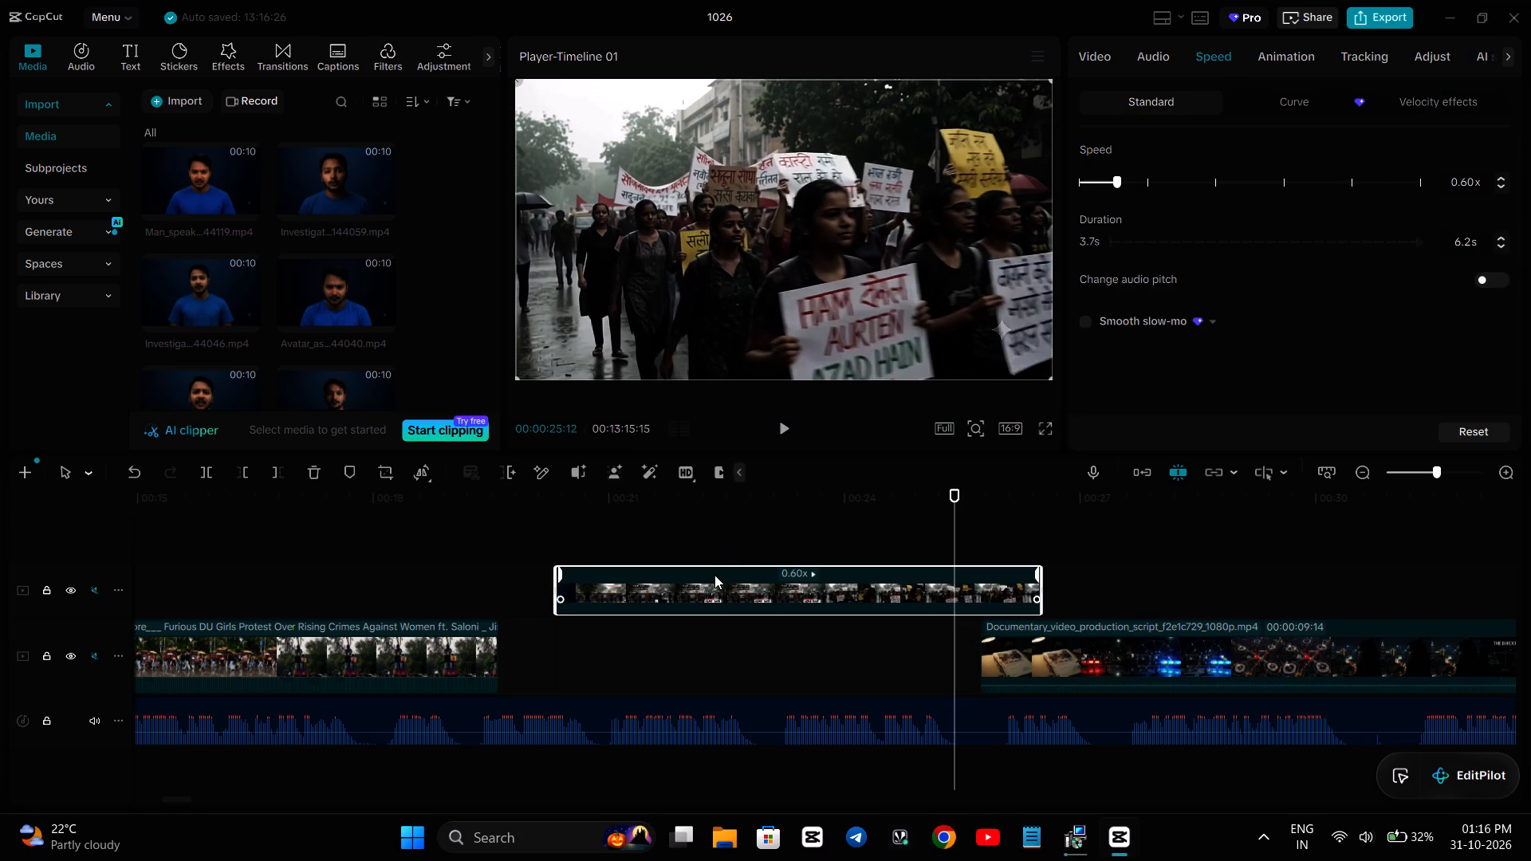
Fit the slowed clip into the main-track gap before the Documentary_video_production_script clip, trimming its end slightly.
left_click_drag(714, 575, 659, 636)
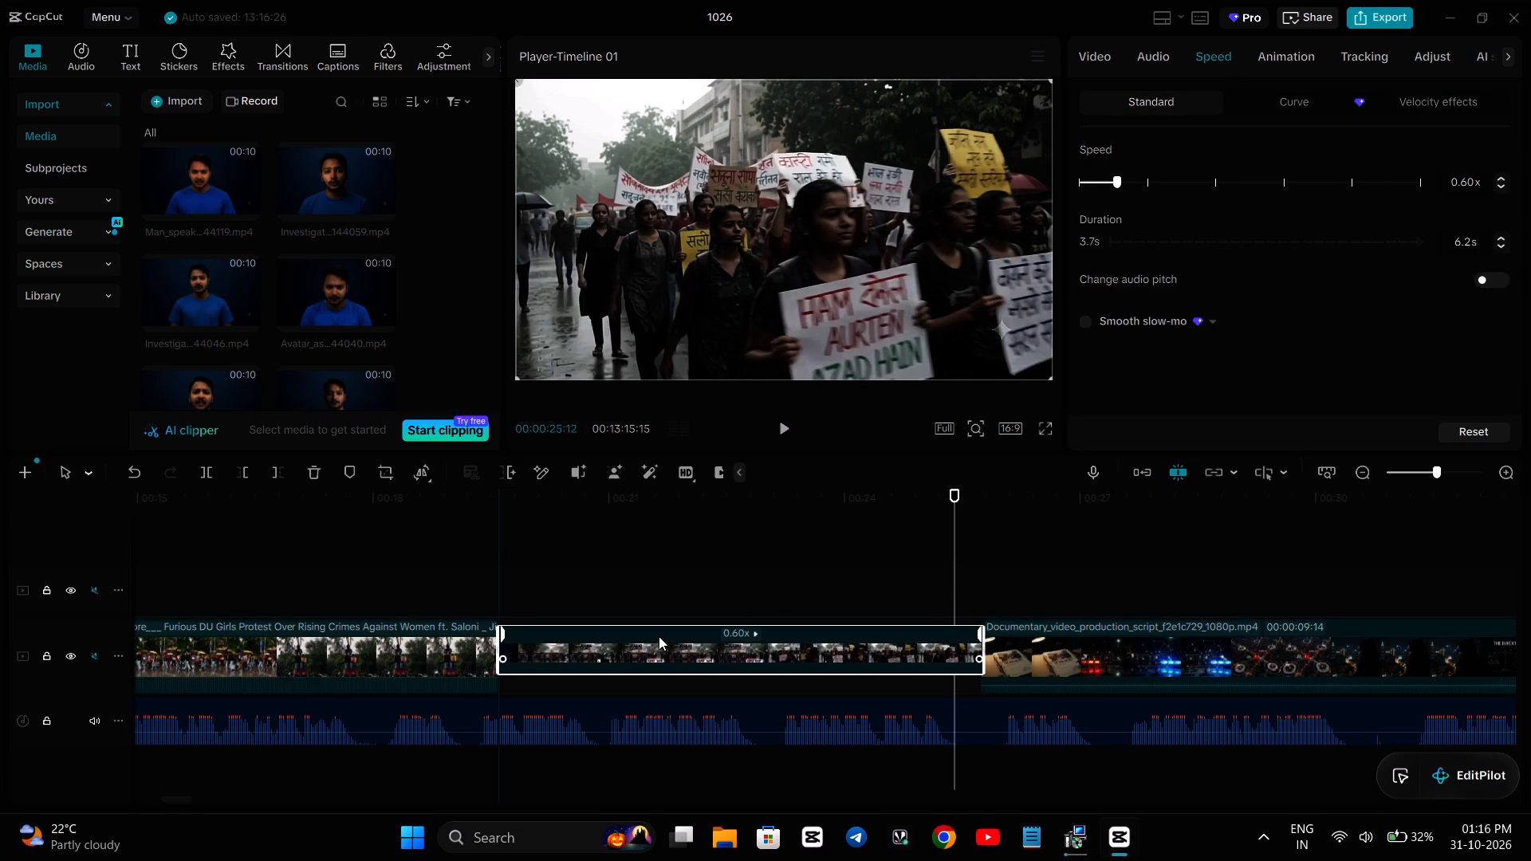
left_click_drag(659, 636, 657, 639)
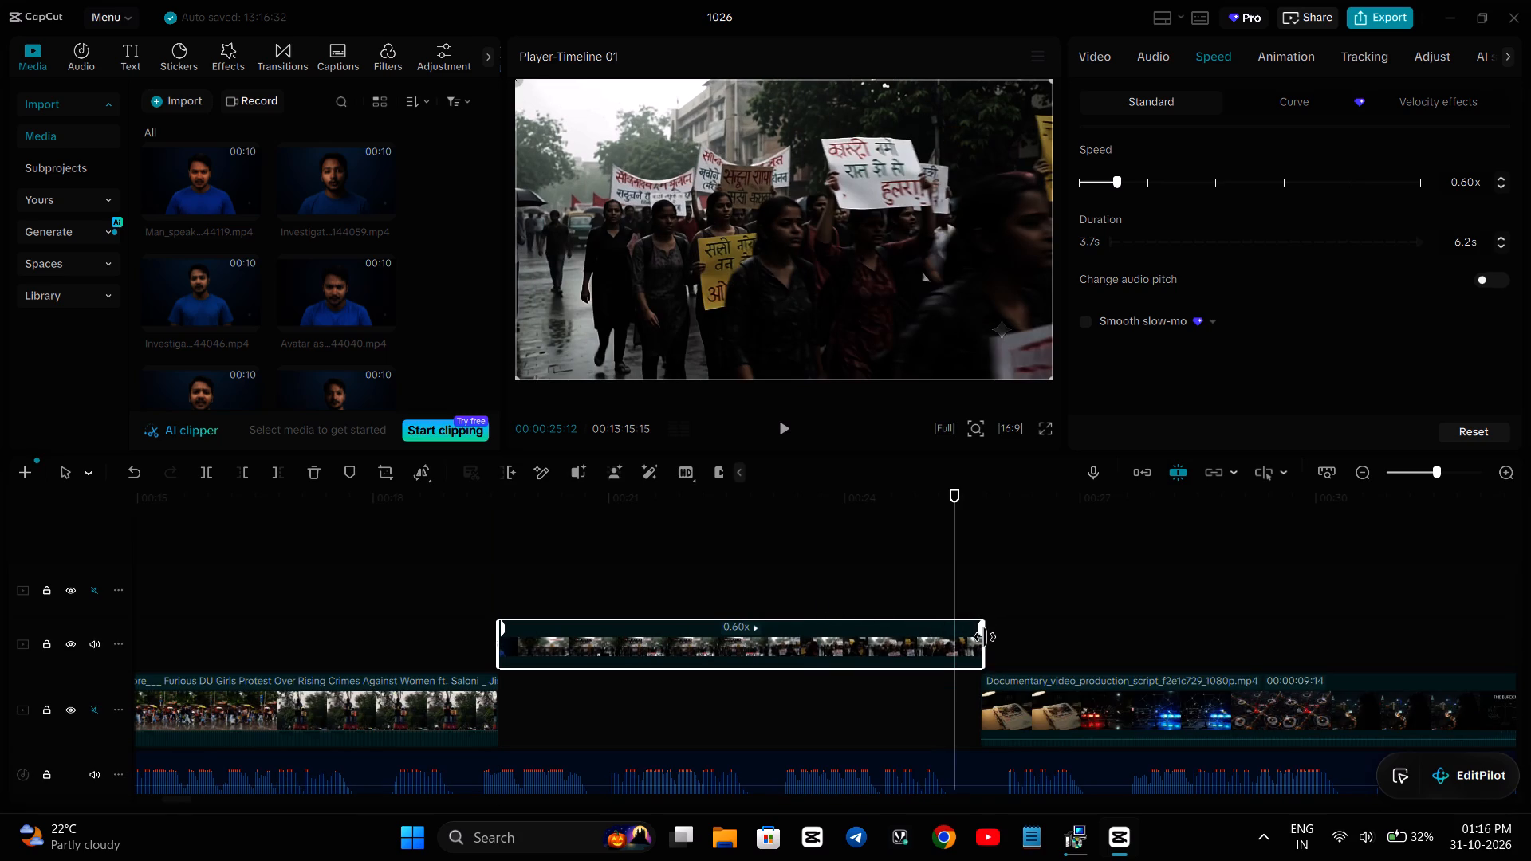
left_click_drag(985, 643, 978, 657)
left_click_drag(895, 643, 889, 715)
Play the timeline from the end of the second protest clip to 00:00:37:13 to review the following clips.
left_click(353, 563)
key("space")
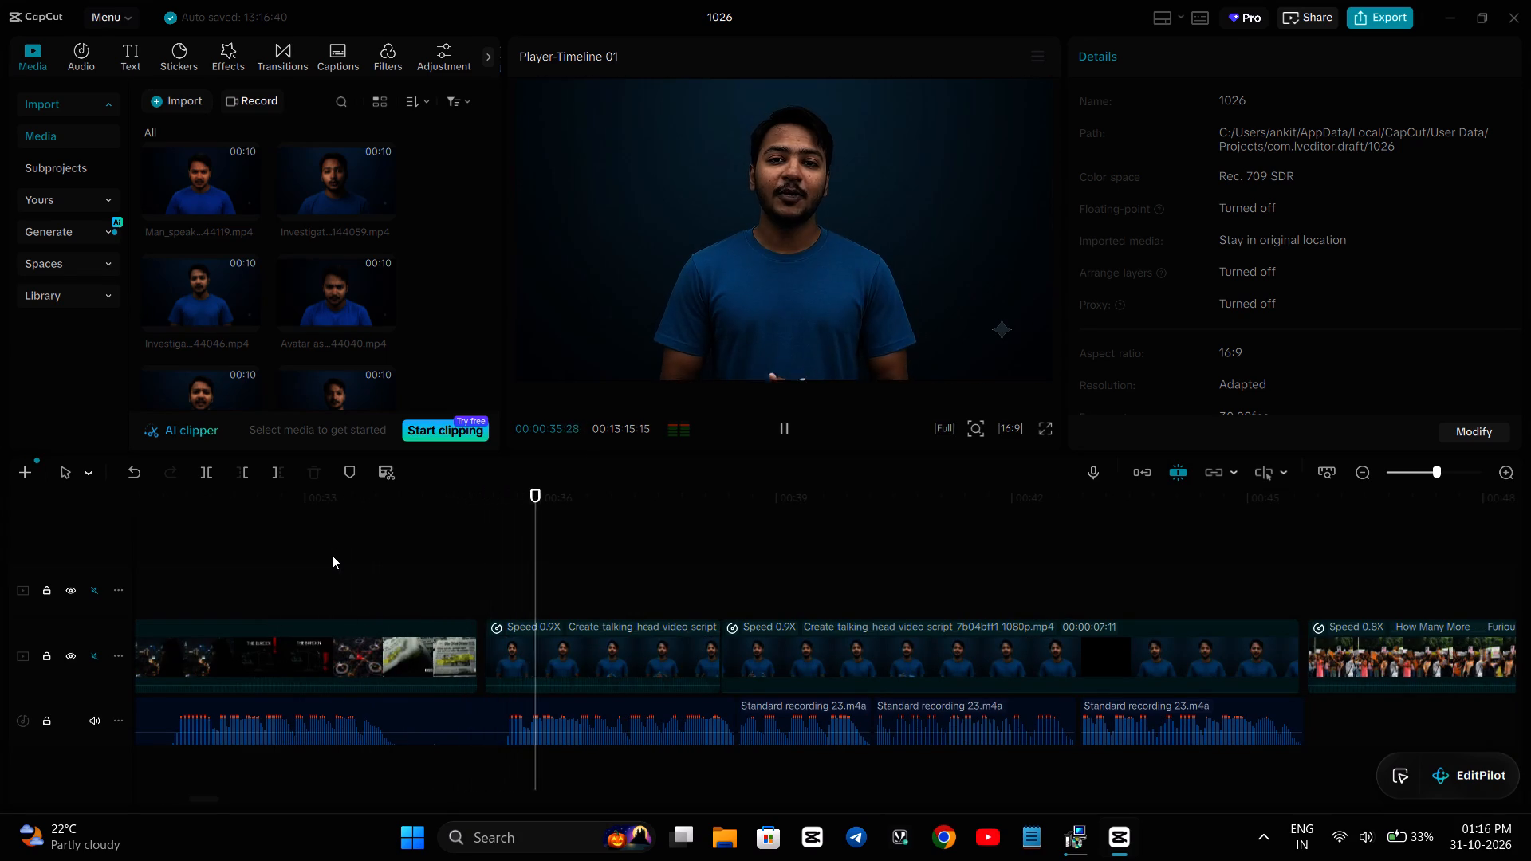
key("space")
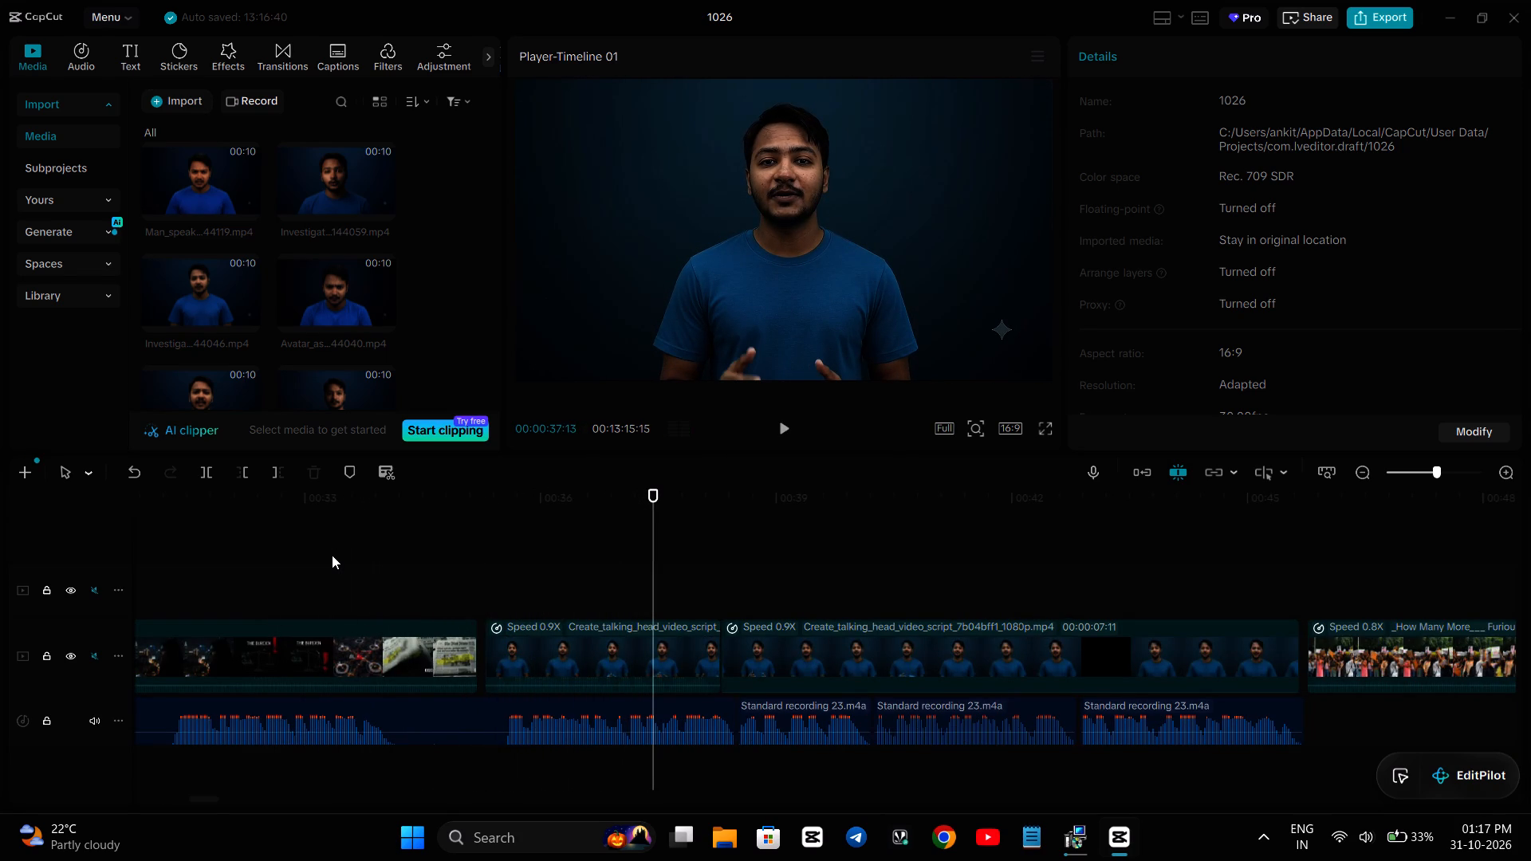
Split the narration audio at 00:00:34:14, in the pause before the first talking-head clip.
left_click(420, 560)
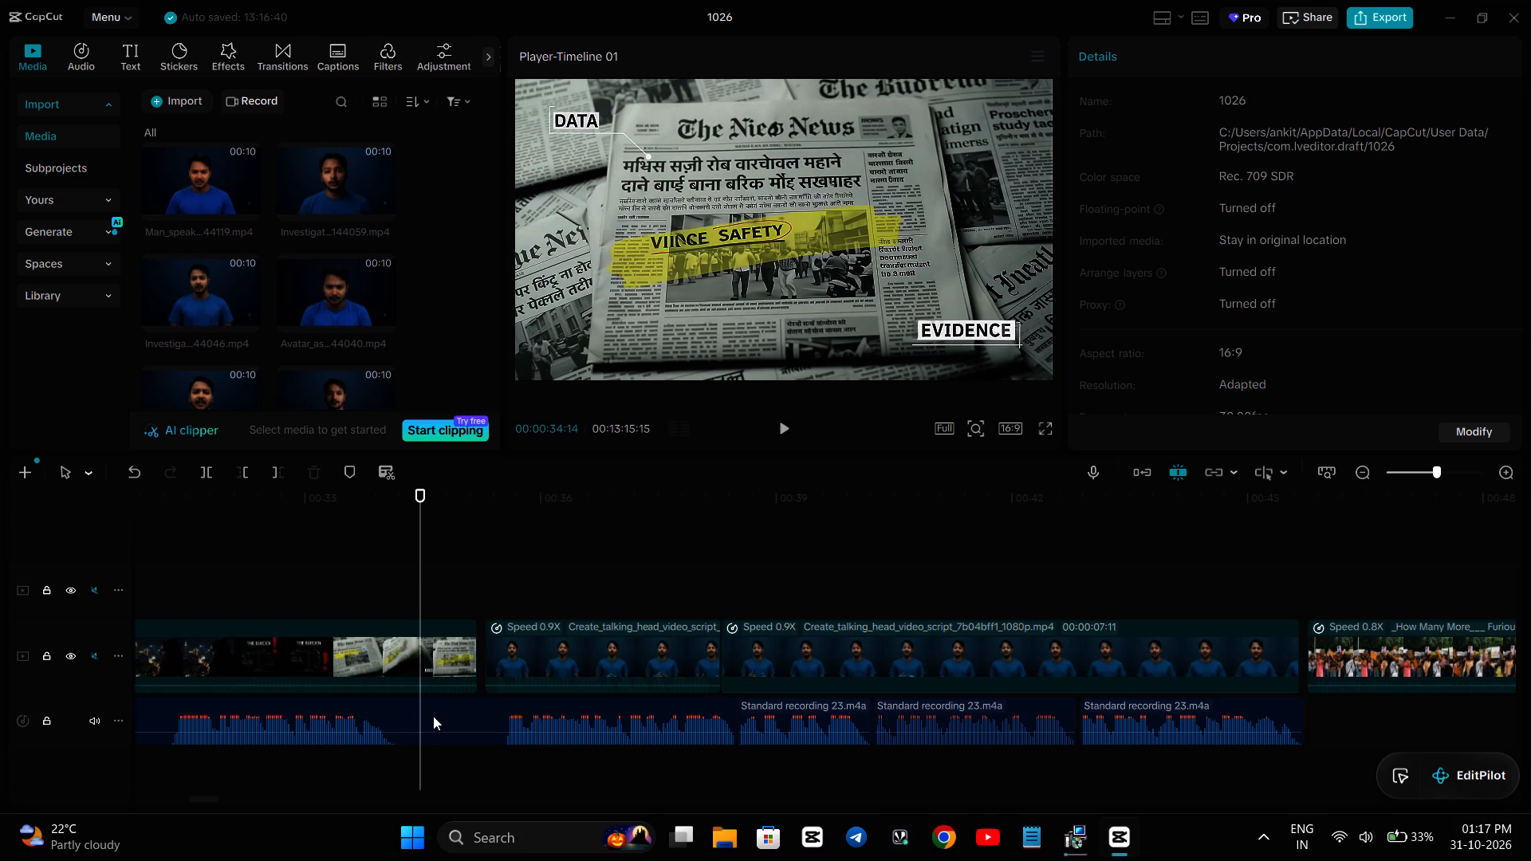
left_click(432, 721)
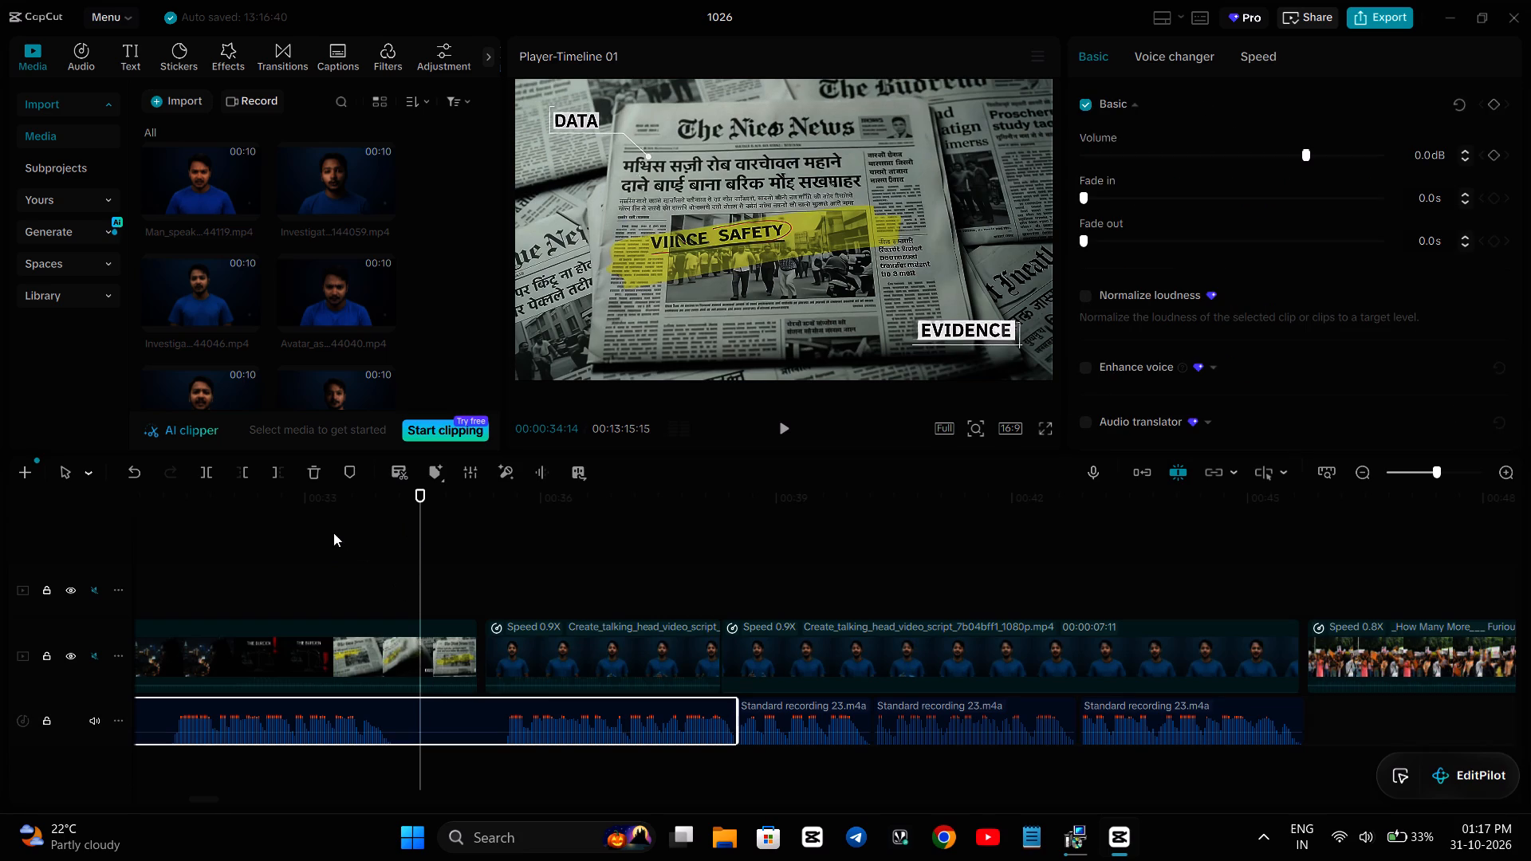
left_click(211, 475)
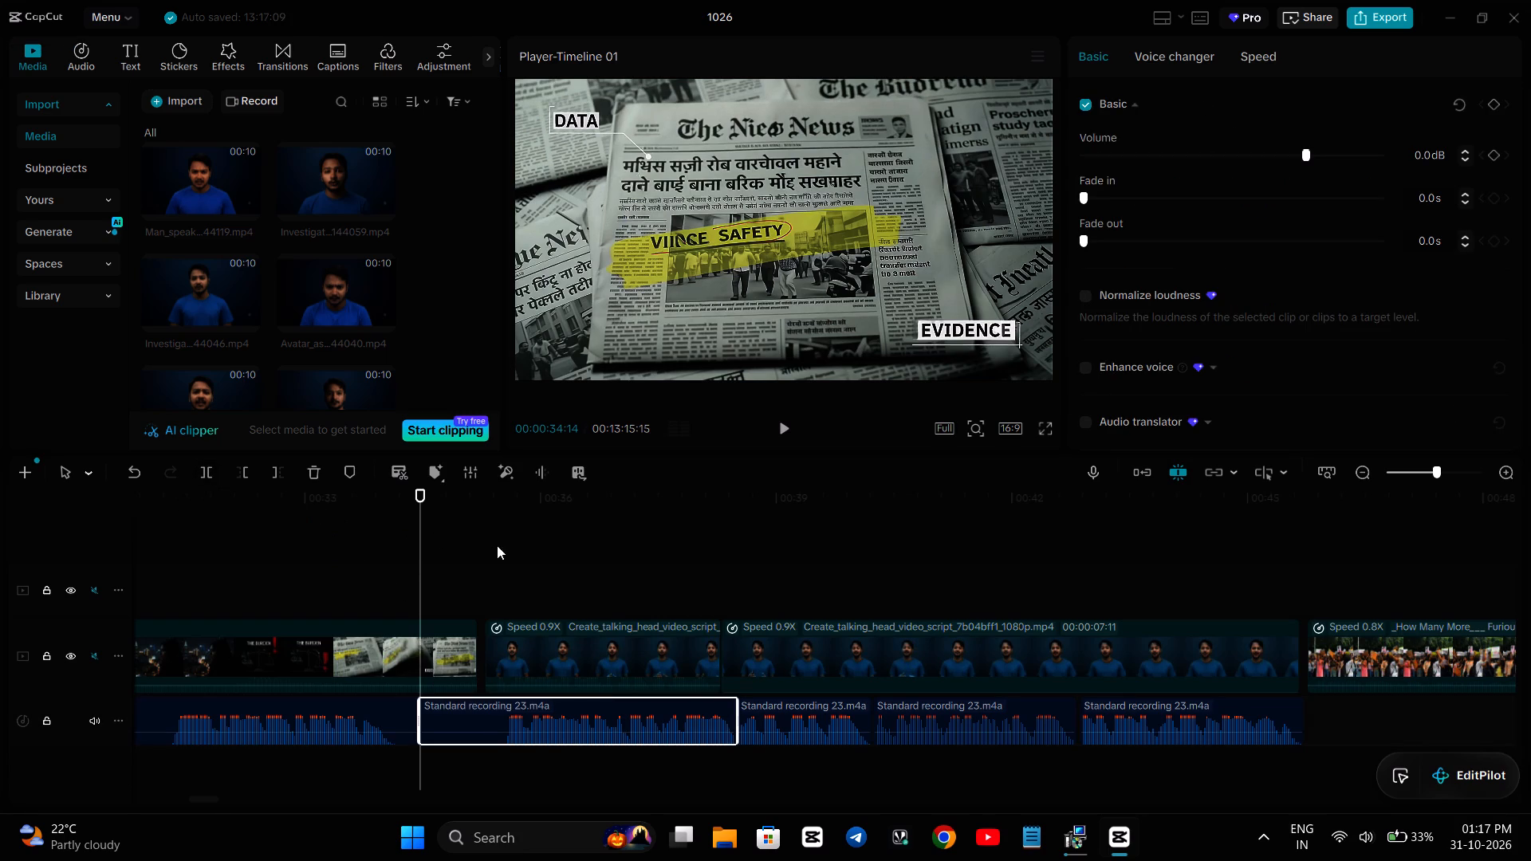
Align the playhead with the narration split at 00:00:34:14 and select the newspaper footage clip above it.
left_click(484, 541)
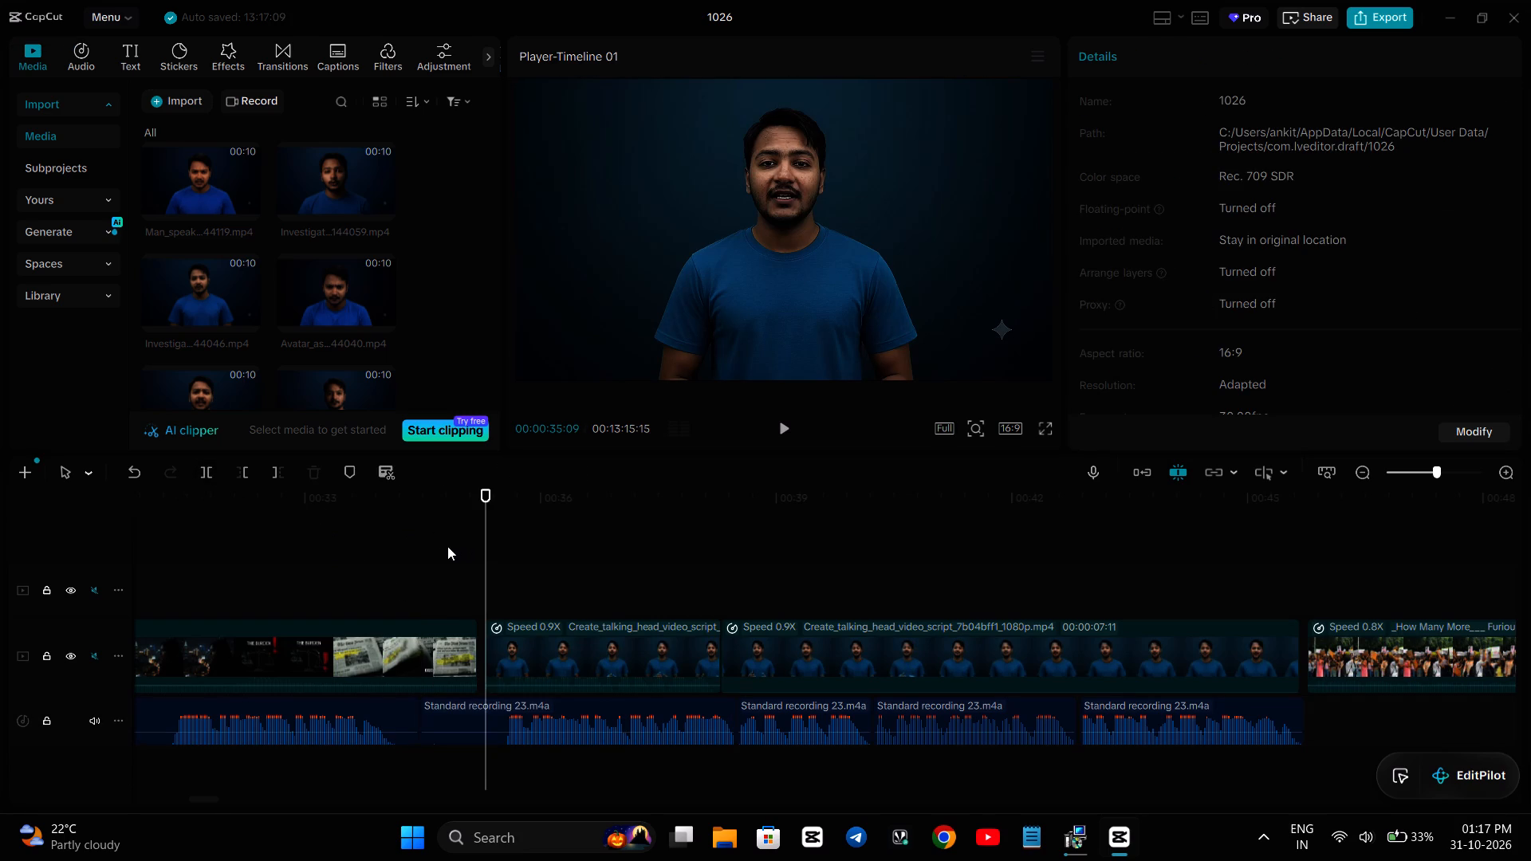
left_click(445, 530)
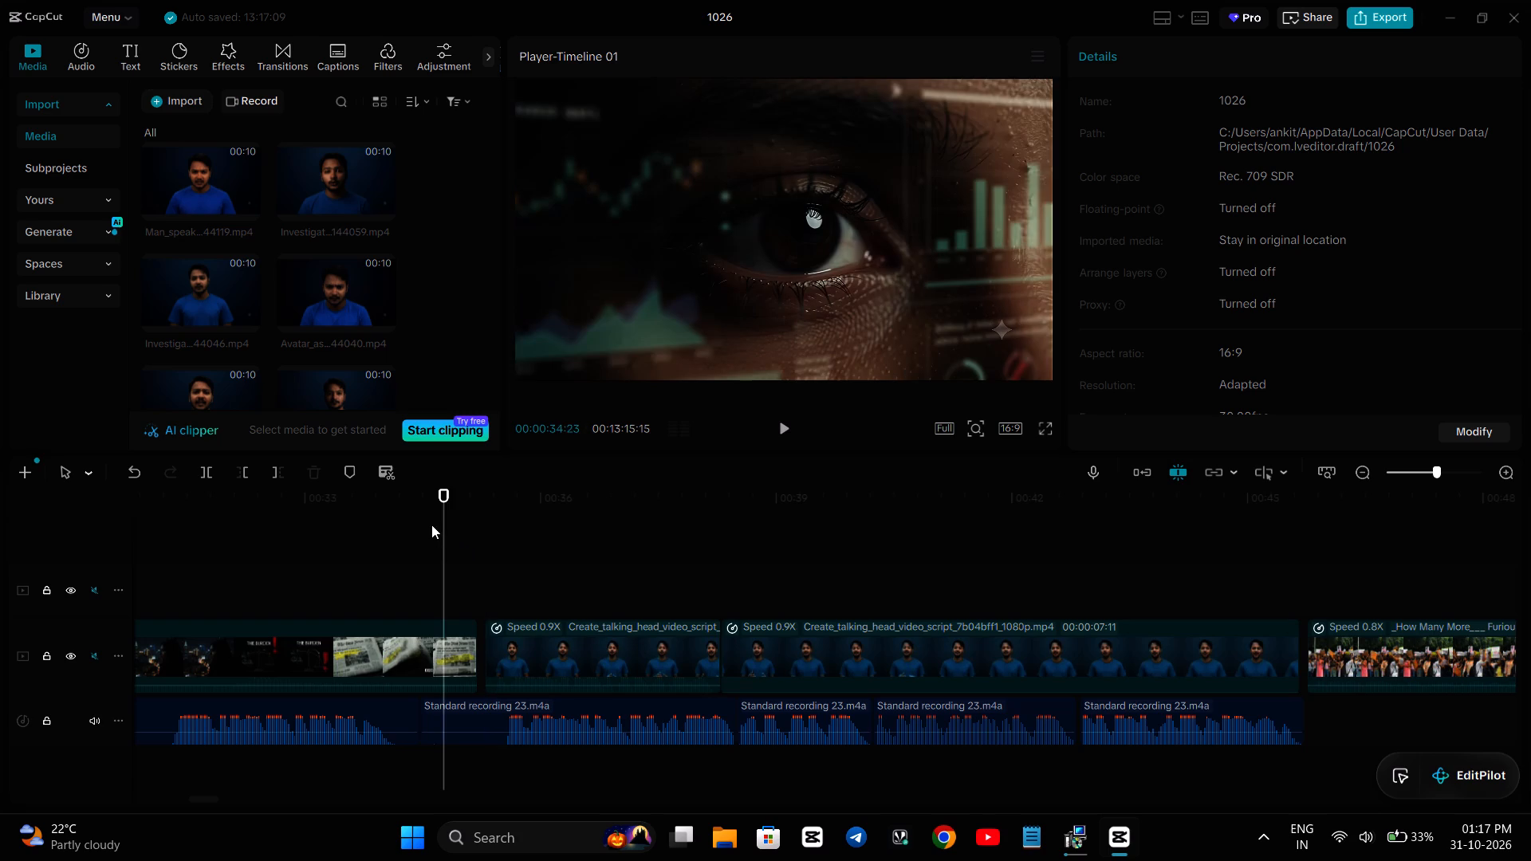
left_click(431, 525)
left_click(423, 521)
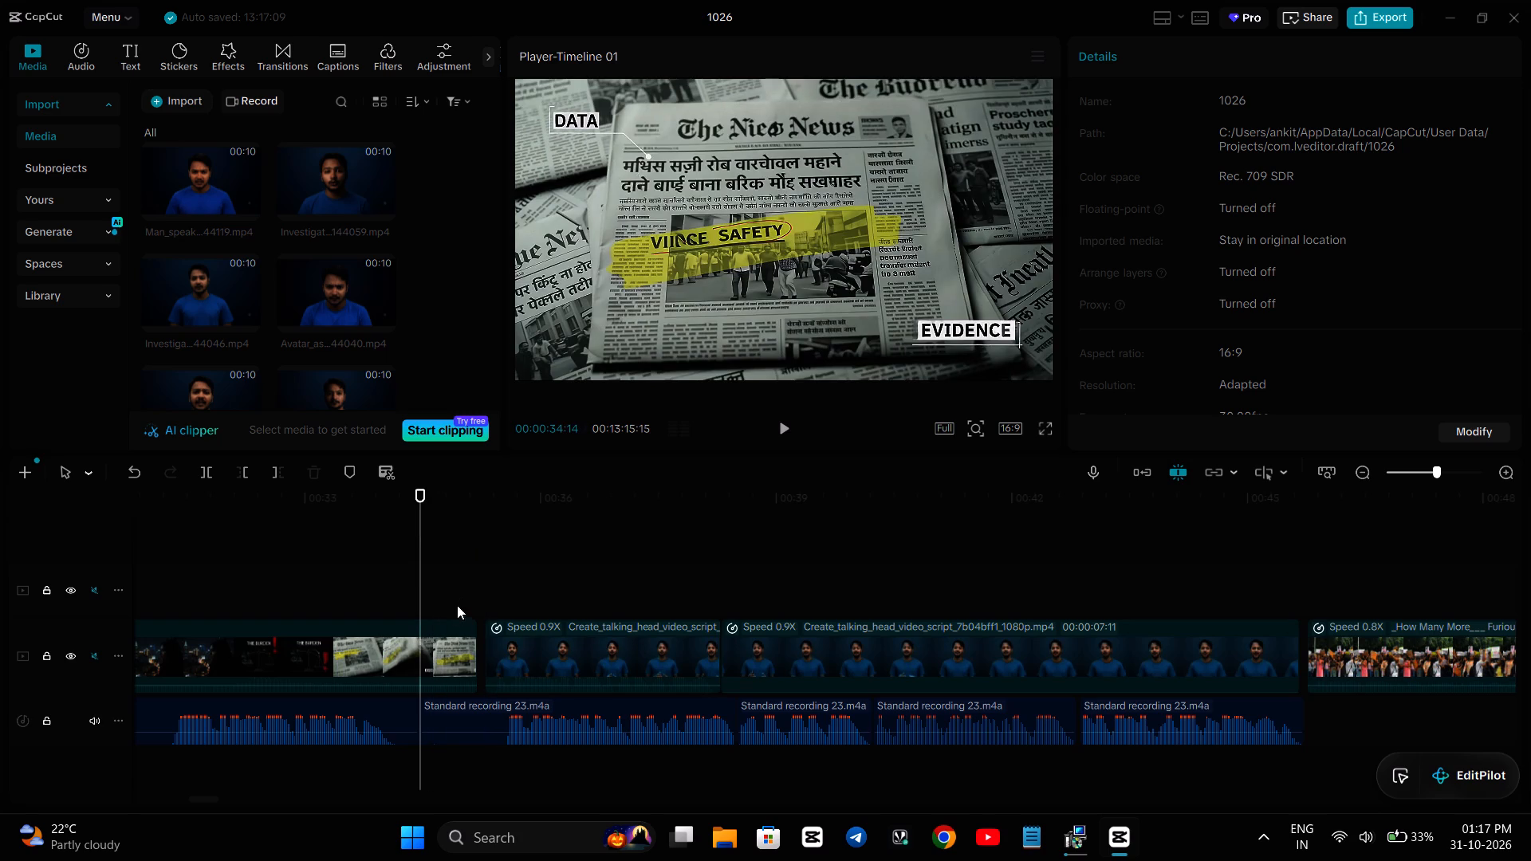
left_click(445, 629)
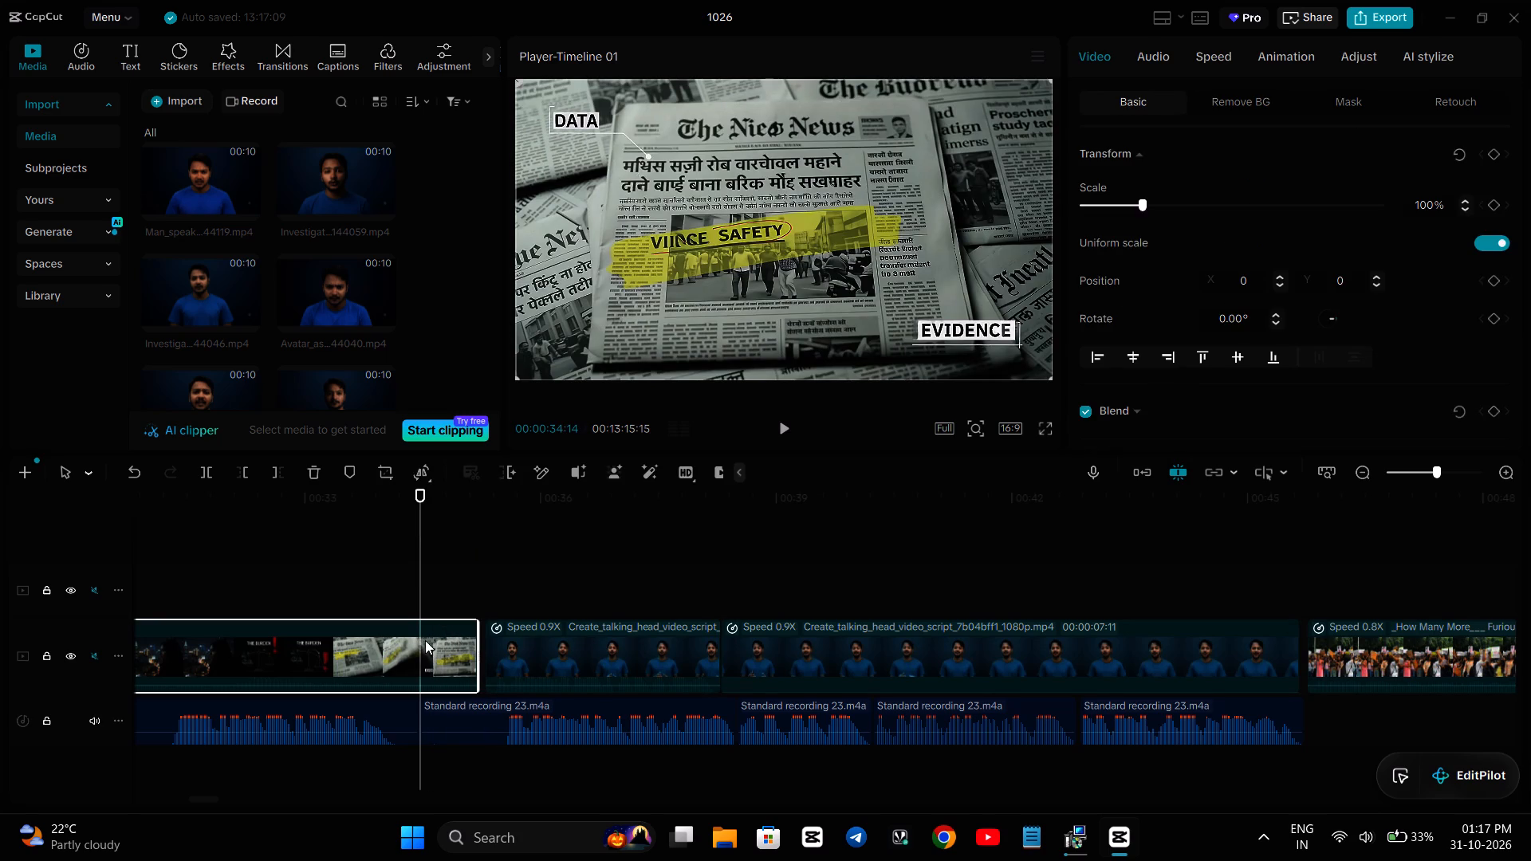
left_click(392, 555)
left_click(381, 707)
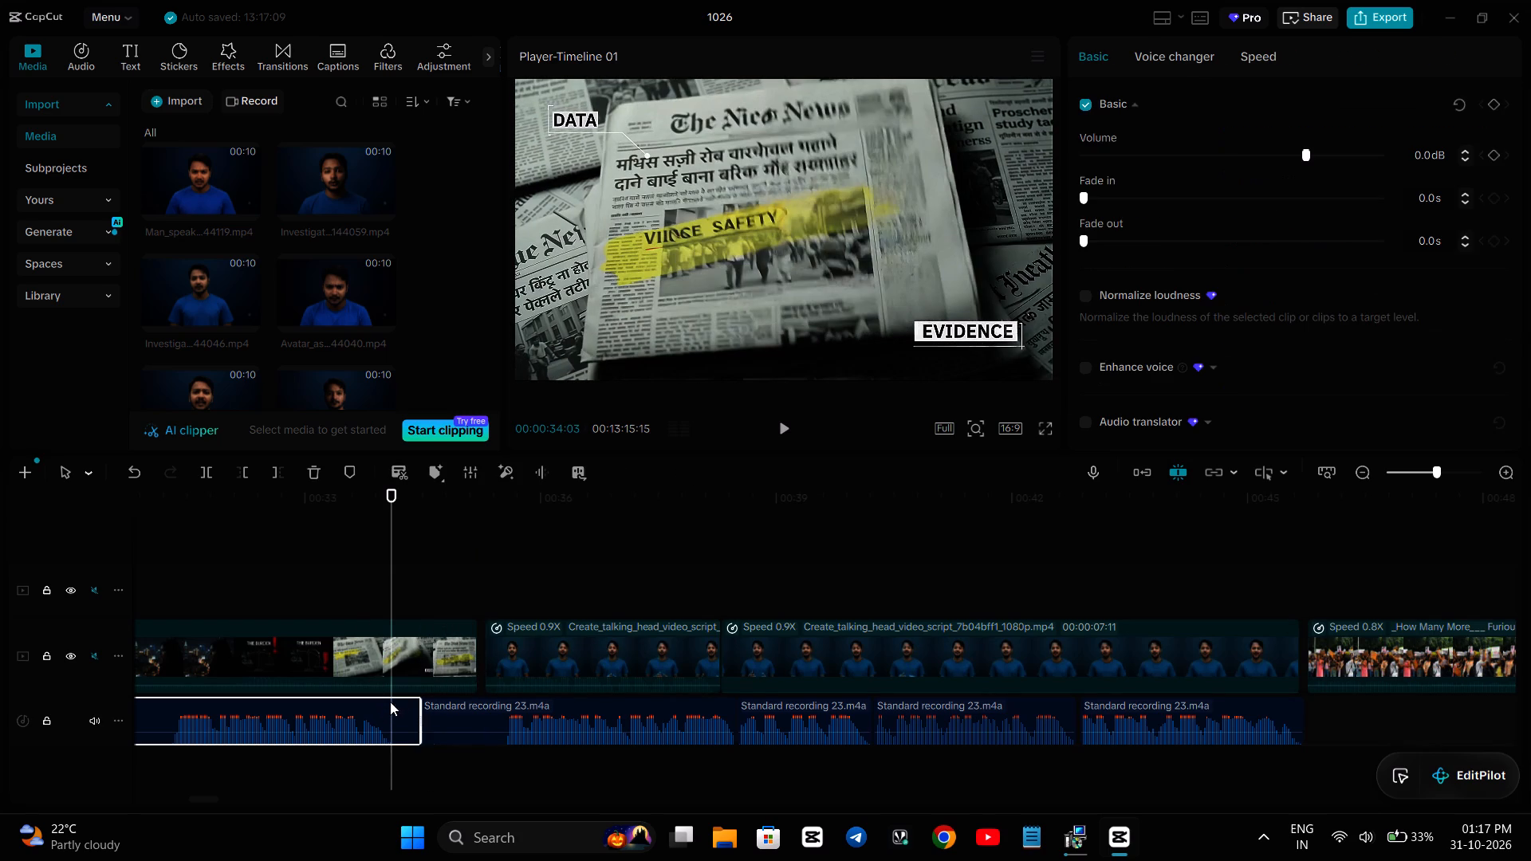
left_click(423, 565)
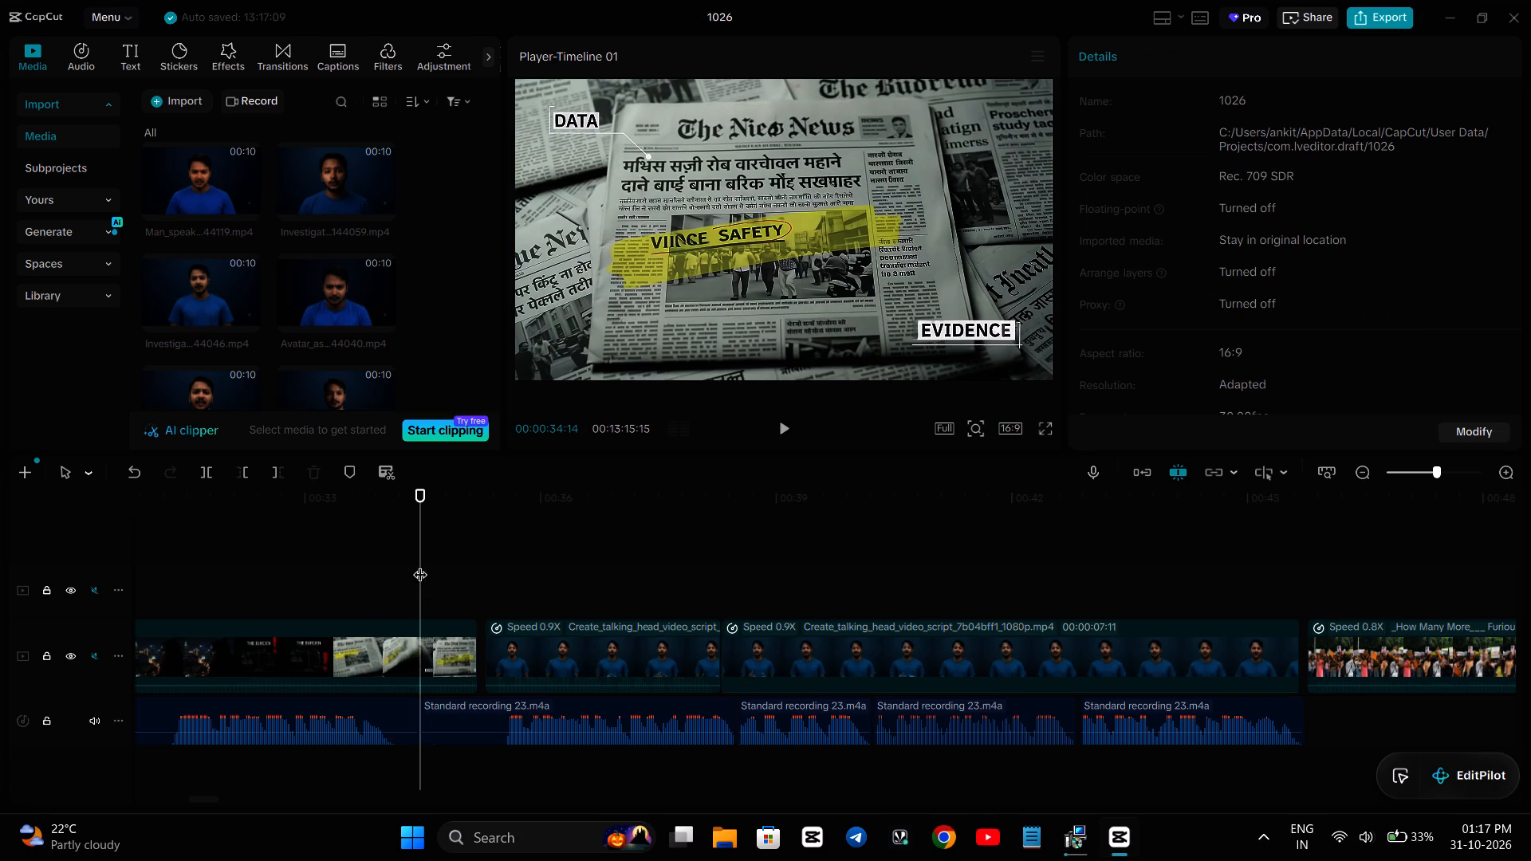
left_click(374, 665)
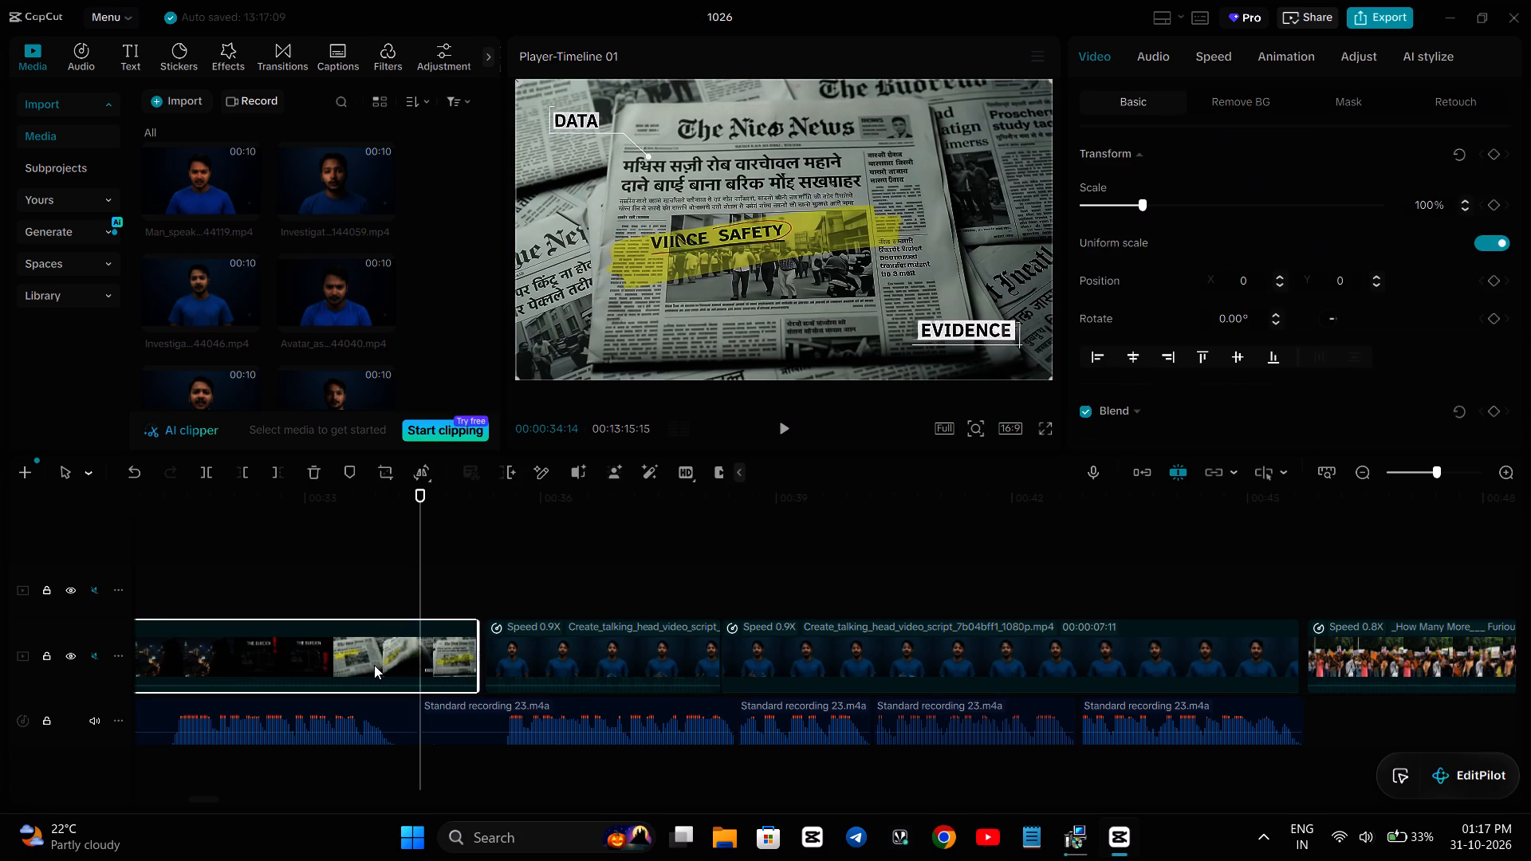
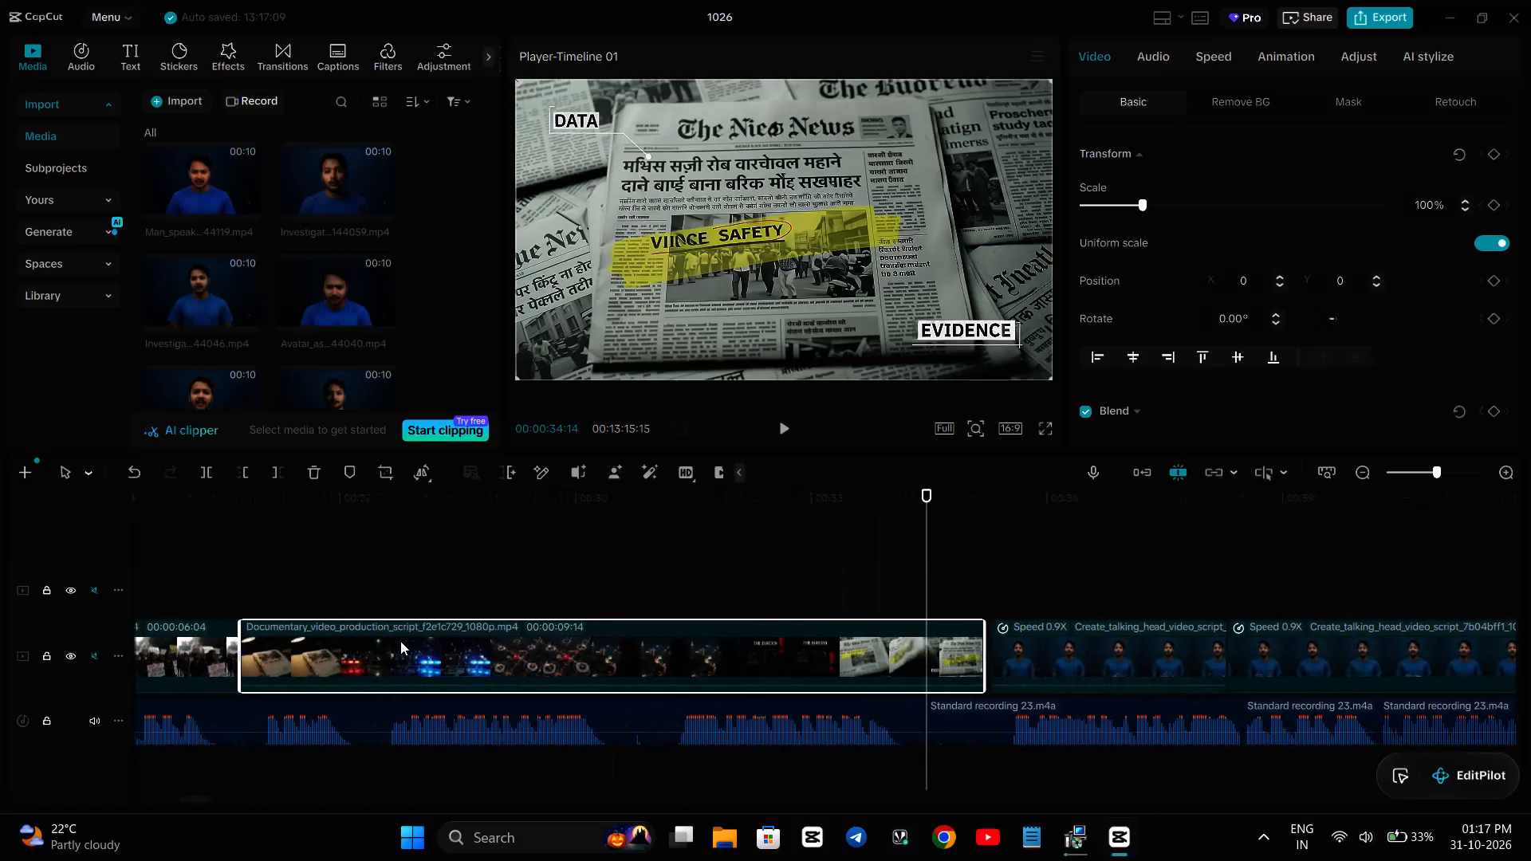
Play back the newspaper footage before the first talking-head clip up to 00:00:33:24 and open that clip's speed settings.
left_click(352, 596)
key("space")
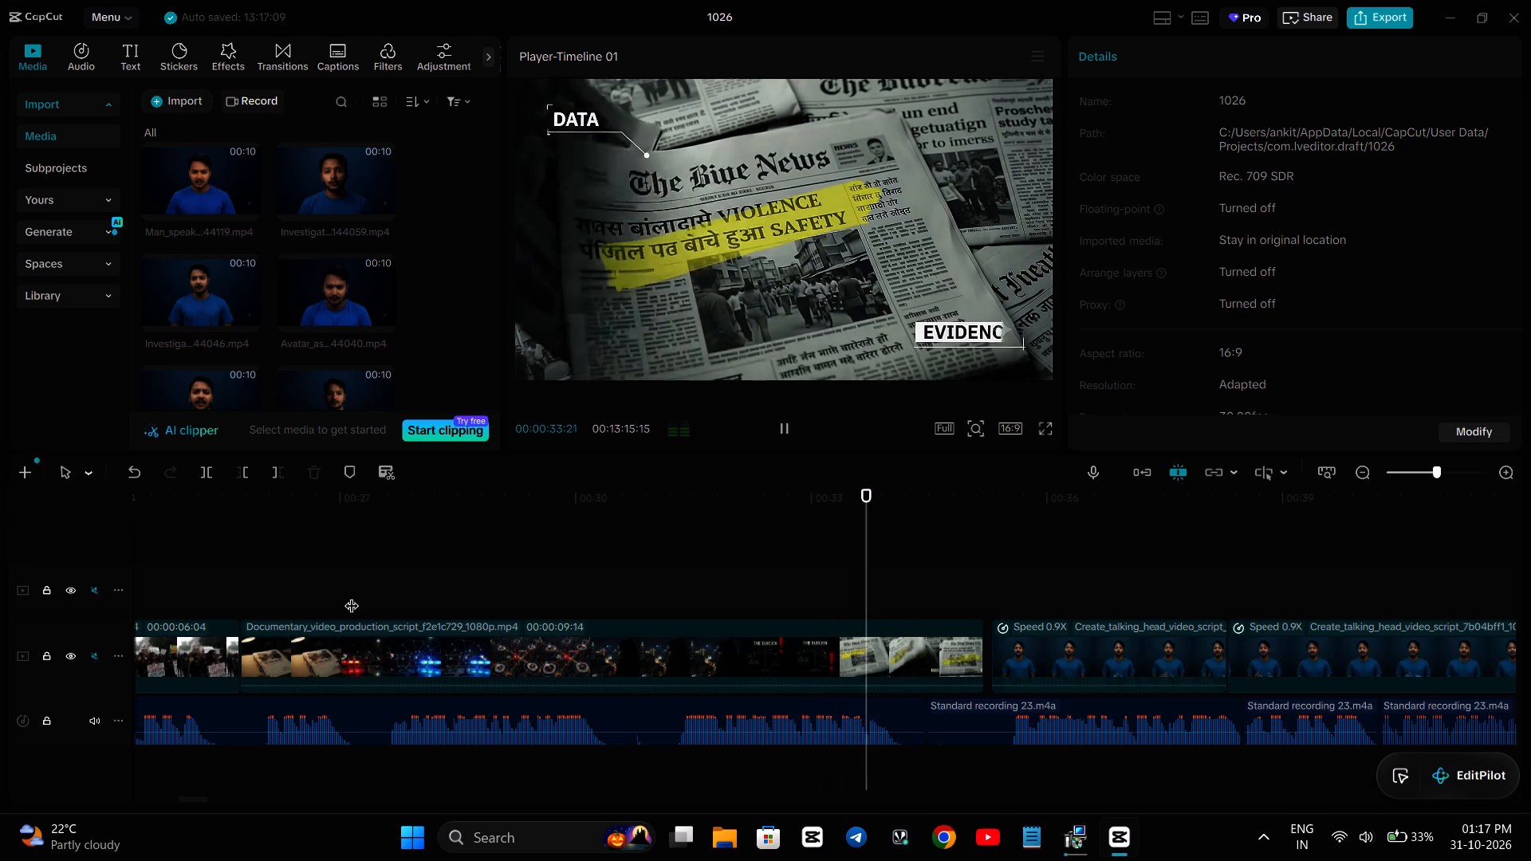
key("space")
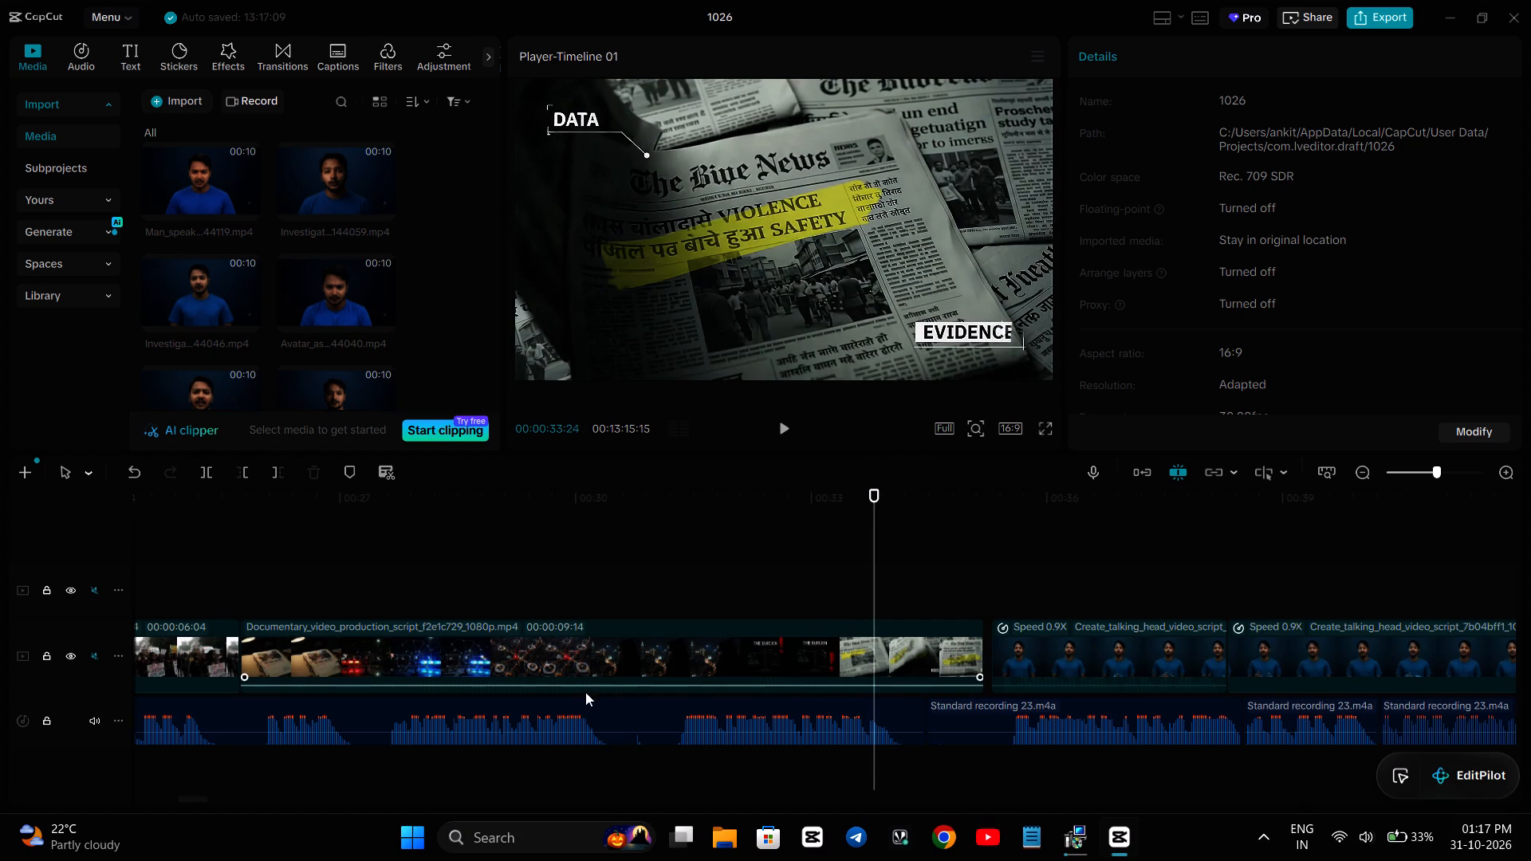
left_click(615, 658)
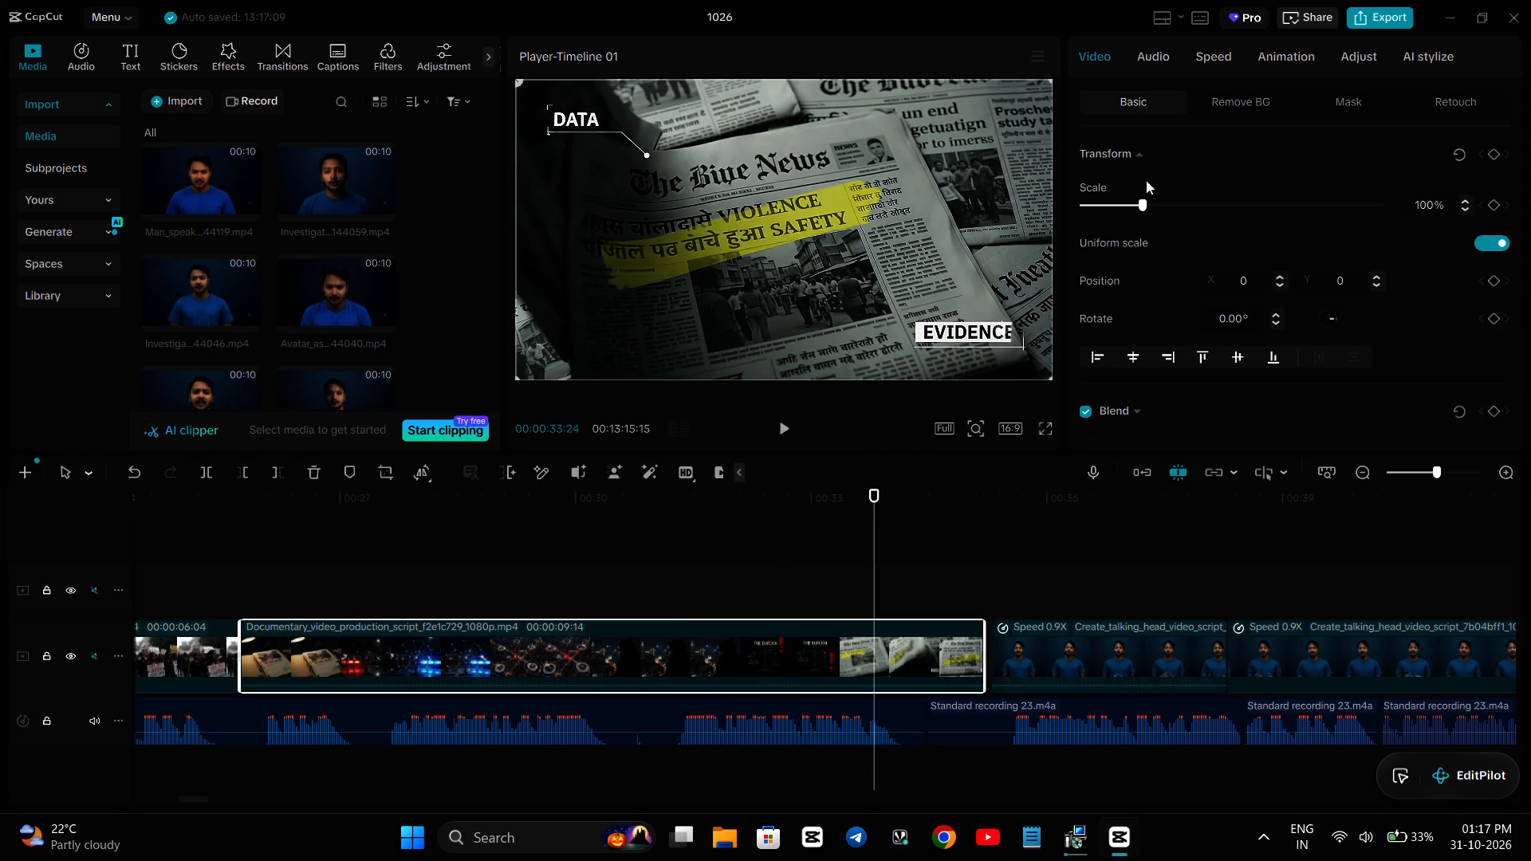
left_click(1218, 61)
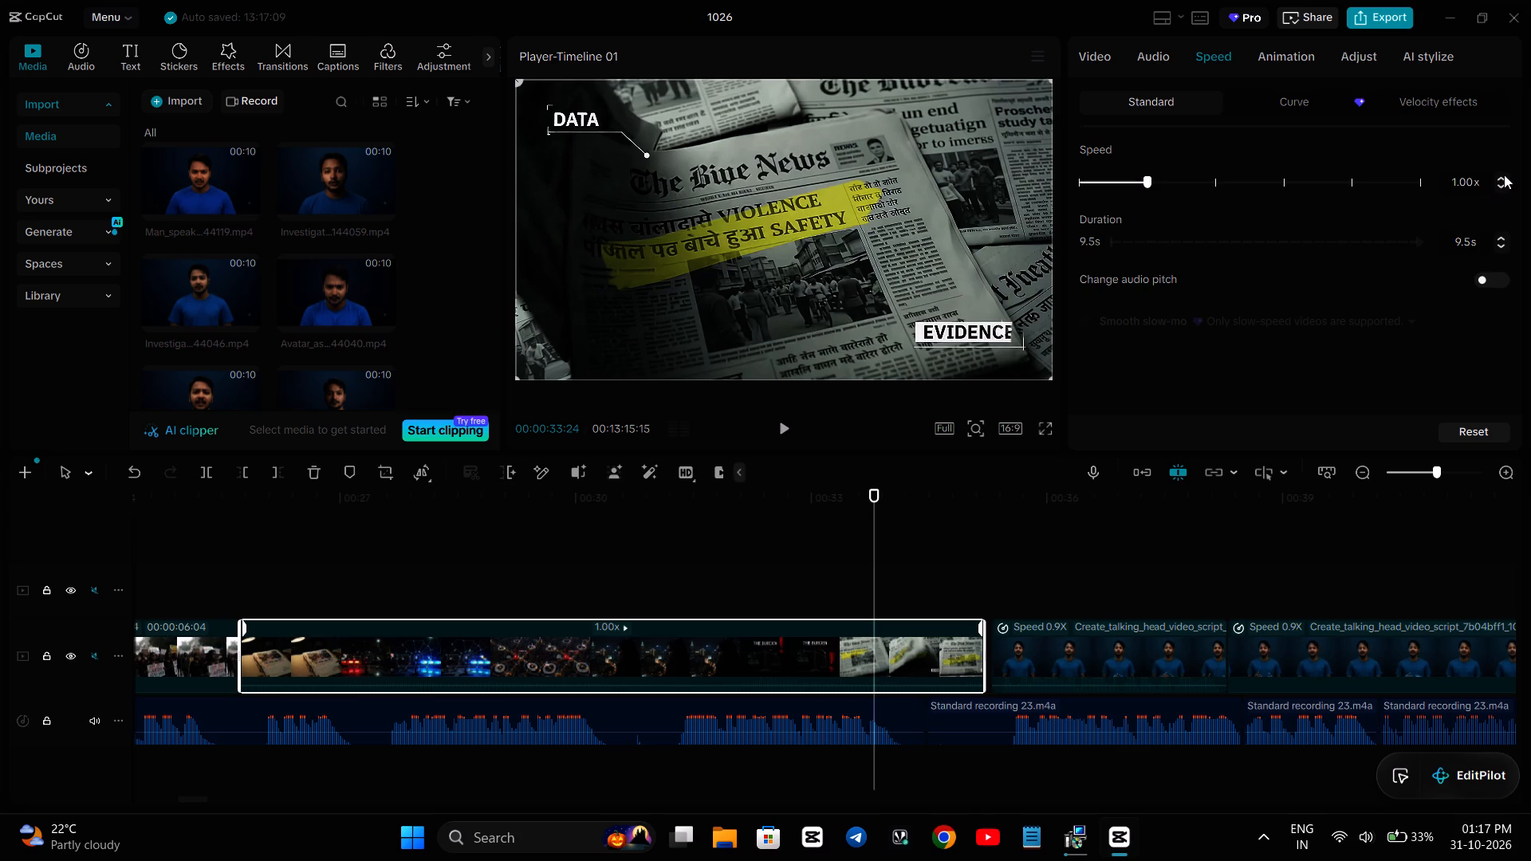
Play the timeline from 00:00:32:20 through the Chapter 1 title to the night drone footage around 00:01:25:24 to review the cut.
left_click(786, 552)
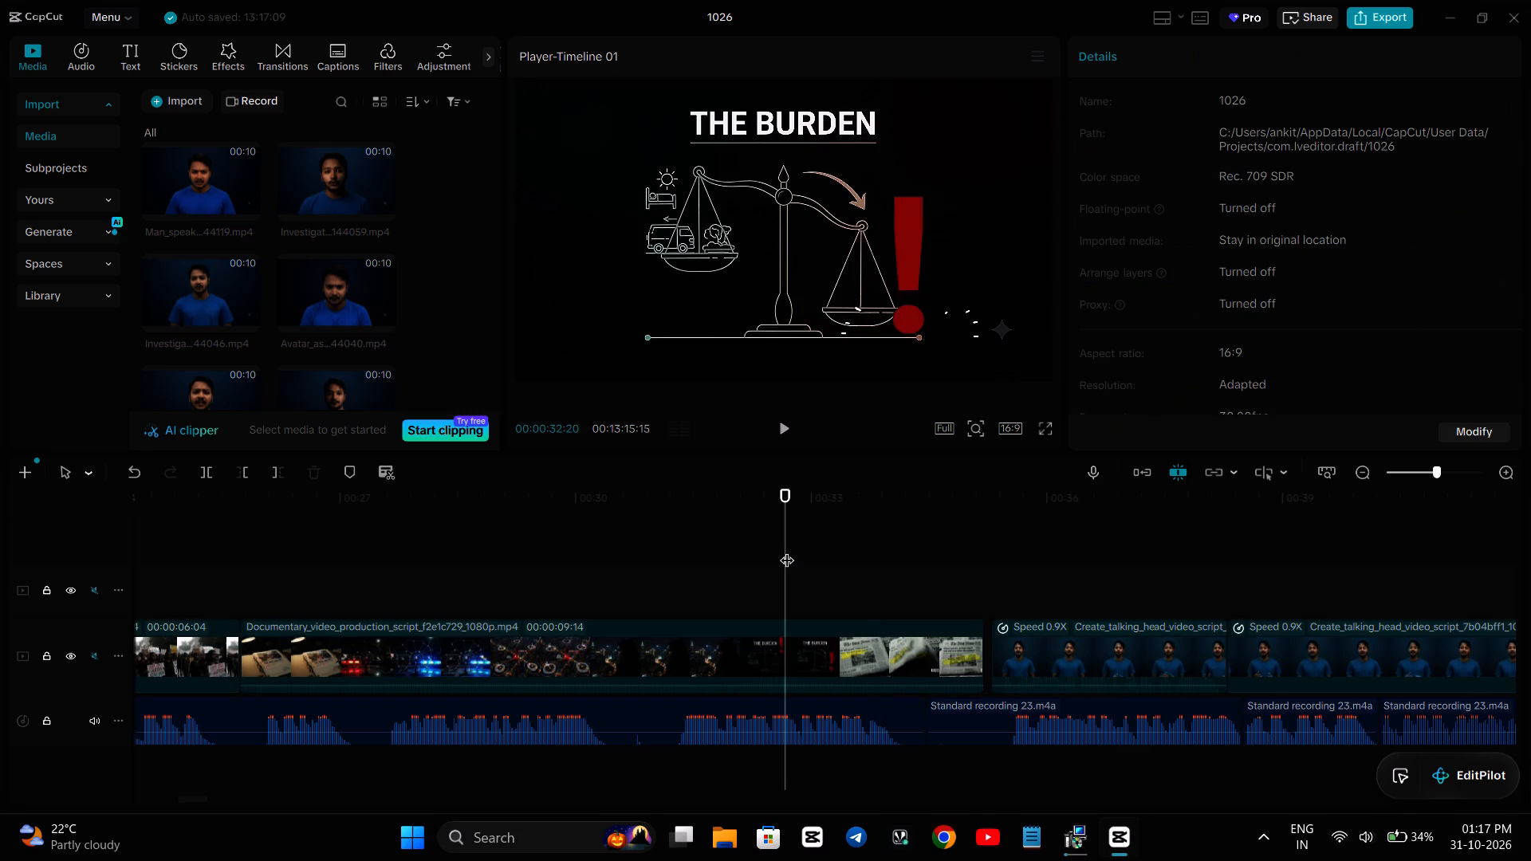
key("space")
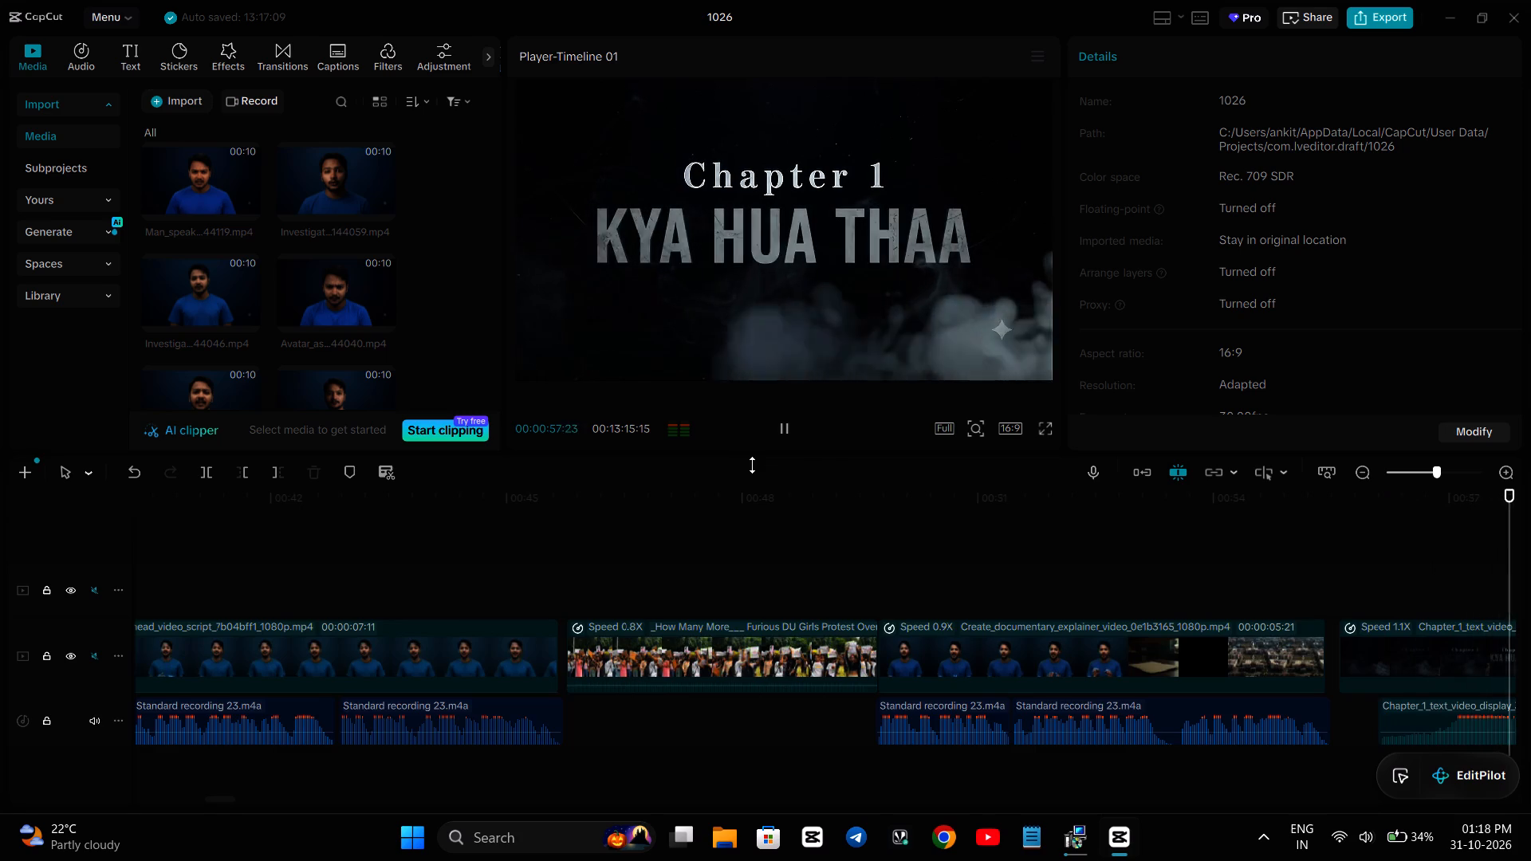
left_click(491, 833)
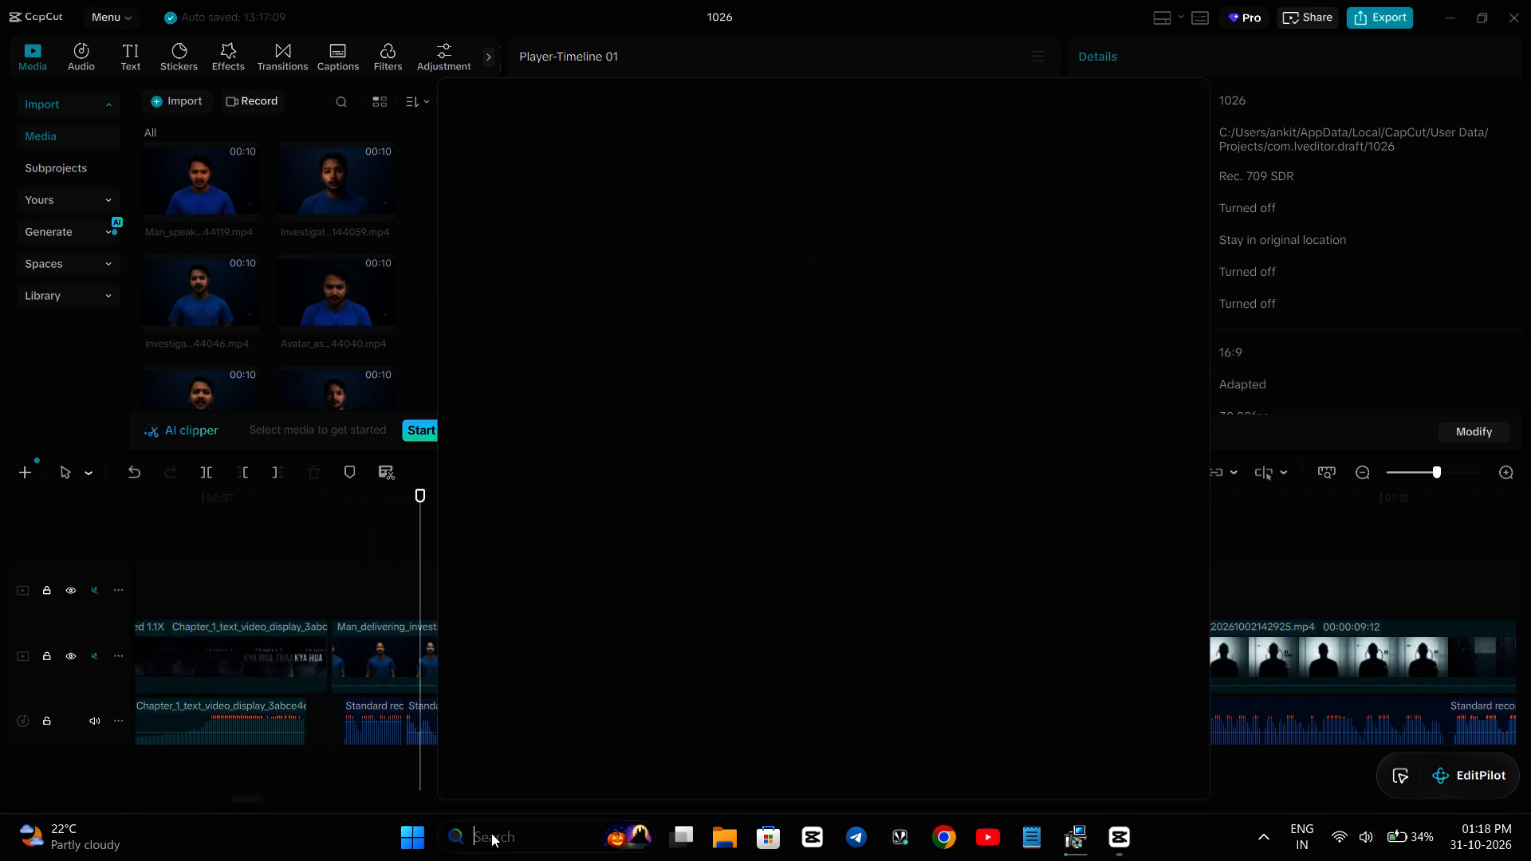
left_click(599, 169)
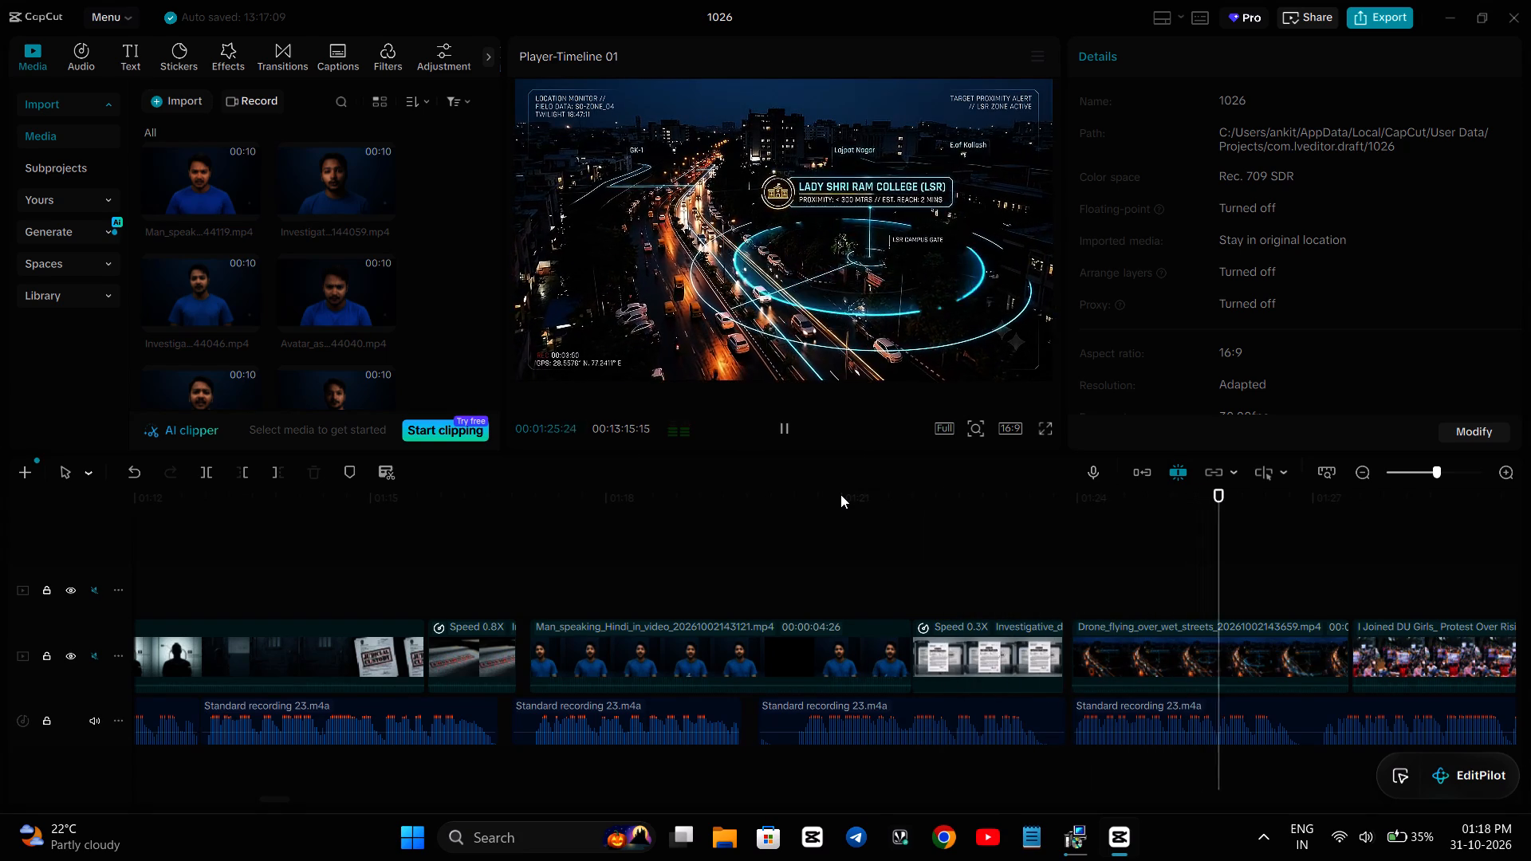
Replay the talking-head clip from 00:01:19:07 in short bursts, checking it against the narration pause, and stop at 00:01:20:18.
left_click(703, 556)
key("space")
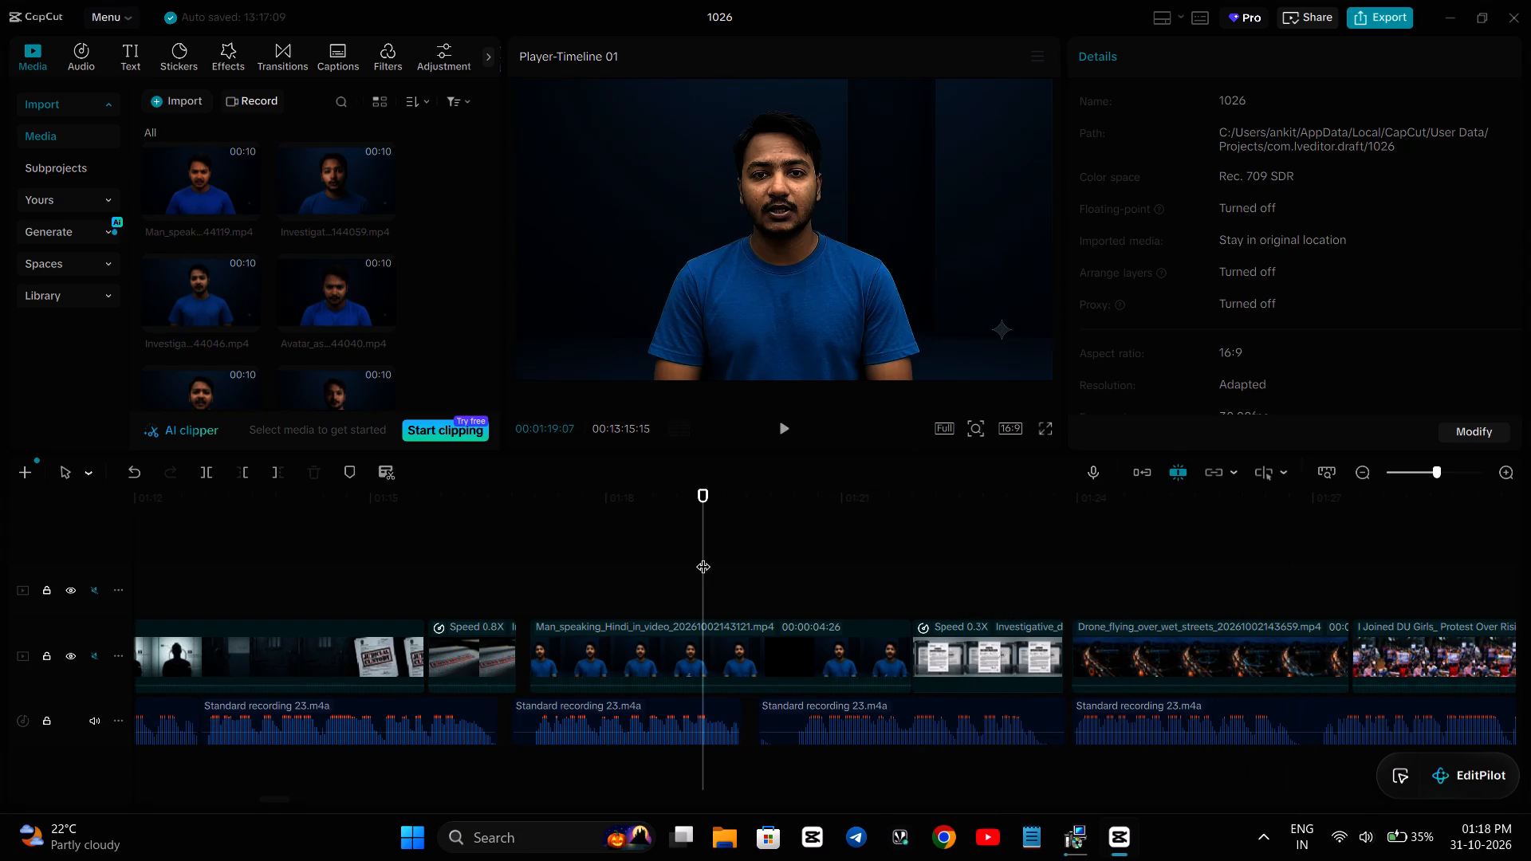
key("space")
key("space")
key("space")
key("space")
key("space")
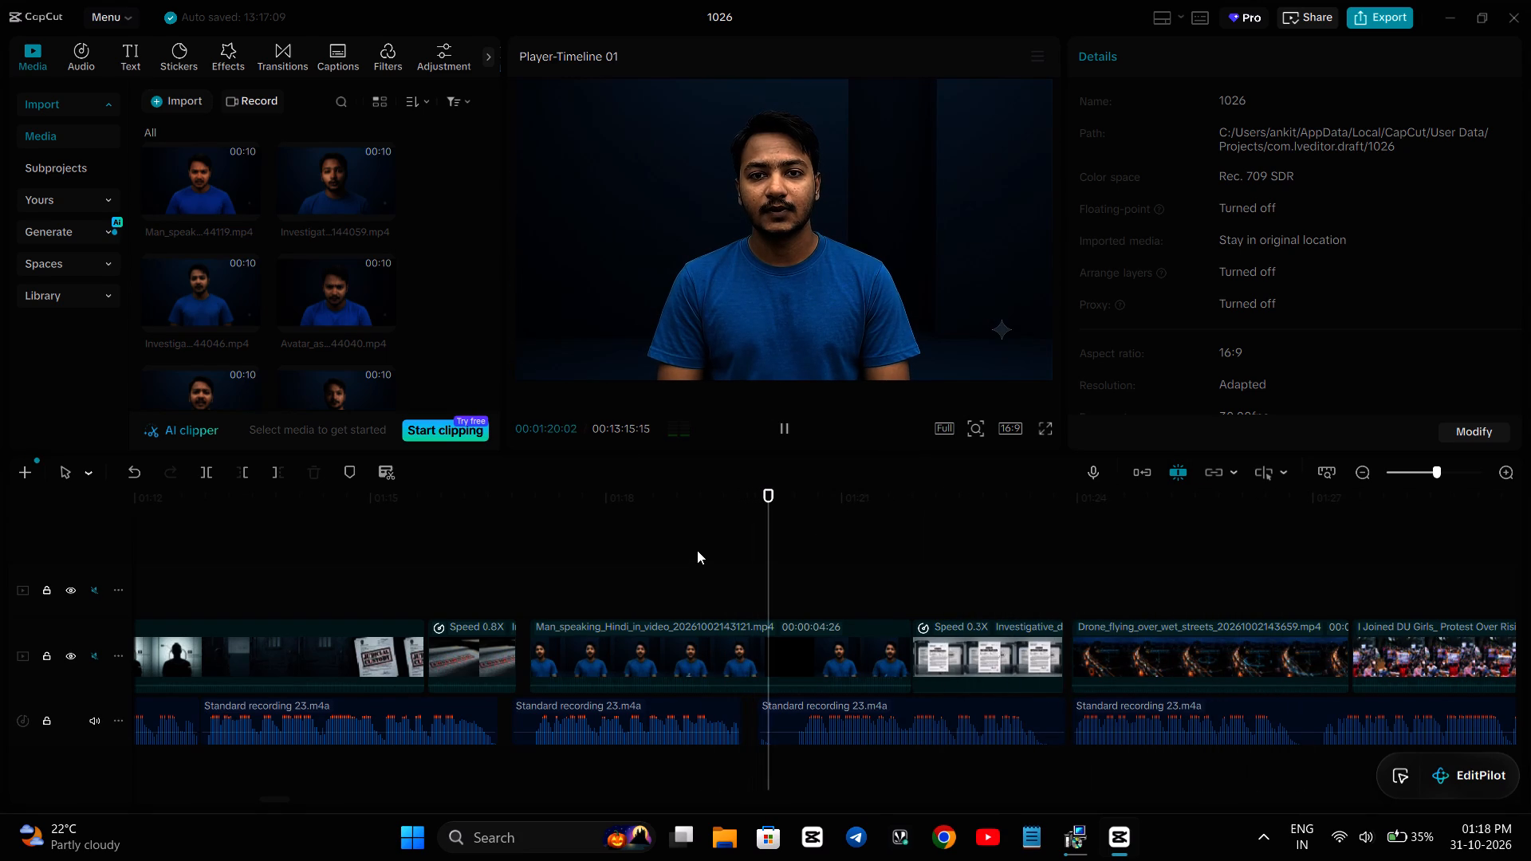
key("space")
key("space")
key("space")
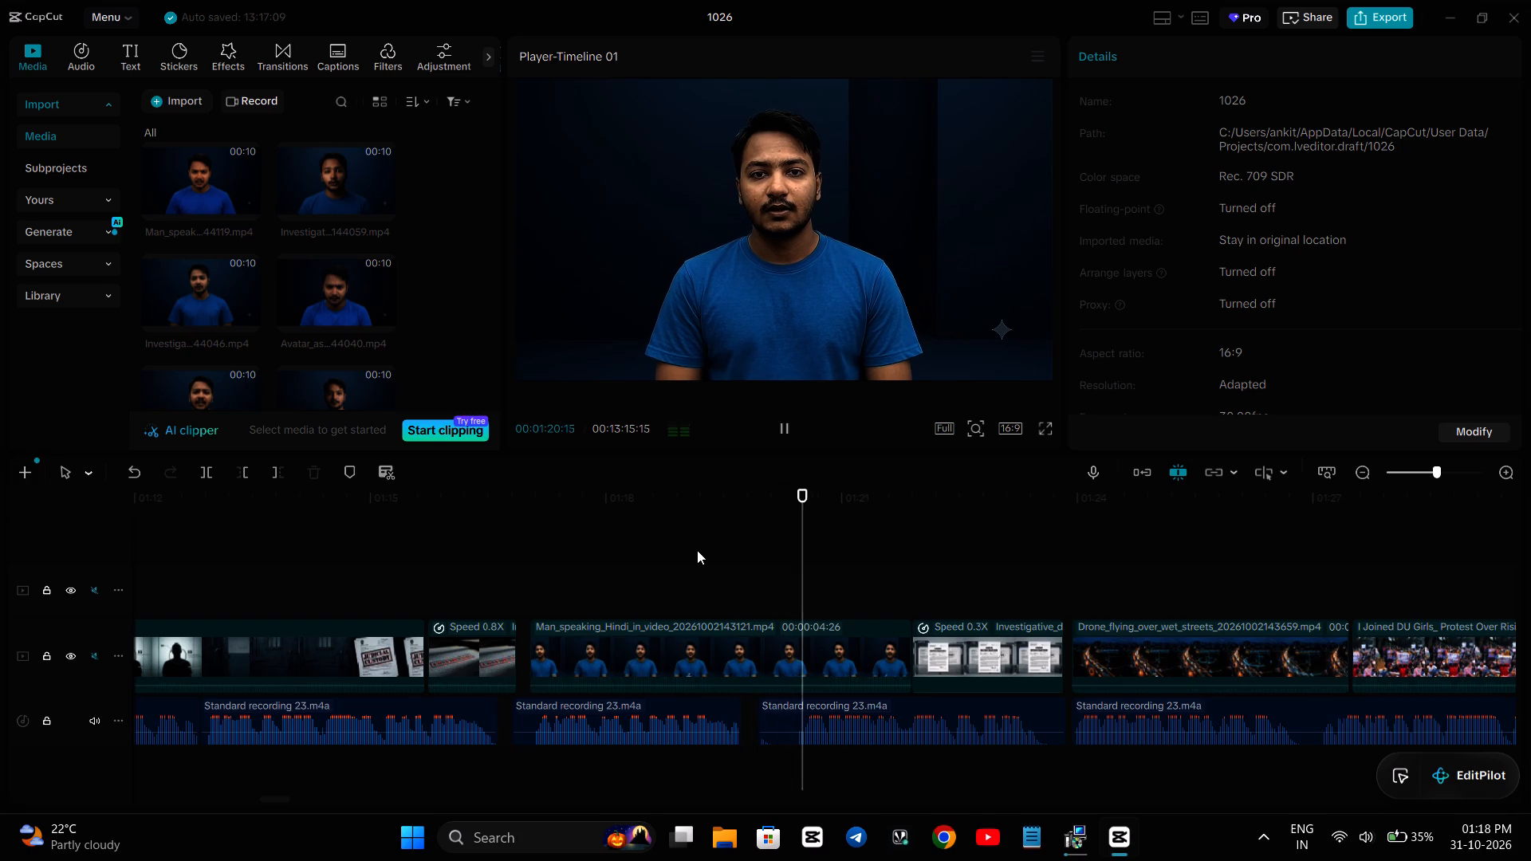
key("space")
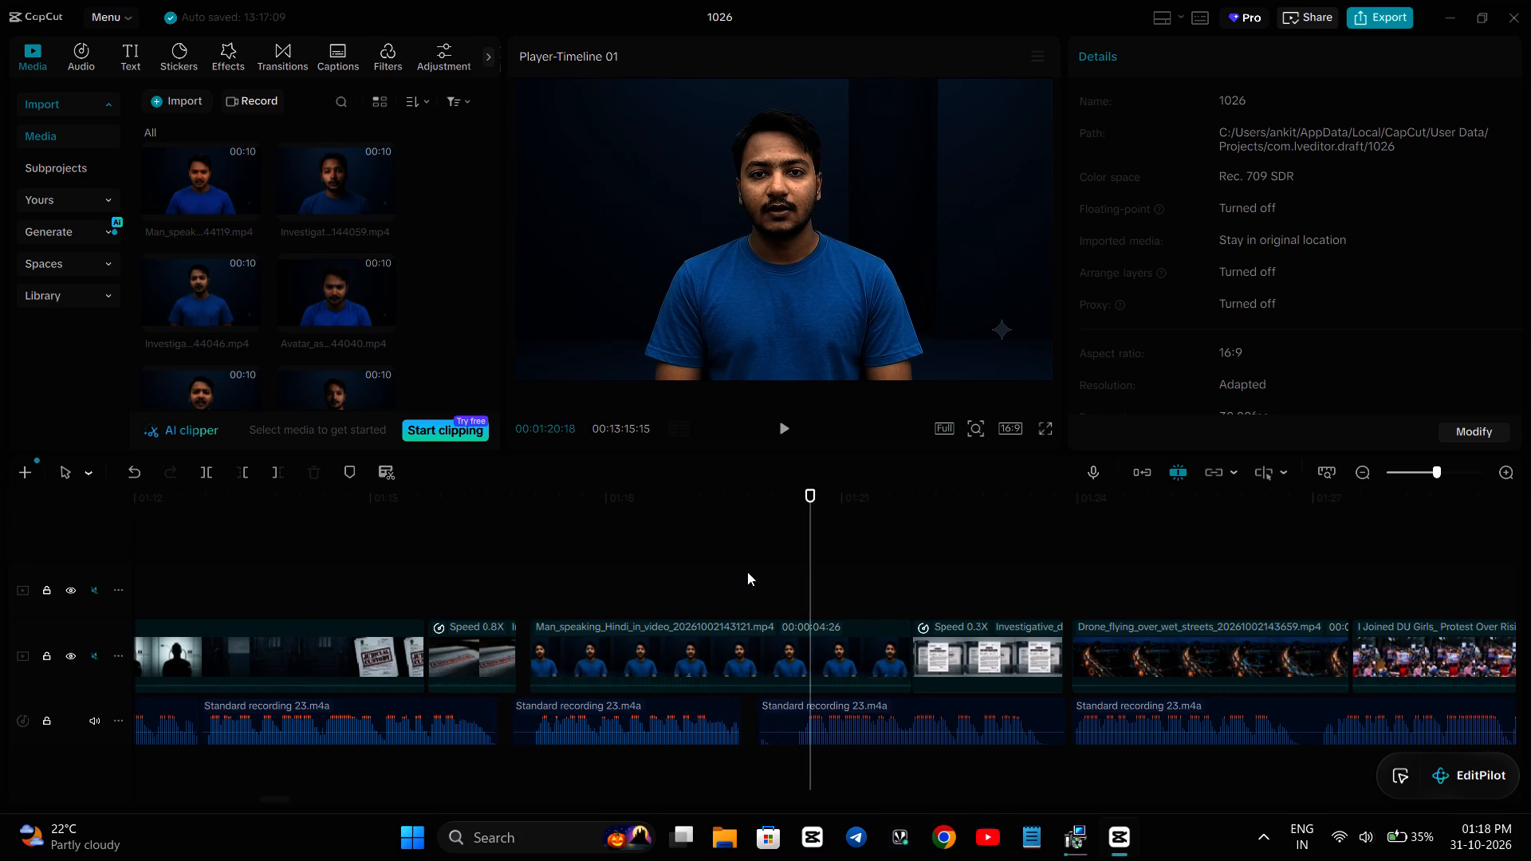
Split the Man_speaking_Hindi clip at 00:01:19:28, where the next narration segment begins.
left_click(776, 563)
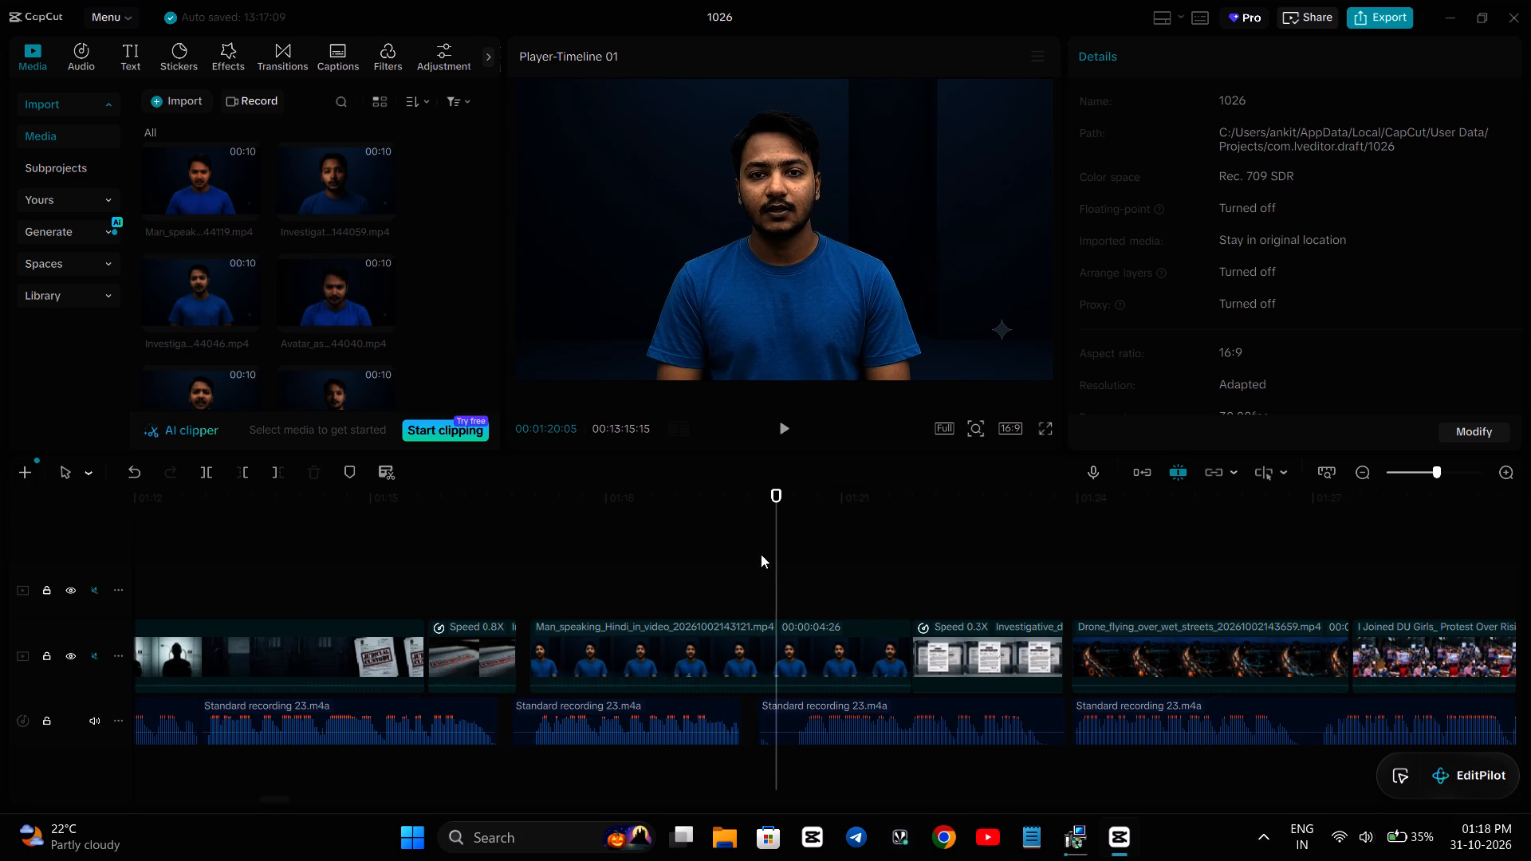
left_click(750, 550)
left_click(773, 552)
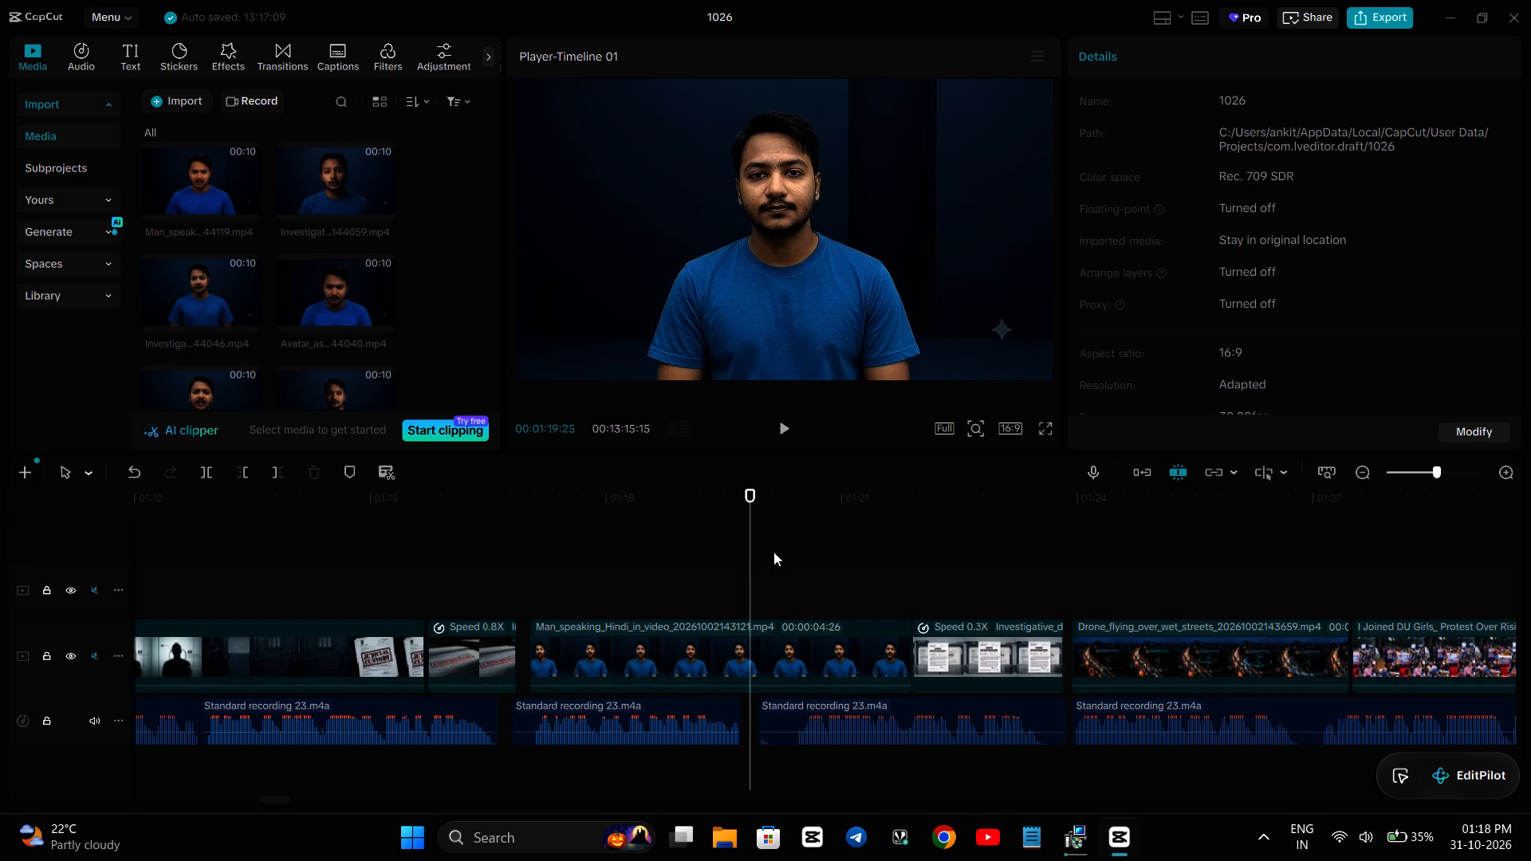
left_click(773, 552)
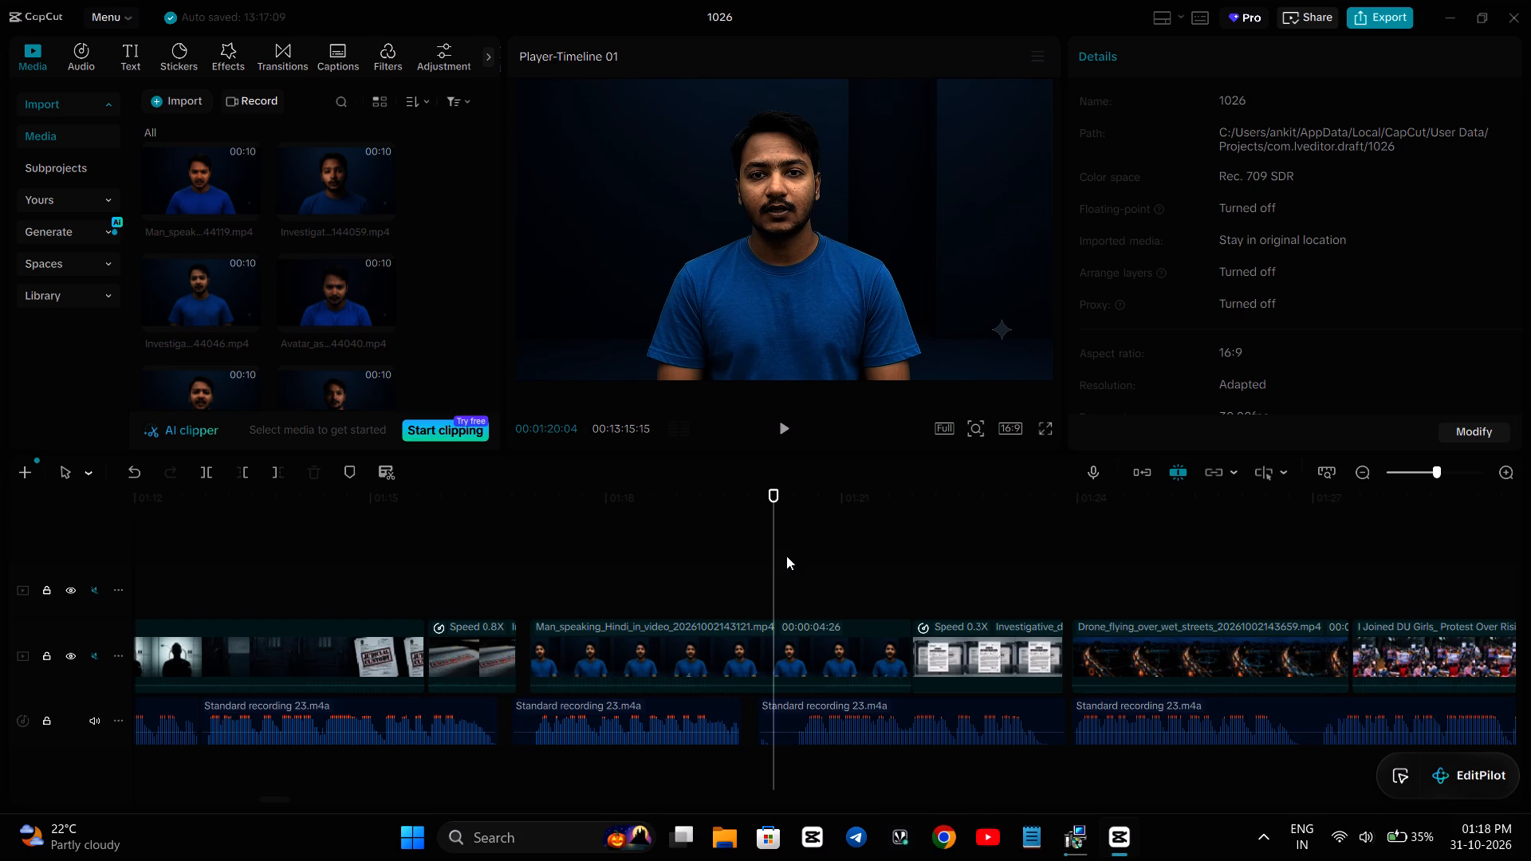
left_click(786, 556)
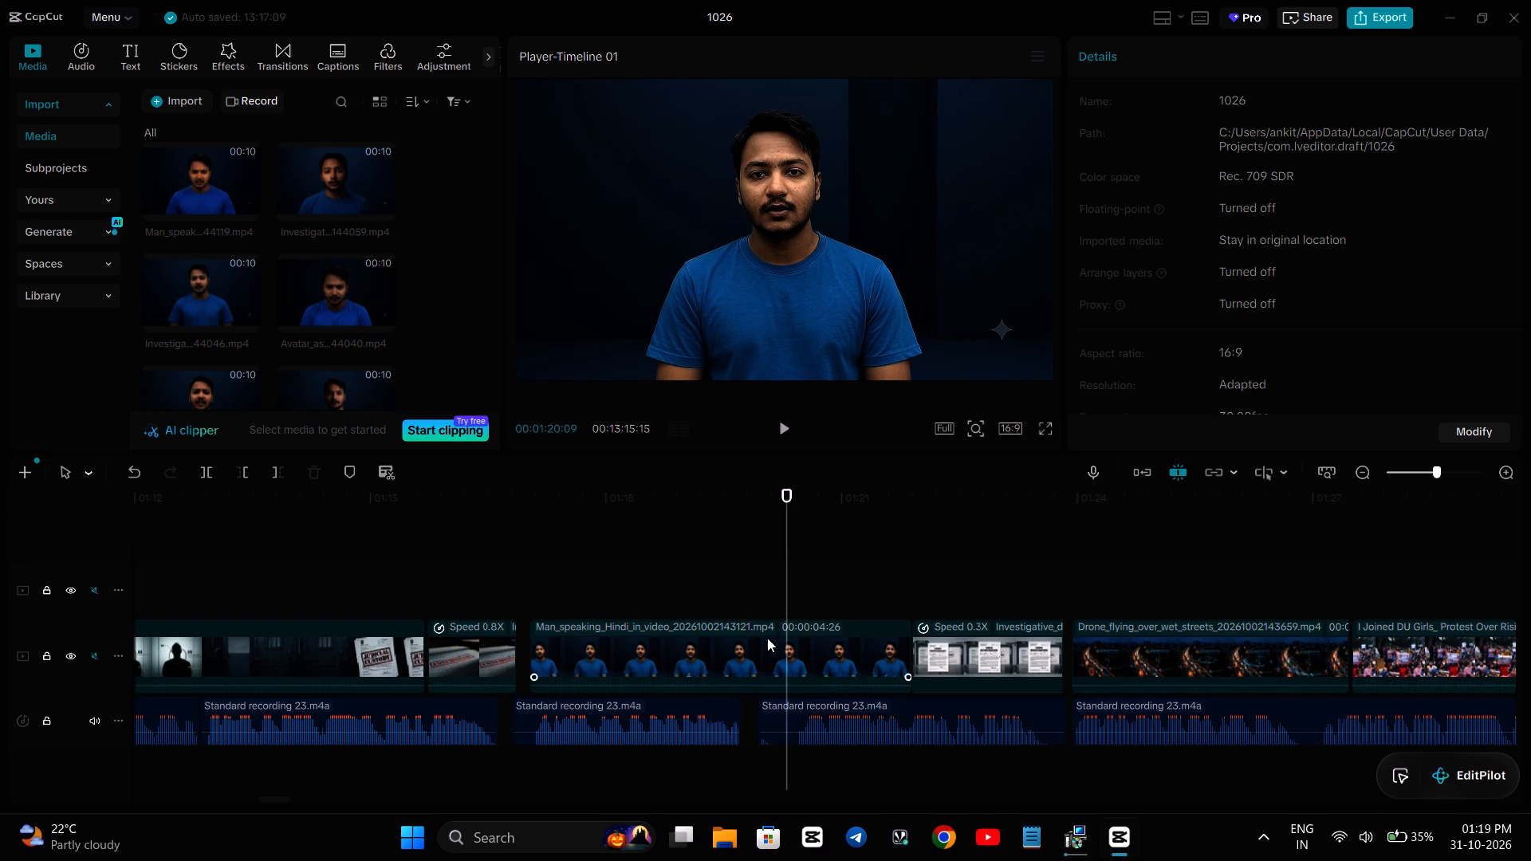
left_click(758, 588)
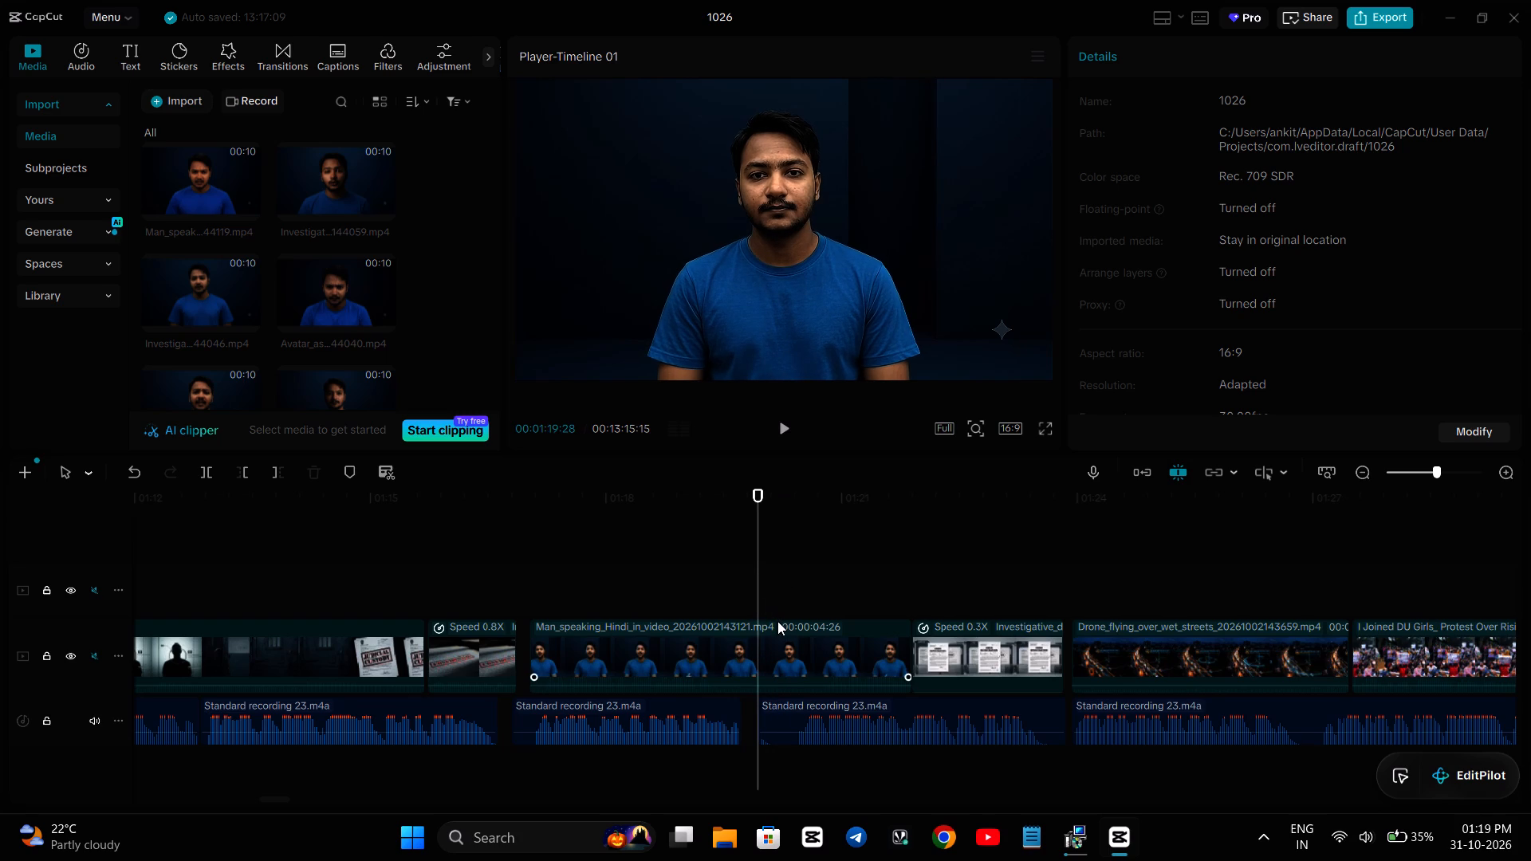
left_click(774, 631)
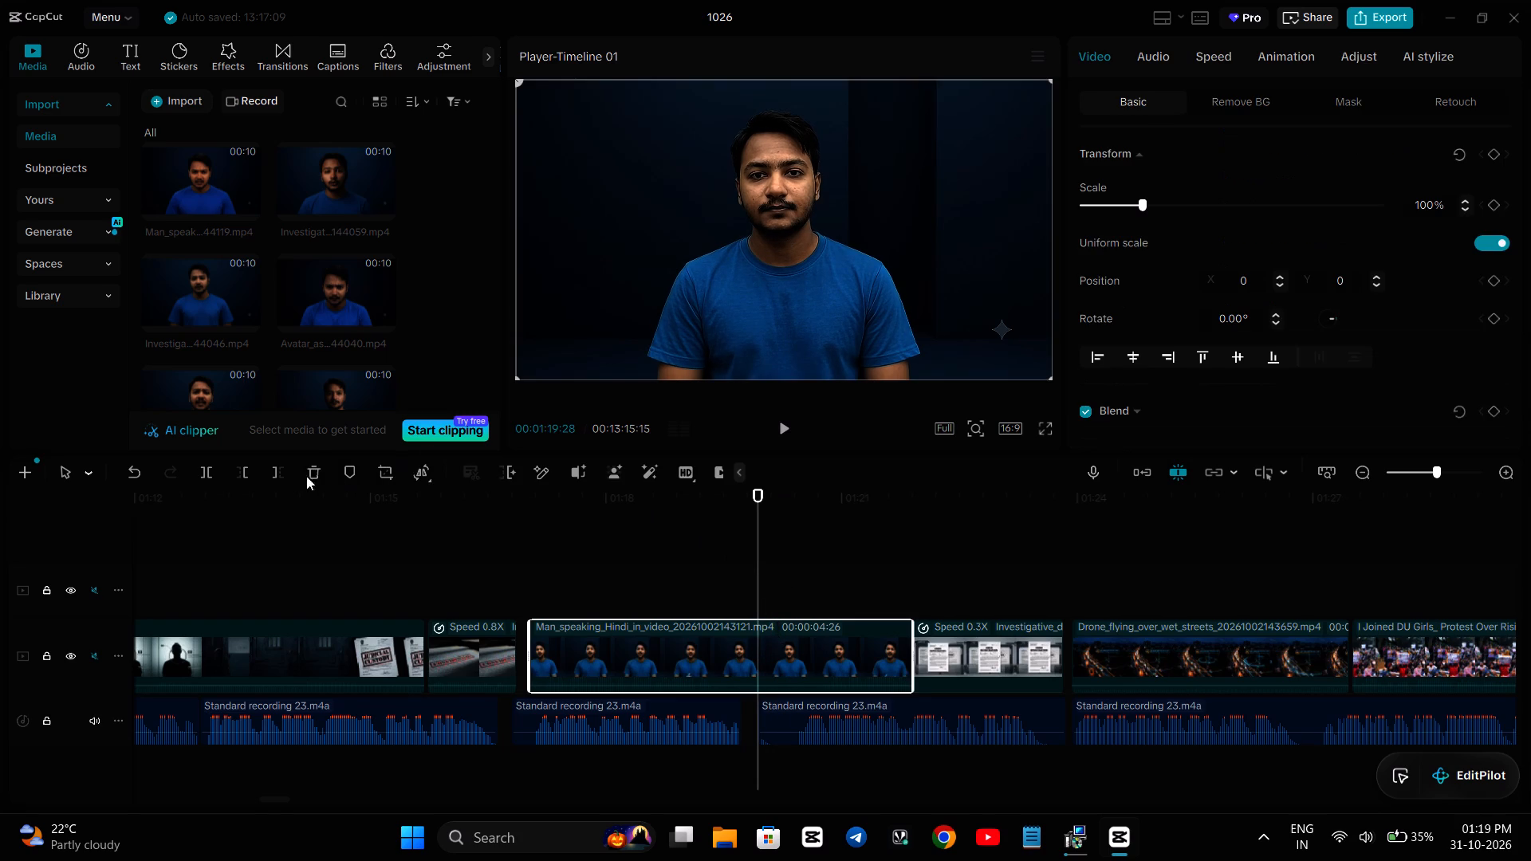
left_click(211, 466)
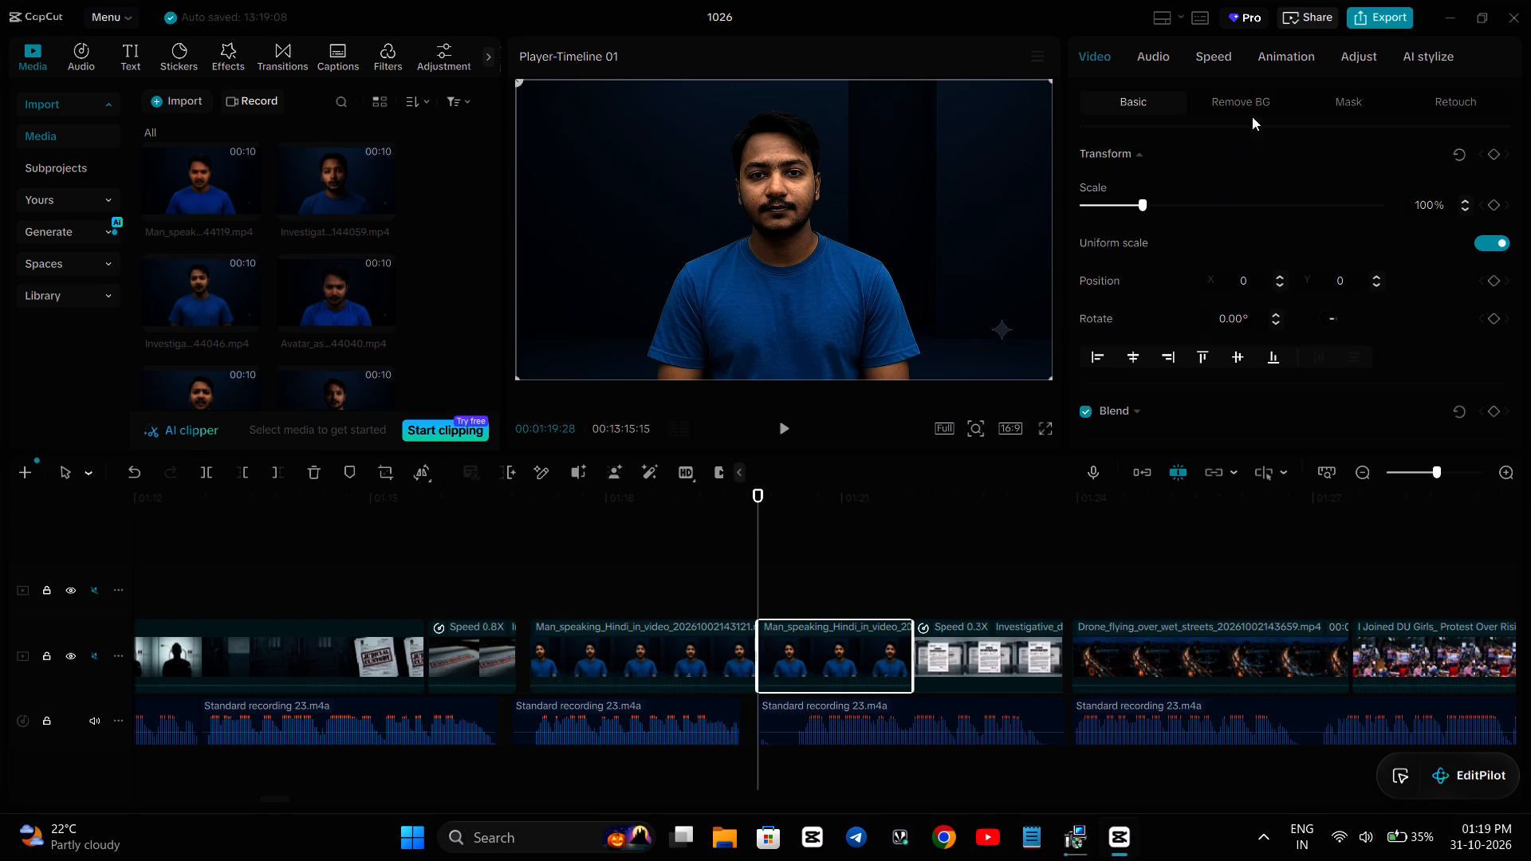
Set the speed of the second part of the Man_speaking_Hindi clip to 1.10x.
left_click(1231, 58)
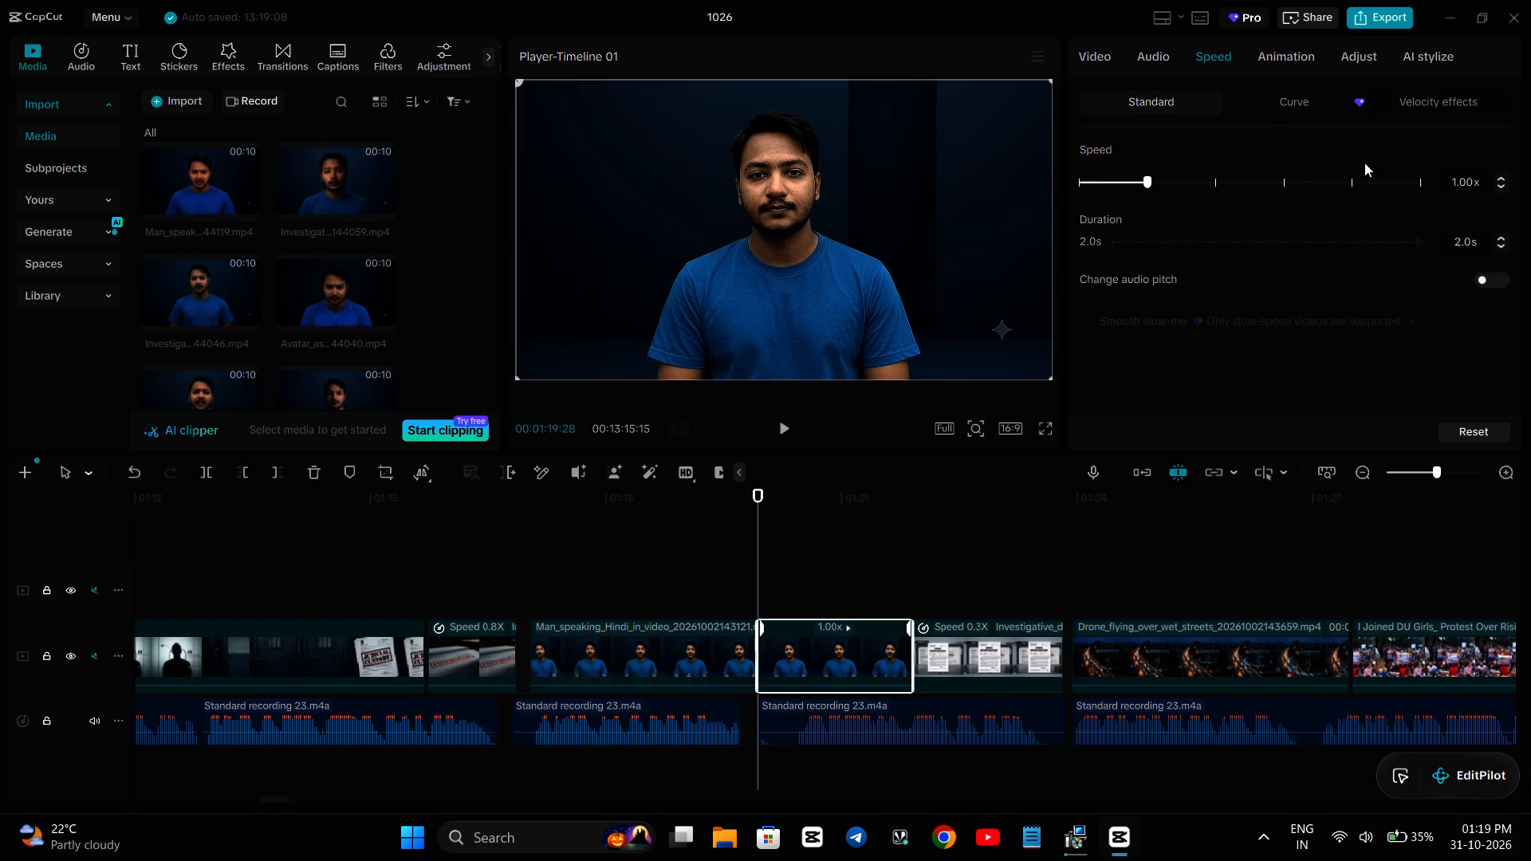
left_click(1501, 176)
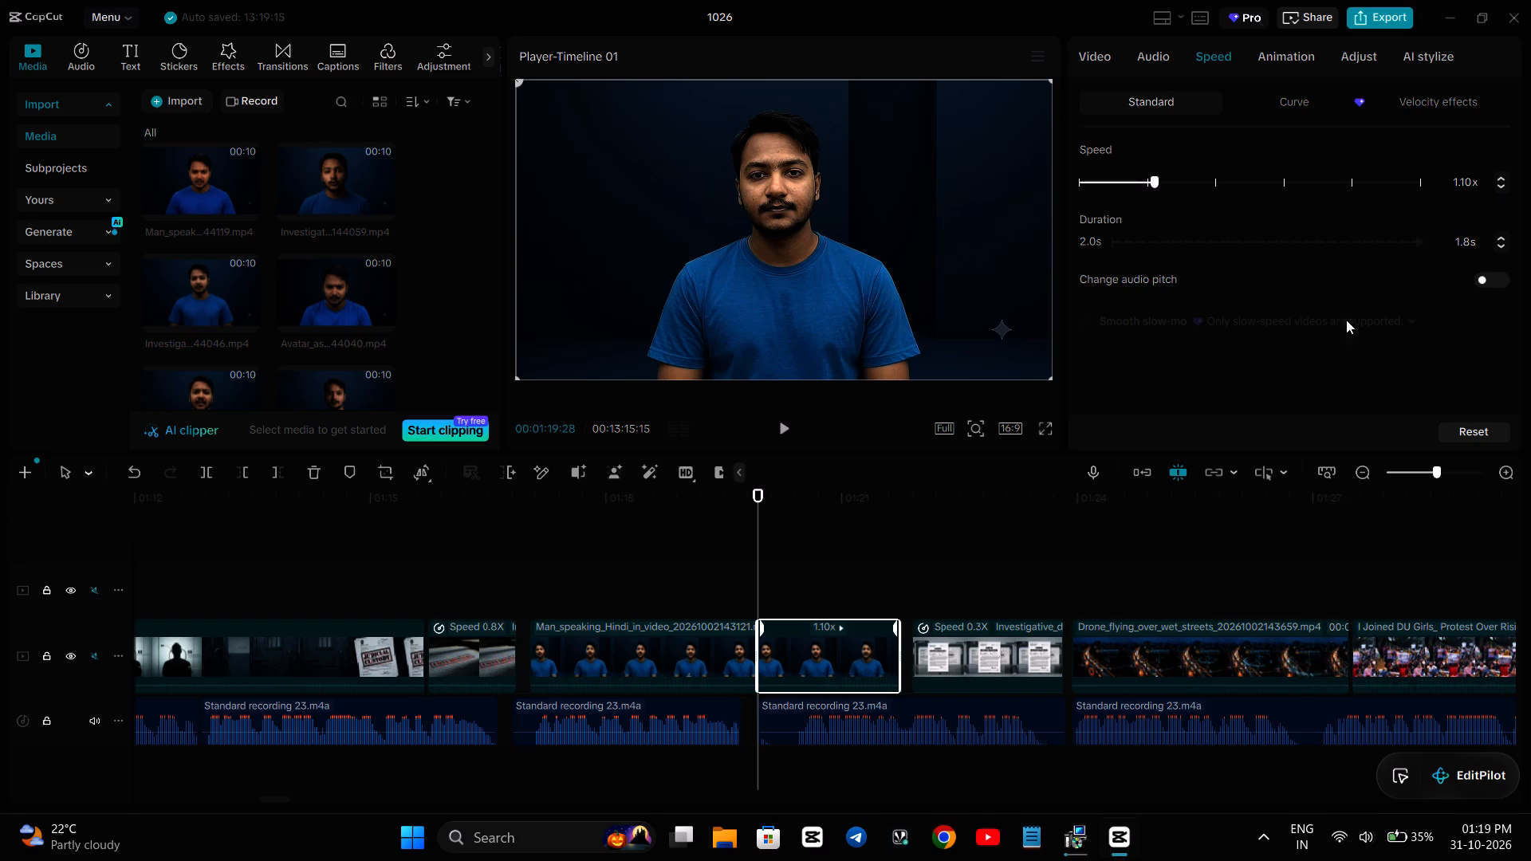
Play back the retimed talking-head part and the document clip after it up to 00:01:24:03, checking sync with the narration.
key("space")
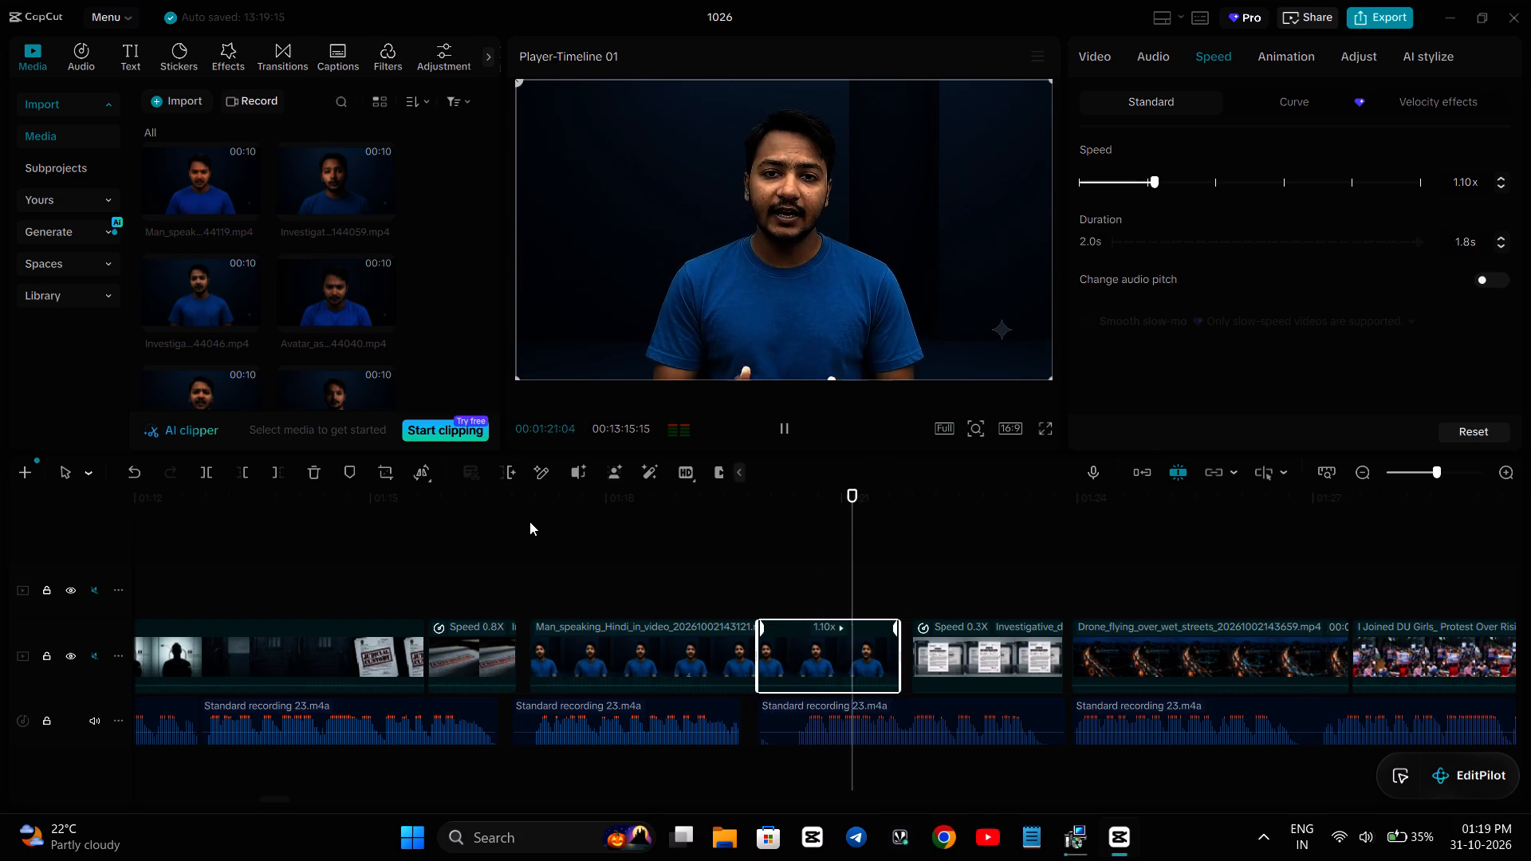
key("space")
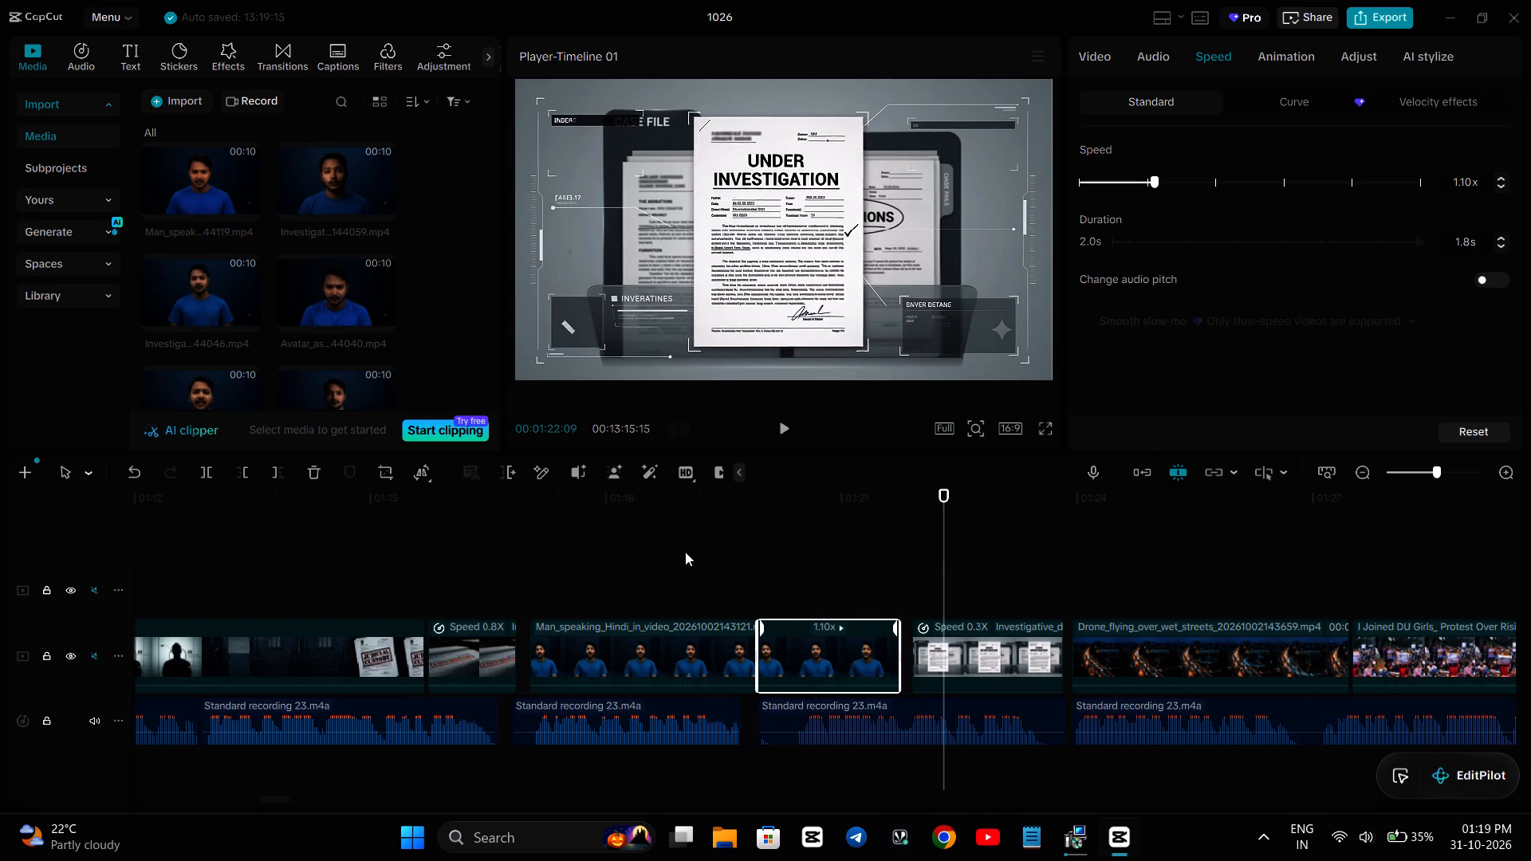
left_click(633, 552)
key("space")
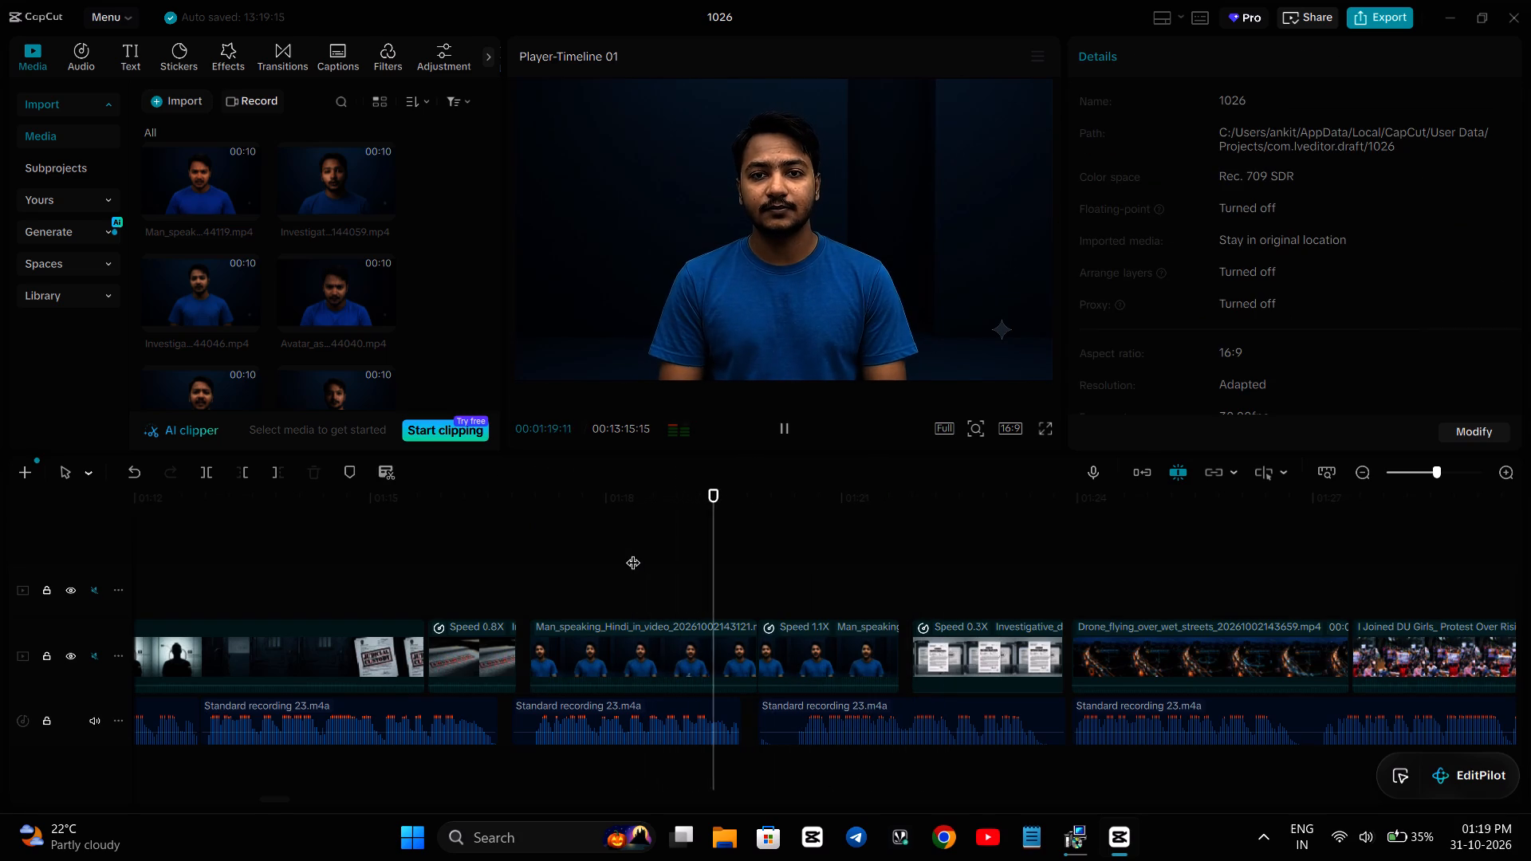
key("space")
key("space")
key("space")
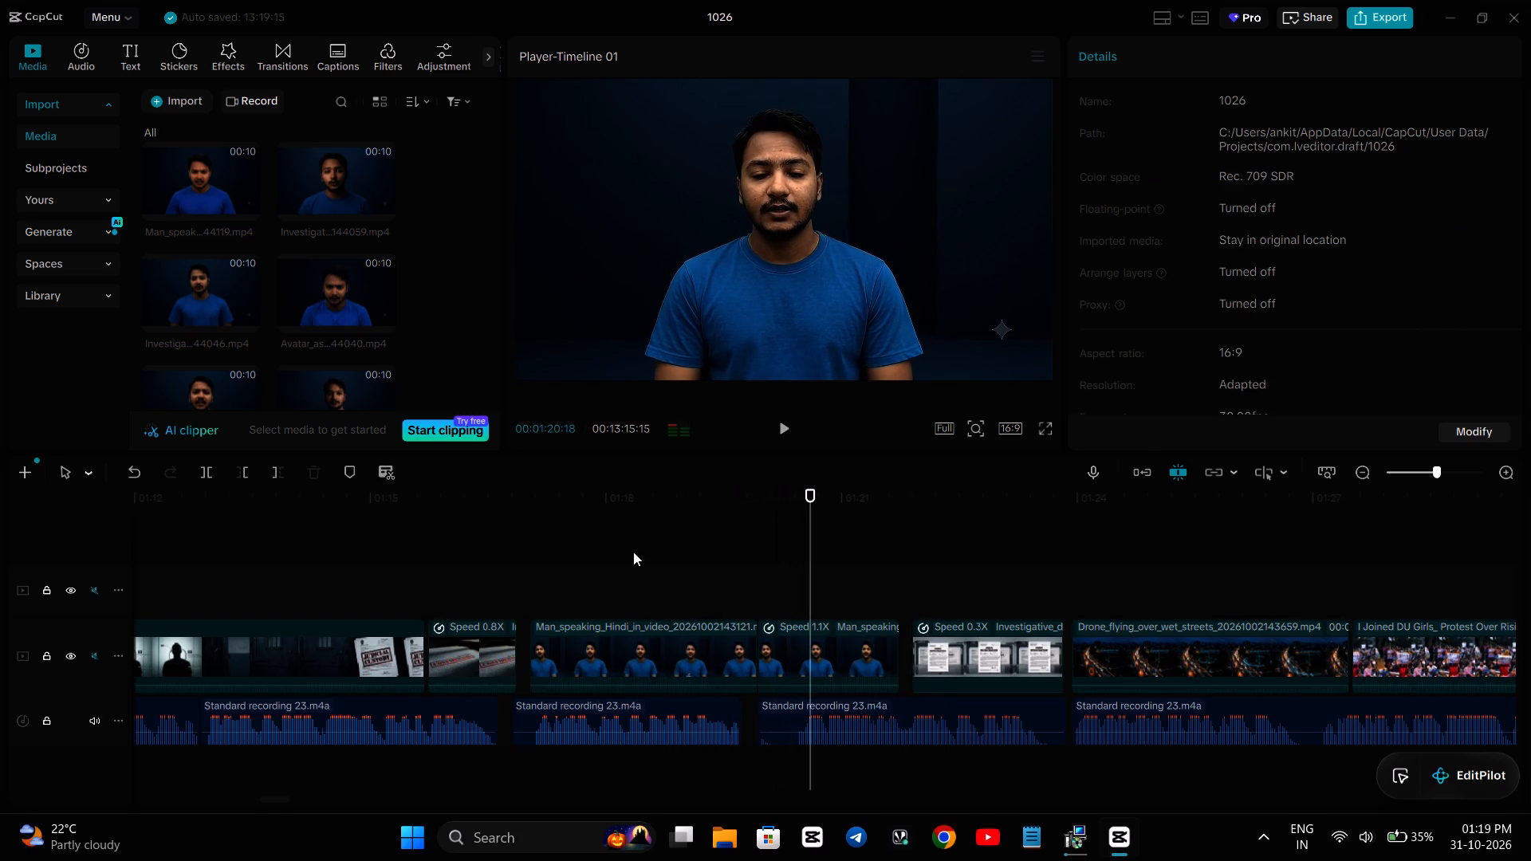
key("space")
key("space")
key("space")
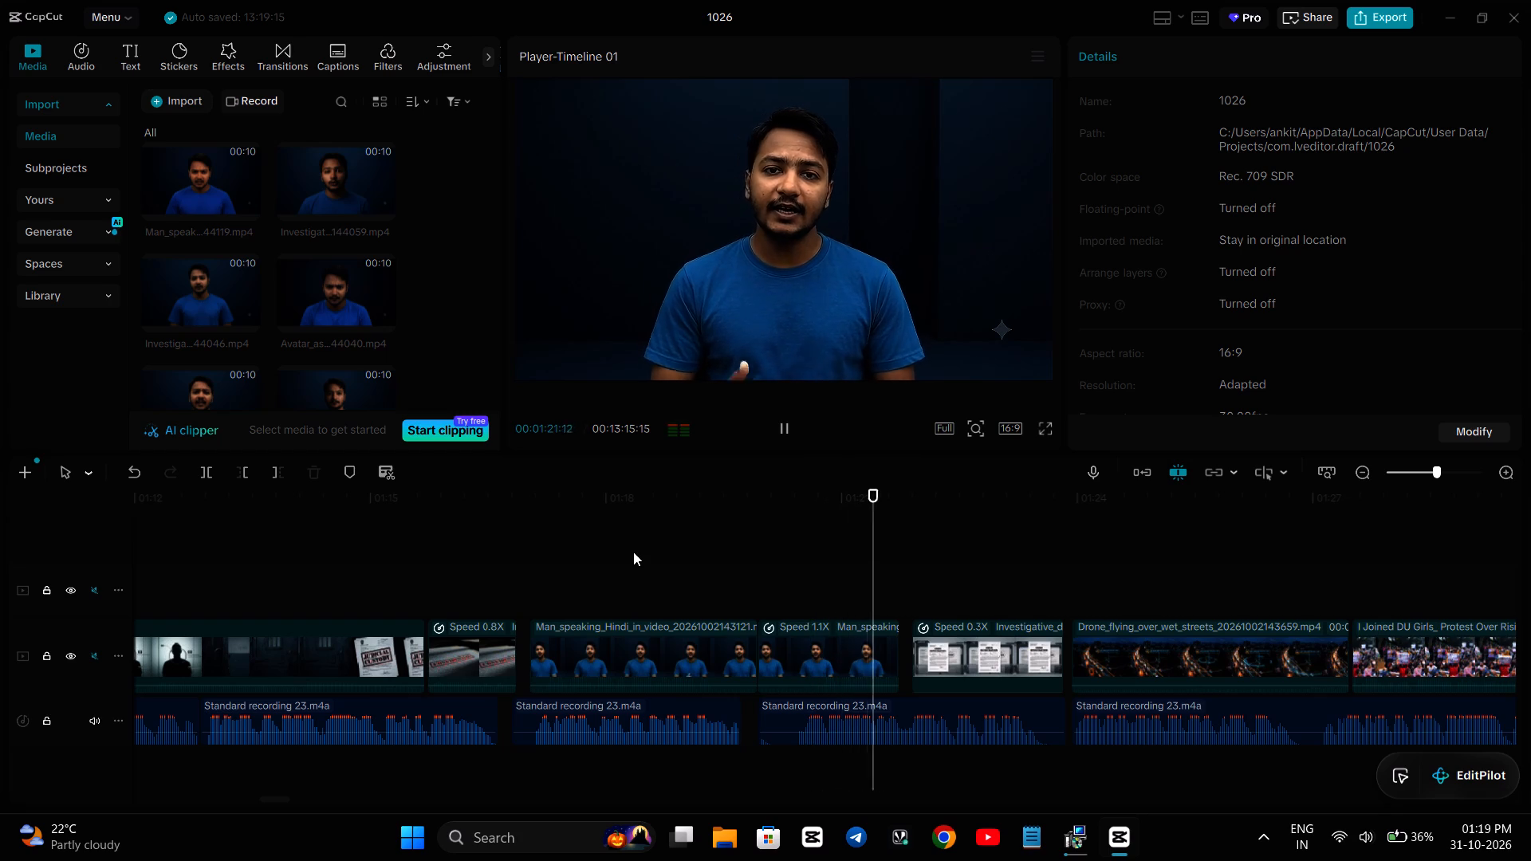
key("space")
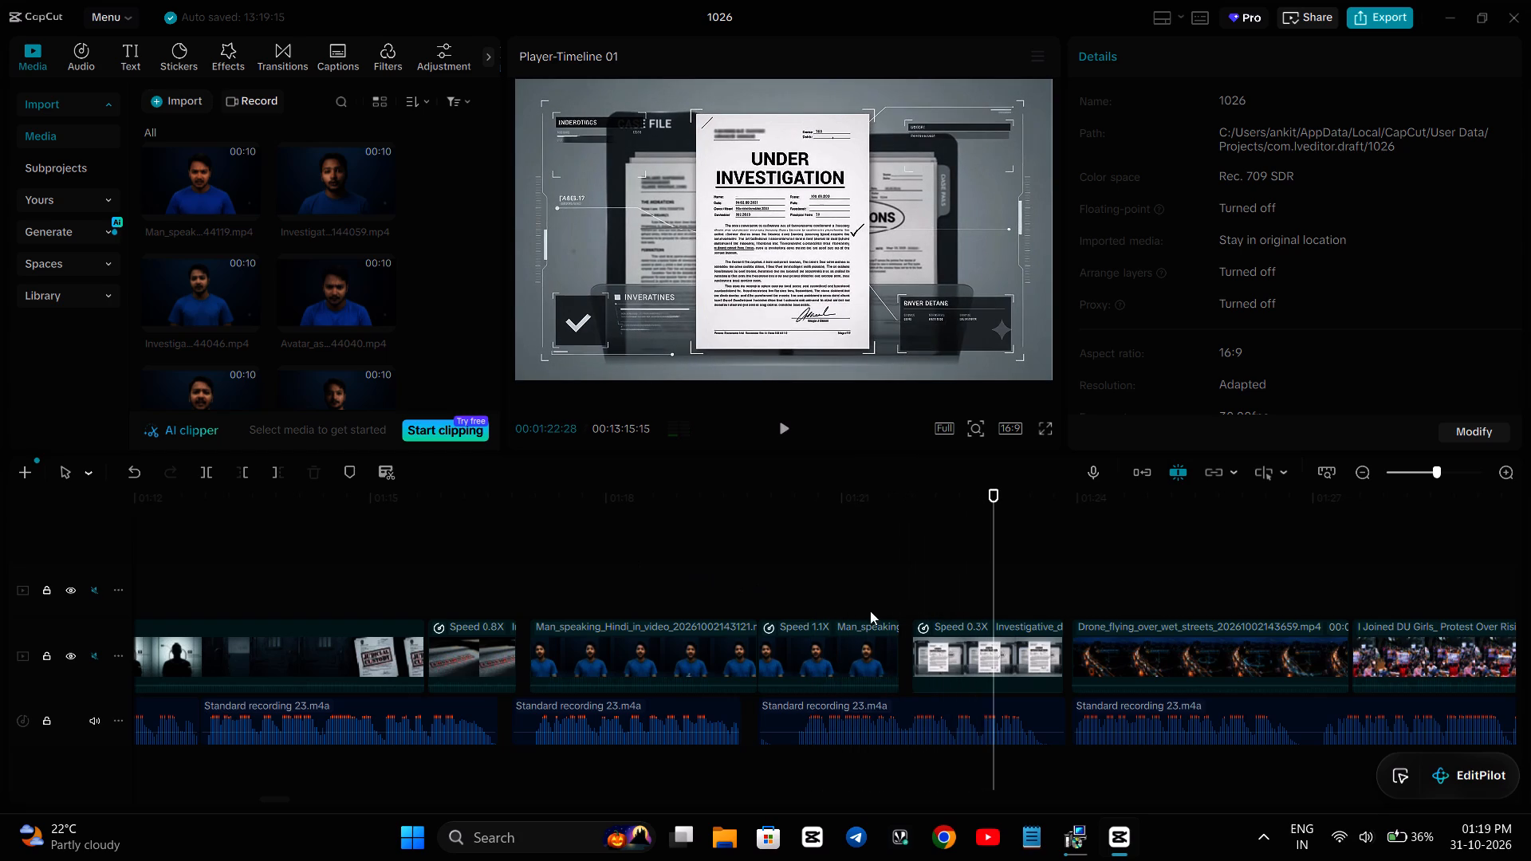
key("space")
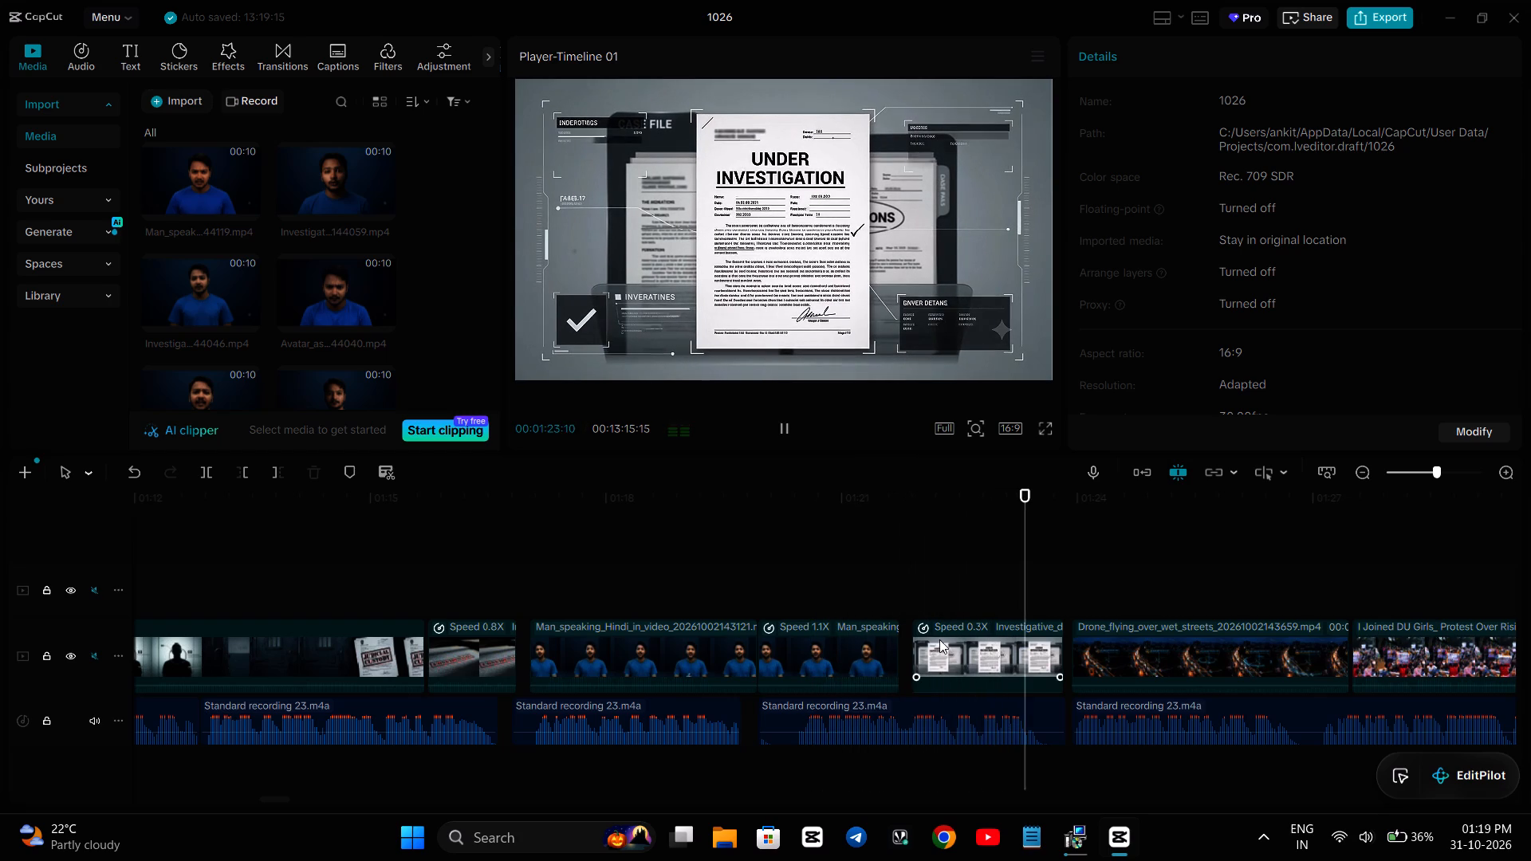
key("space")
key("space")
key("space")
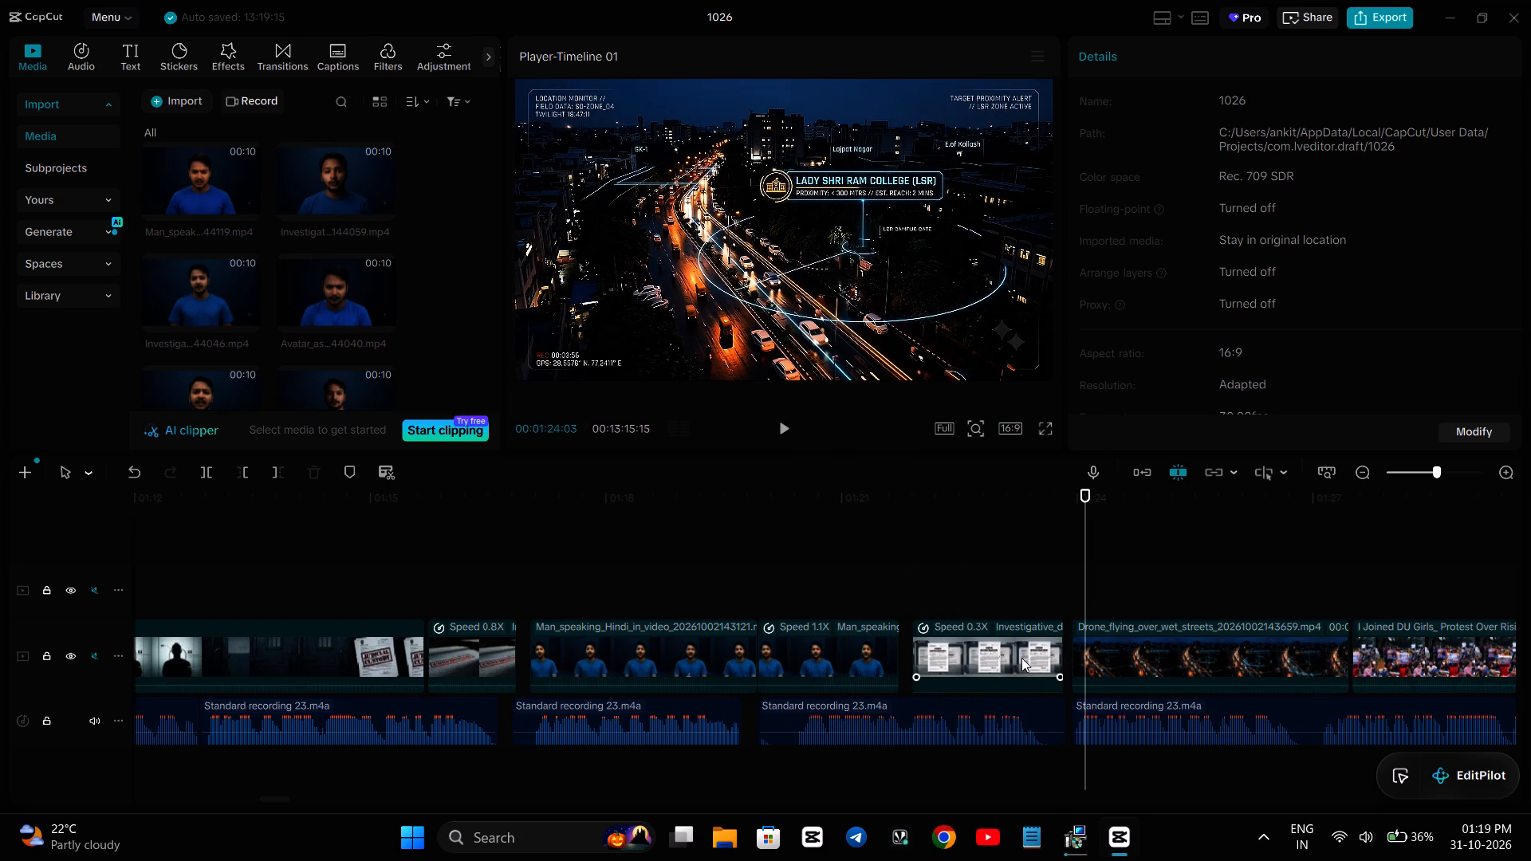
Move the 0.3X Investigative document clip against the end of the 1.1X talking-head clip to close the gap.
left_click(1006, 658)
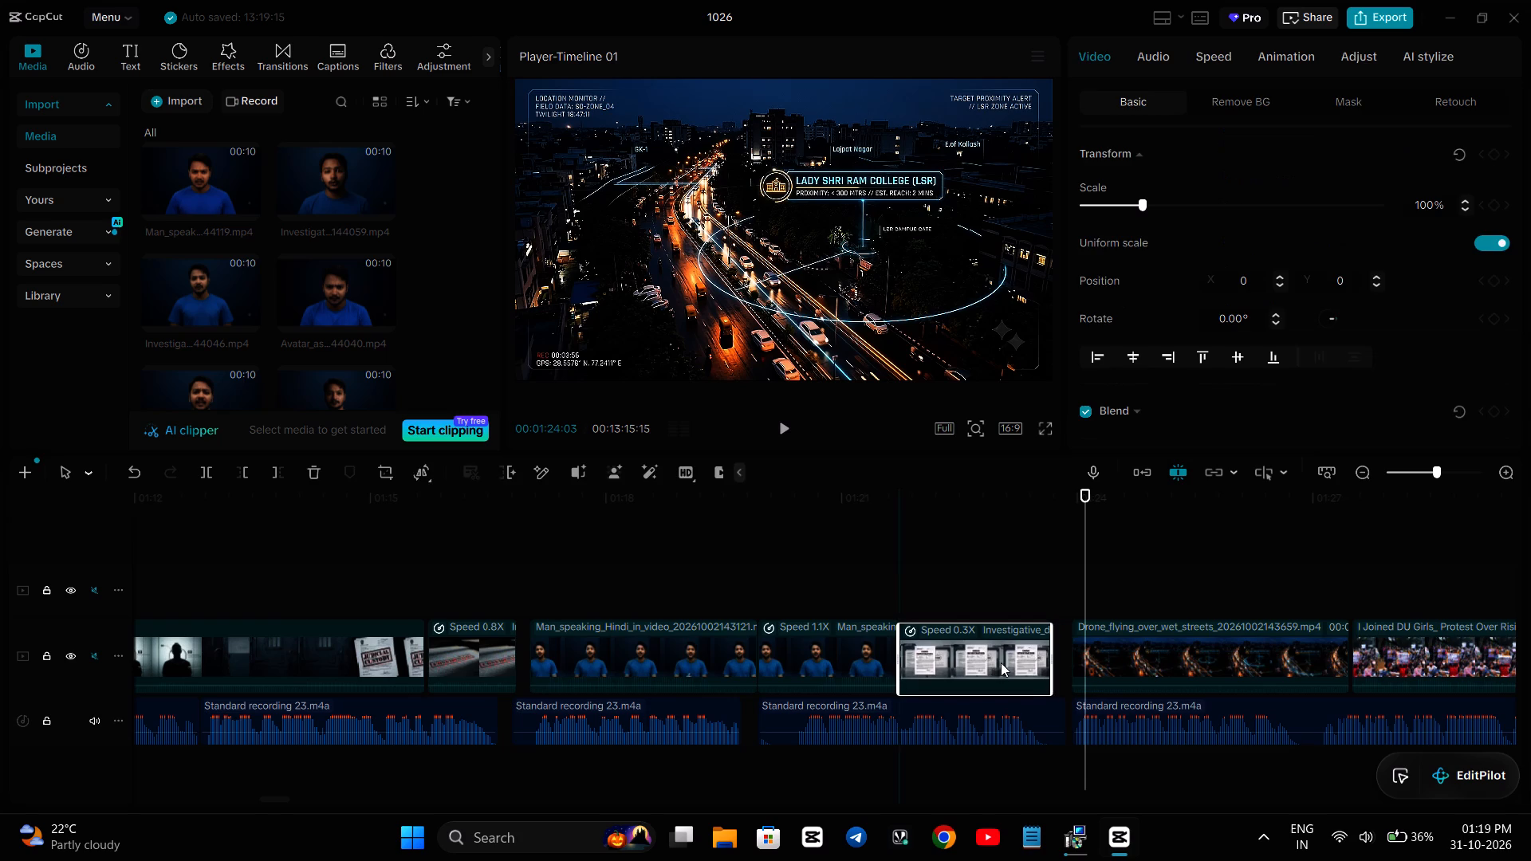
Play the timeline from the 1.1X talking-head clip to 00:01:43:20 to review the drone, protest and avatar footage.
left_click(816, 584)
key("space")
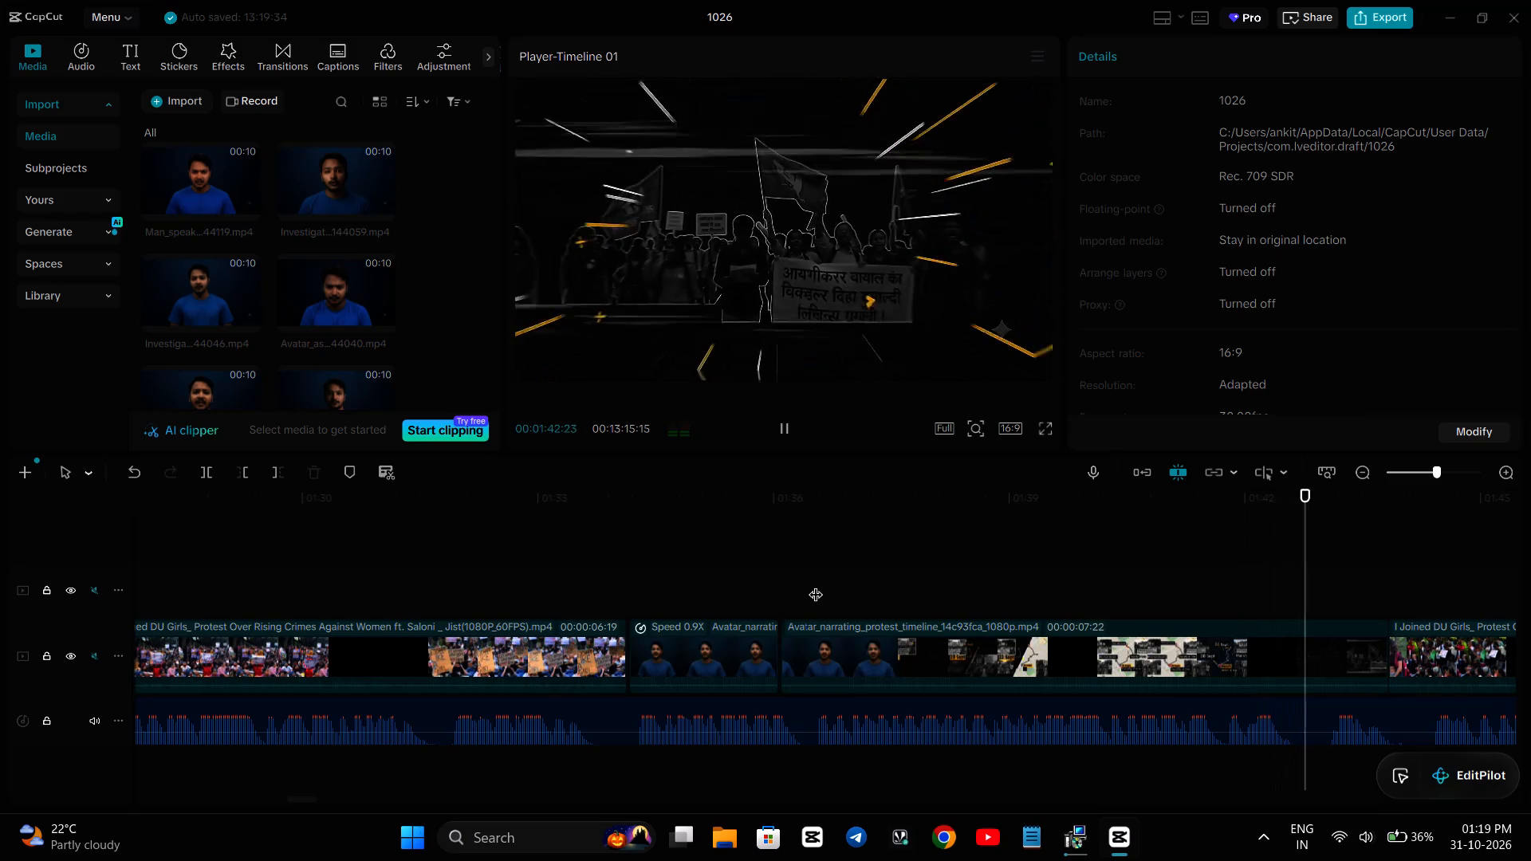
key("space")
Replay the Avatar_narrating_protest_timeline clip from its start several times, checking its talking-head opening and date graphics against the narration.
left_click(791, 572)
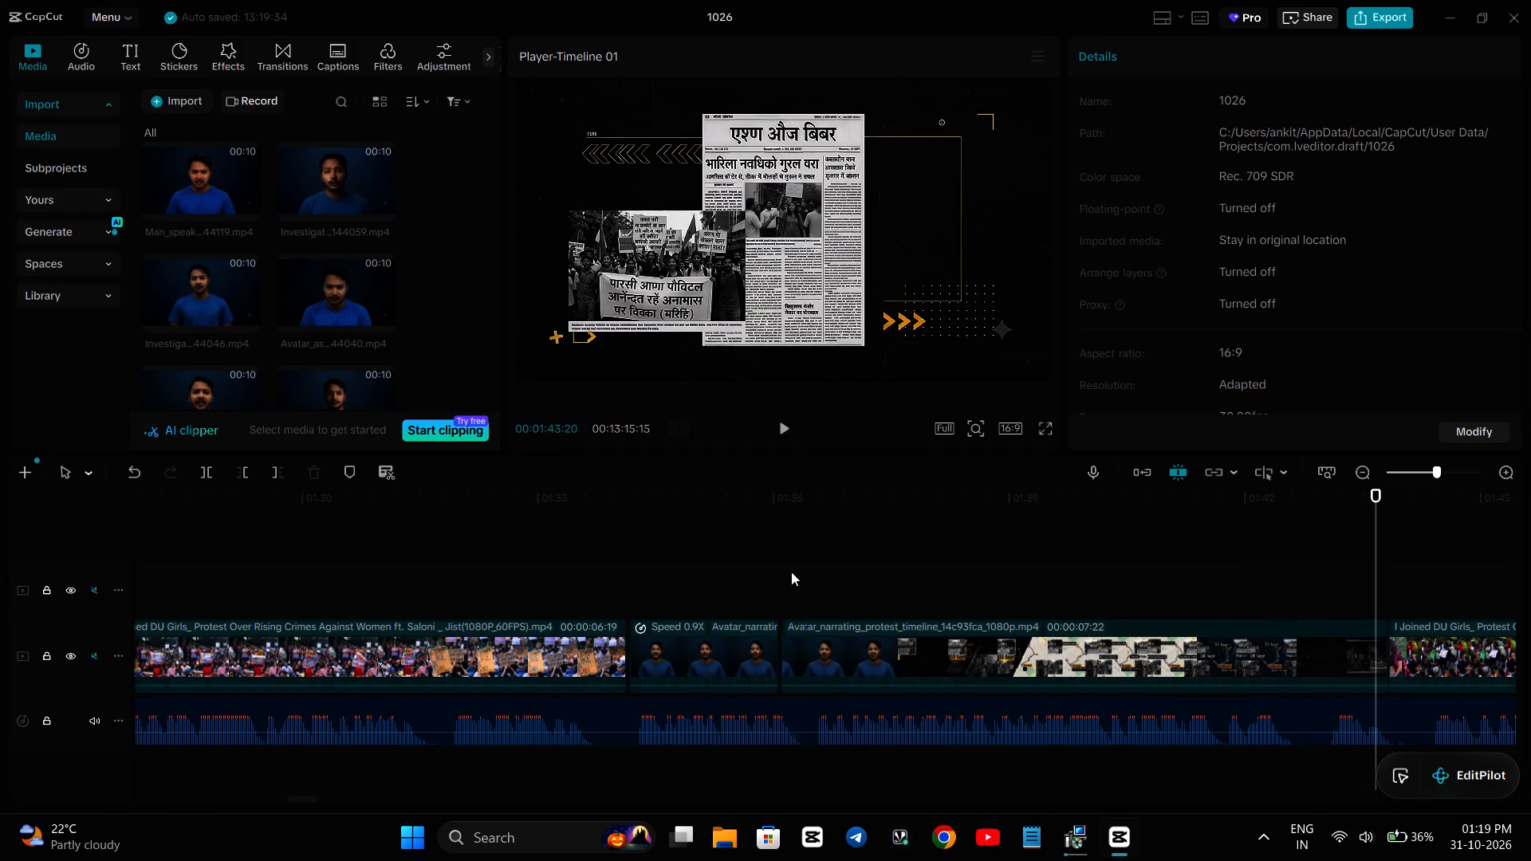
key("space")
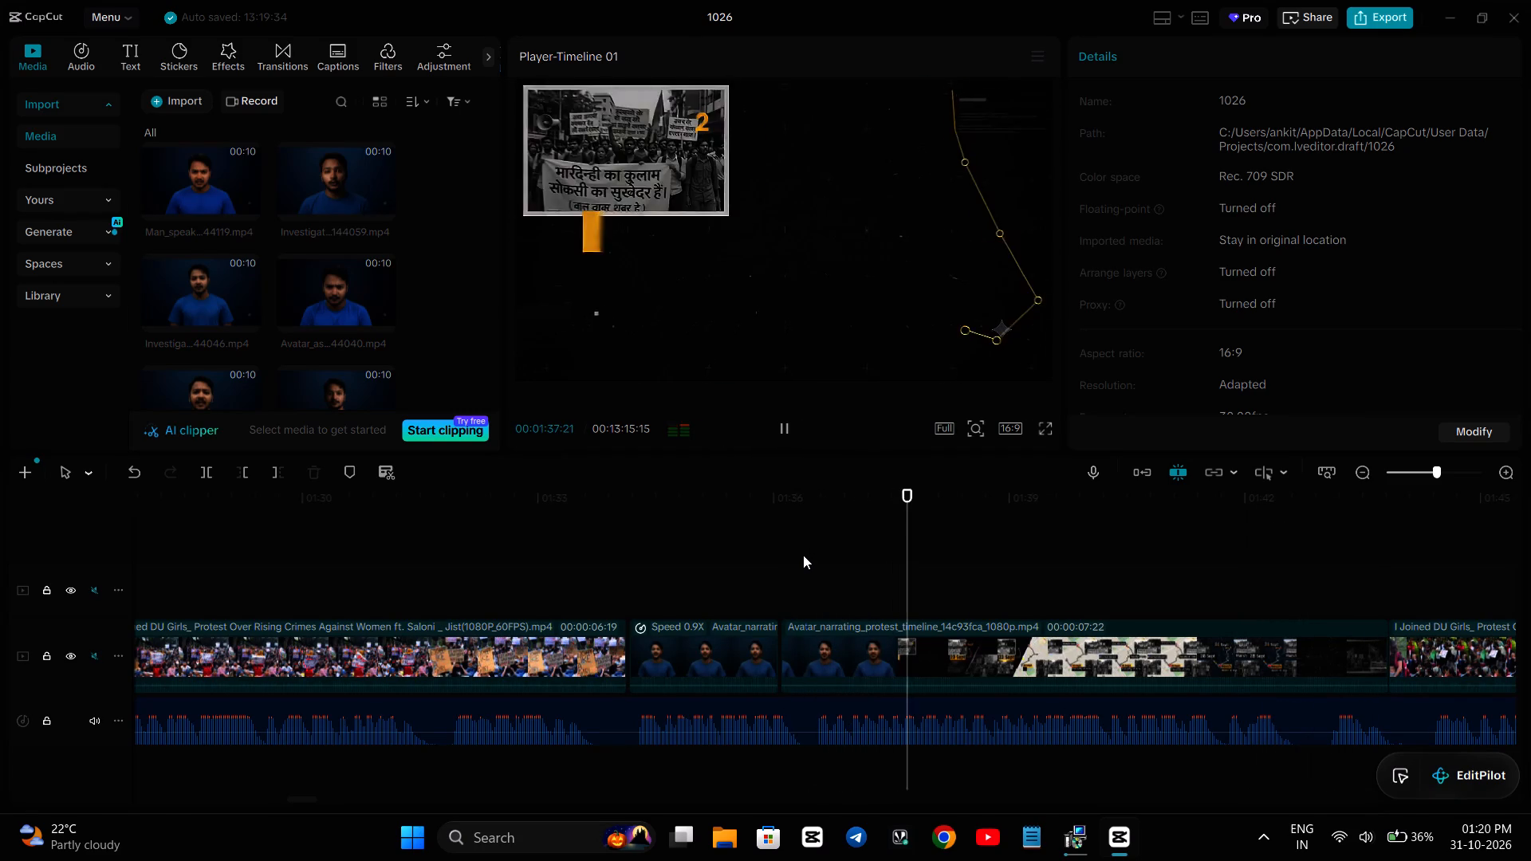
key("space")
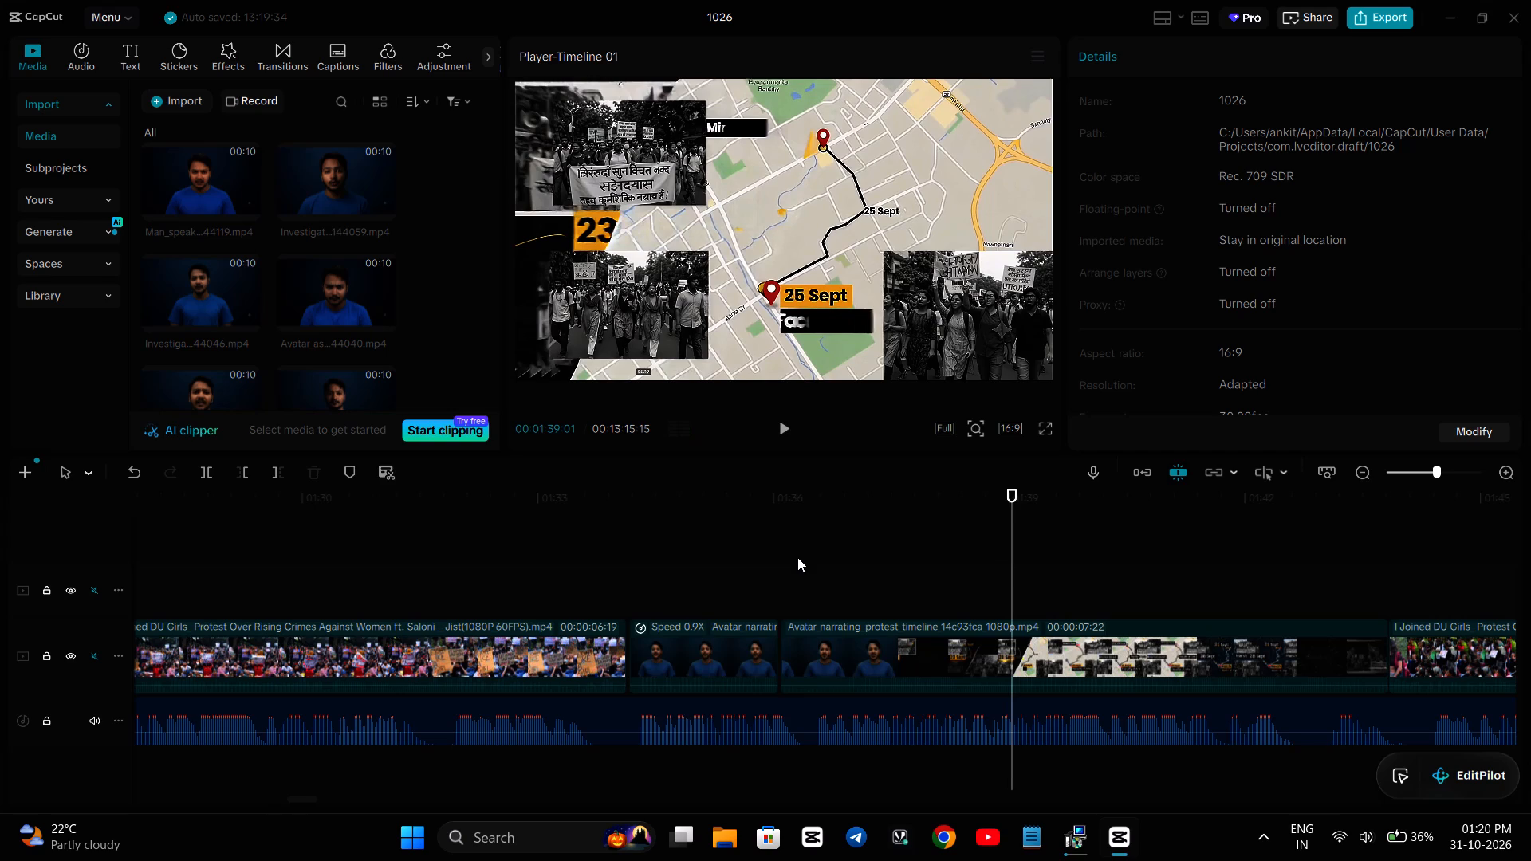
left_click(654, 560)
key("space")
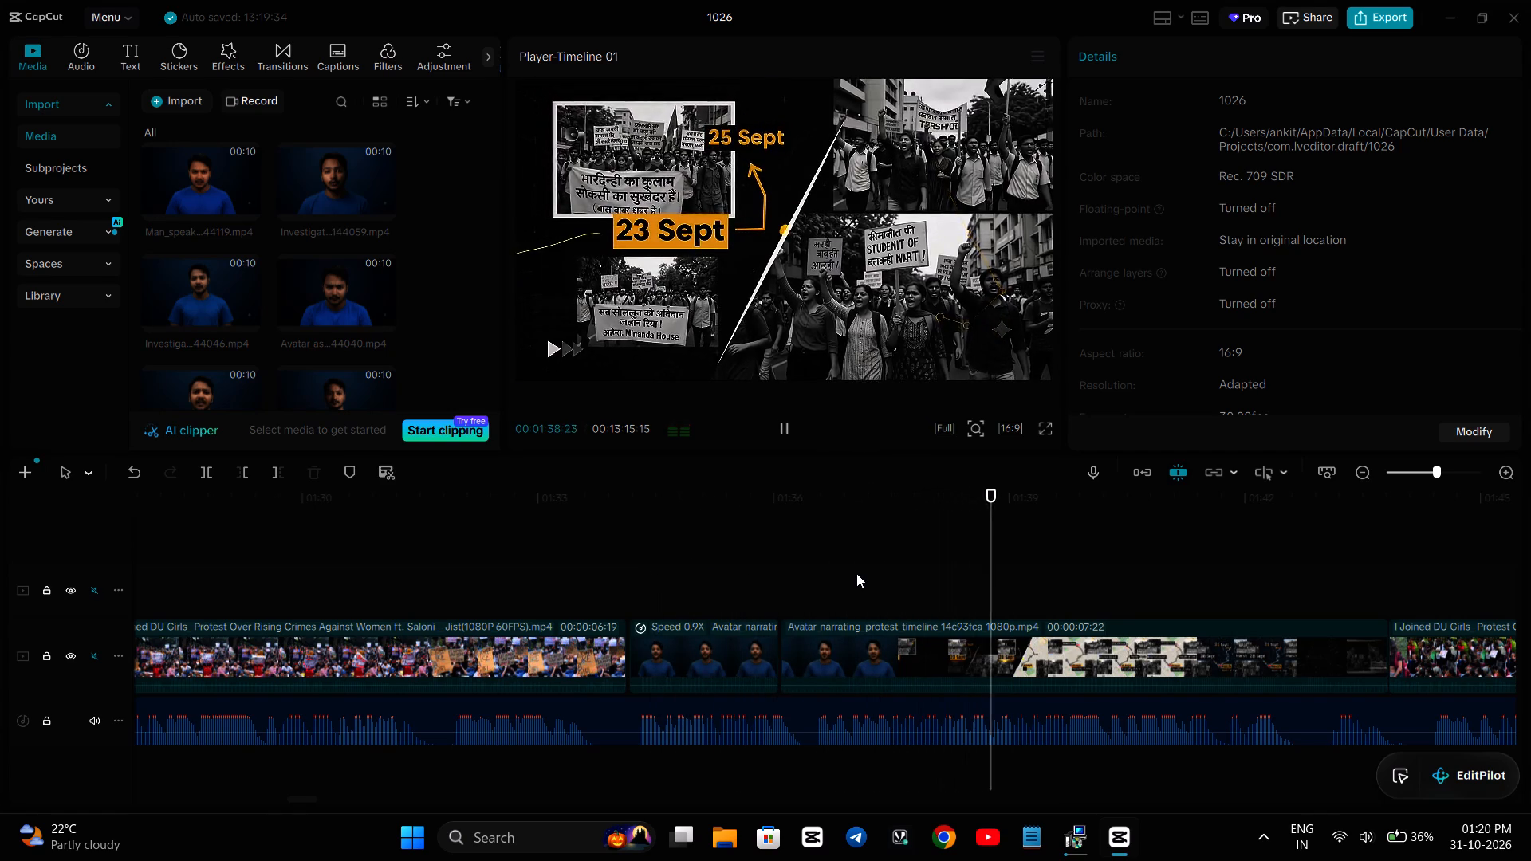
key("space")
key("space")
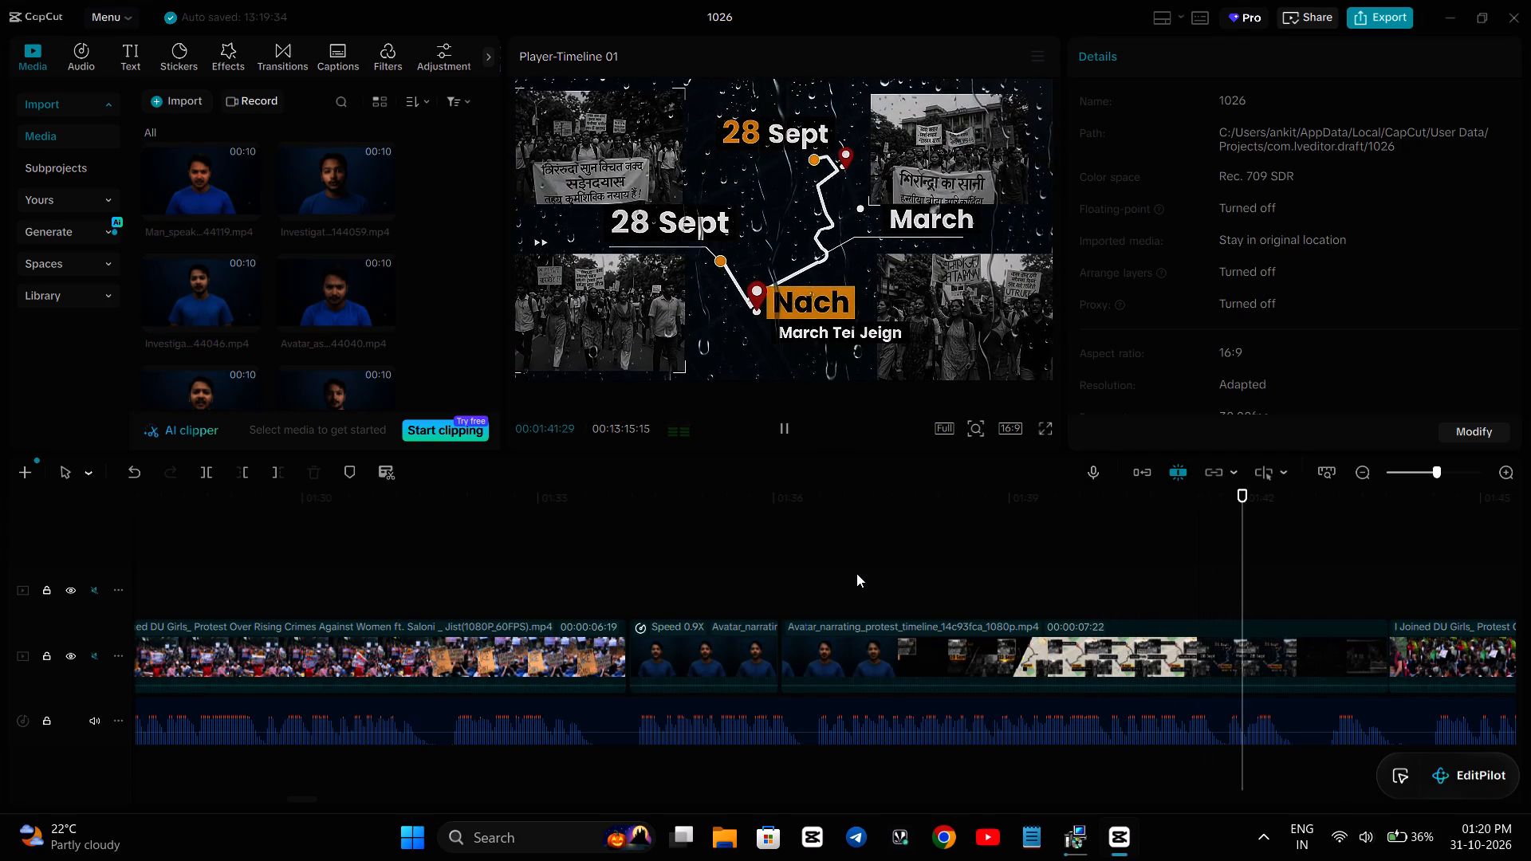
key("space")
left_click(892, 572)
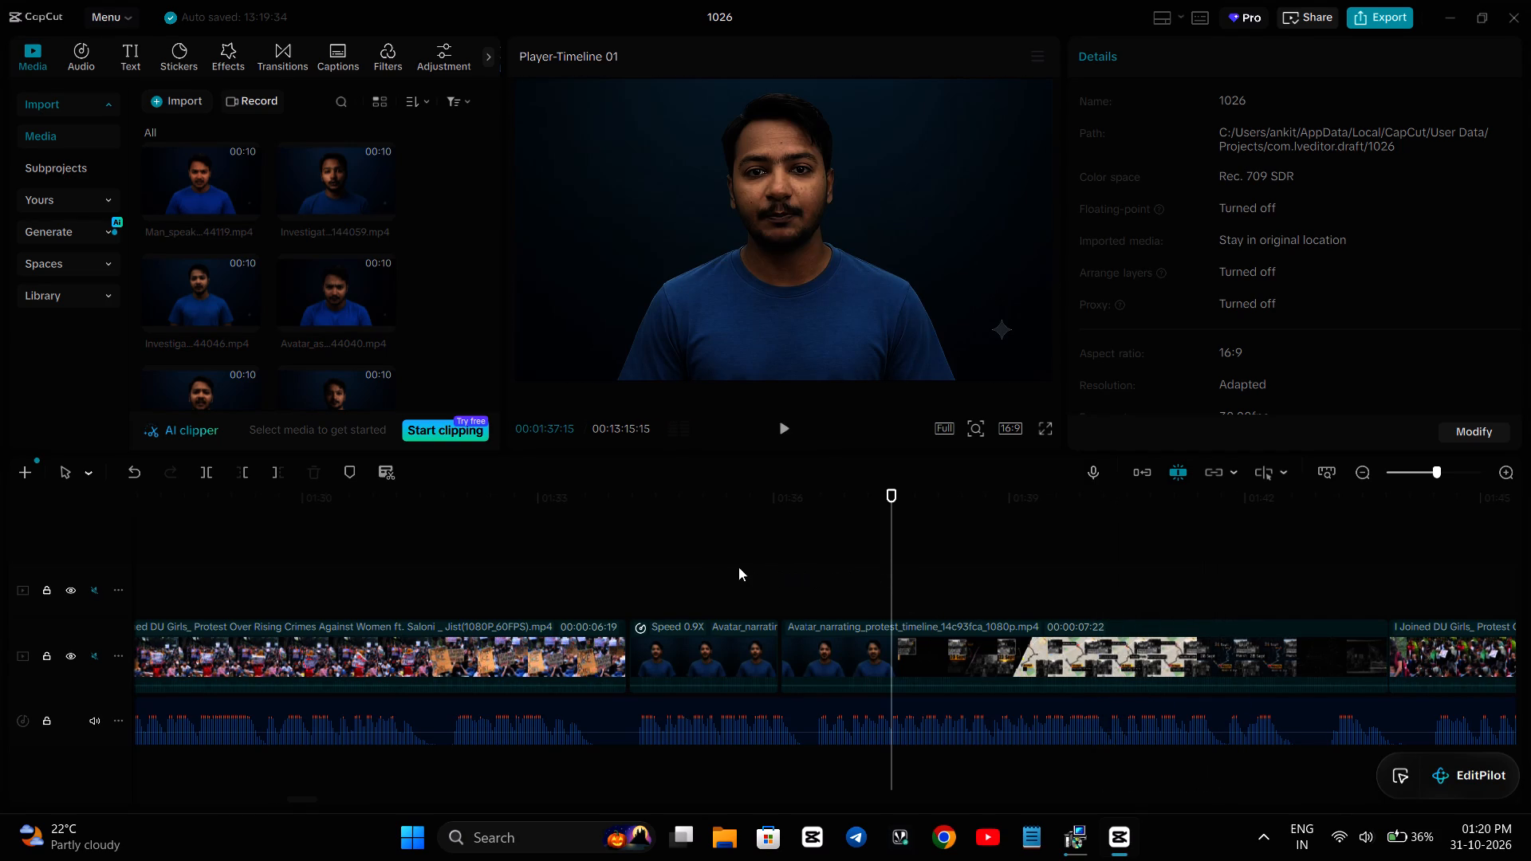
left_click(707, 559)
key("space")
key("space")
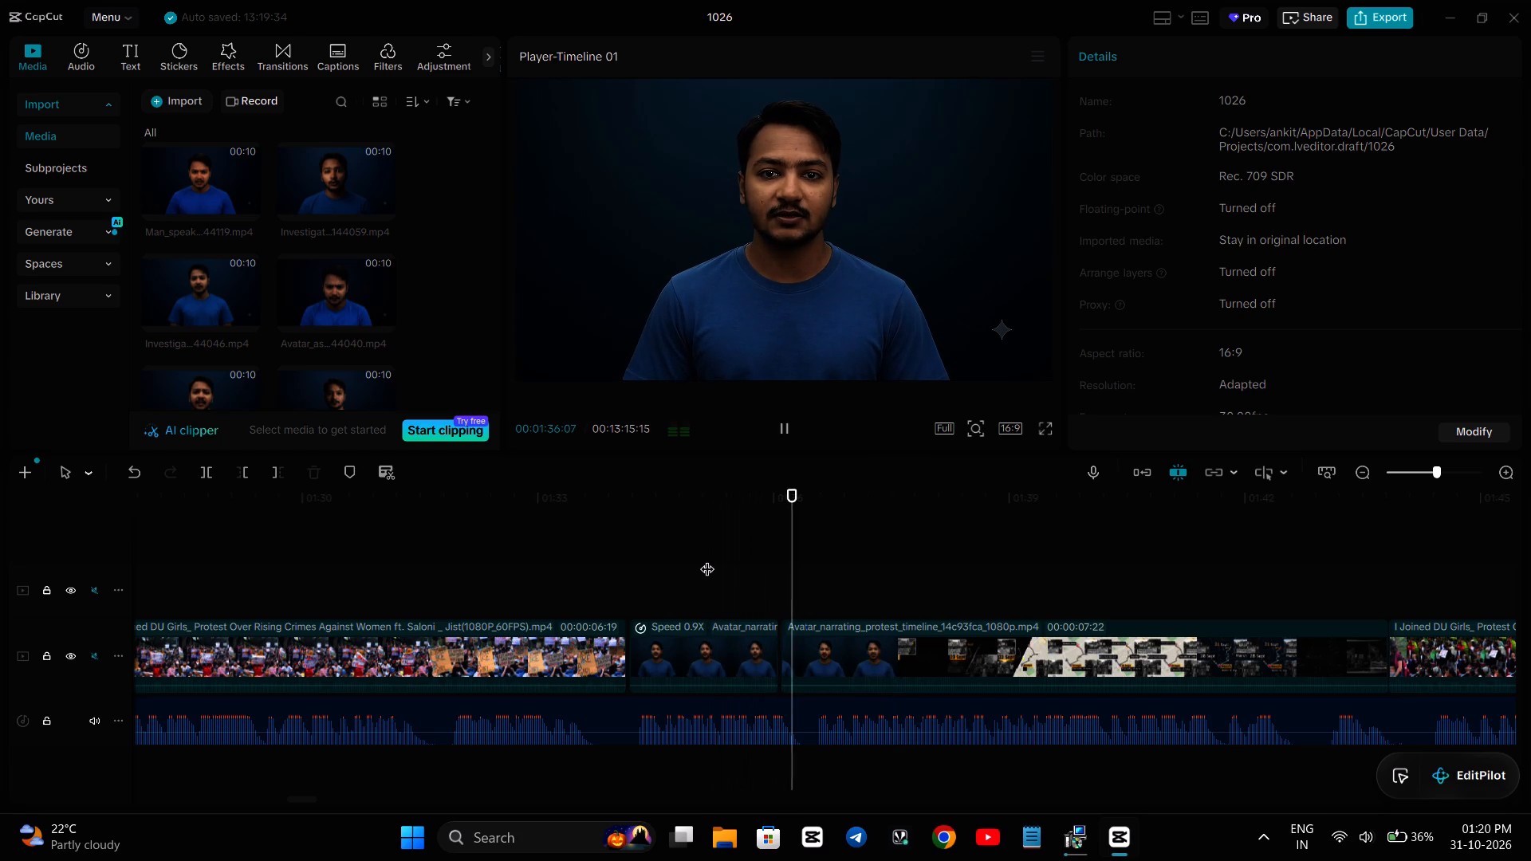
key("space")
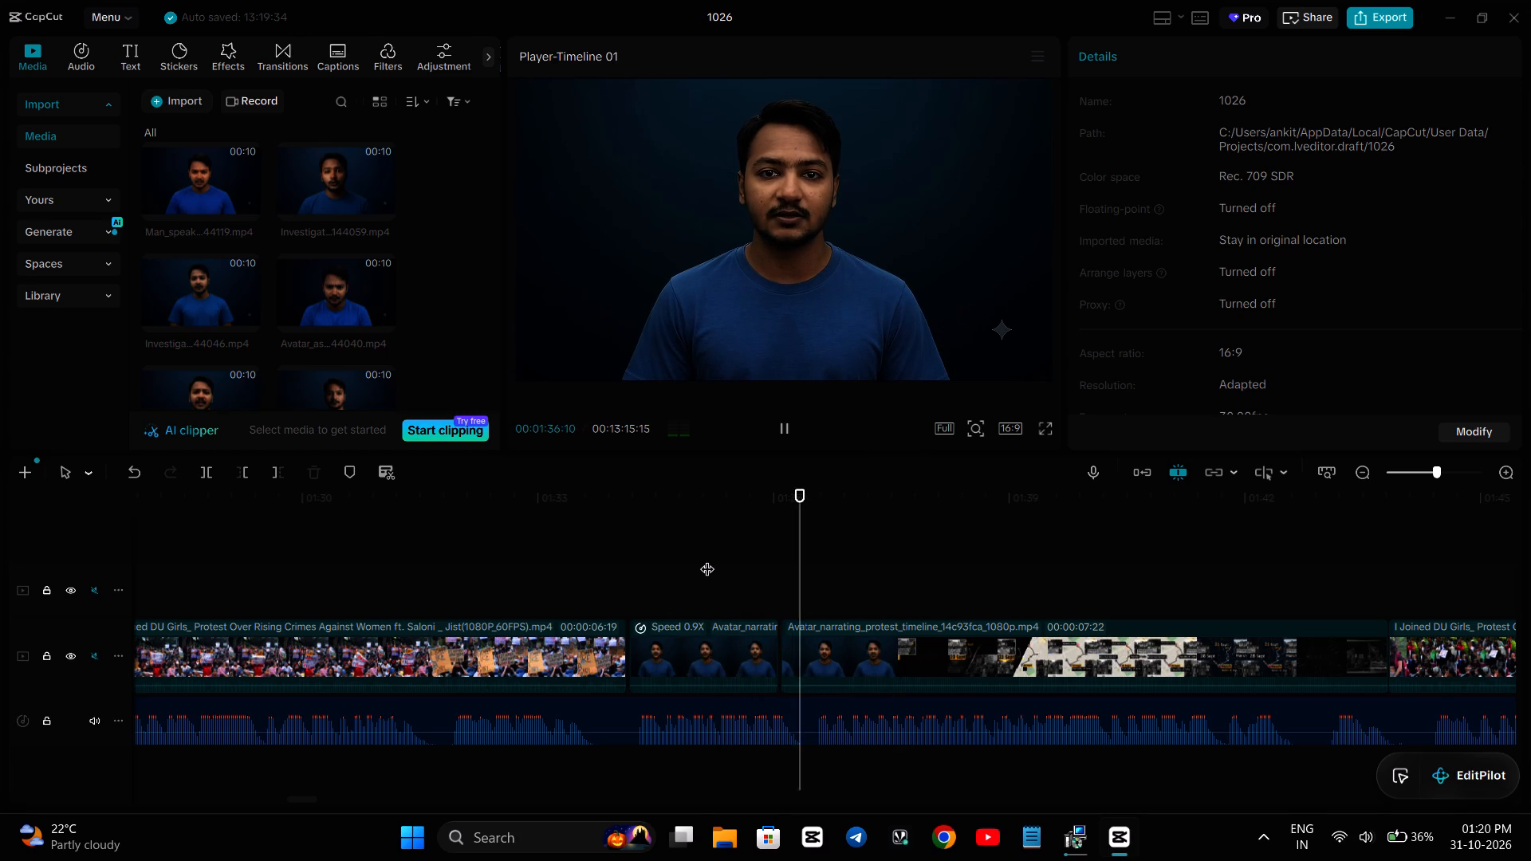
key("space")
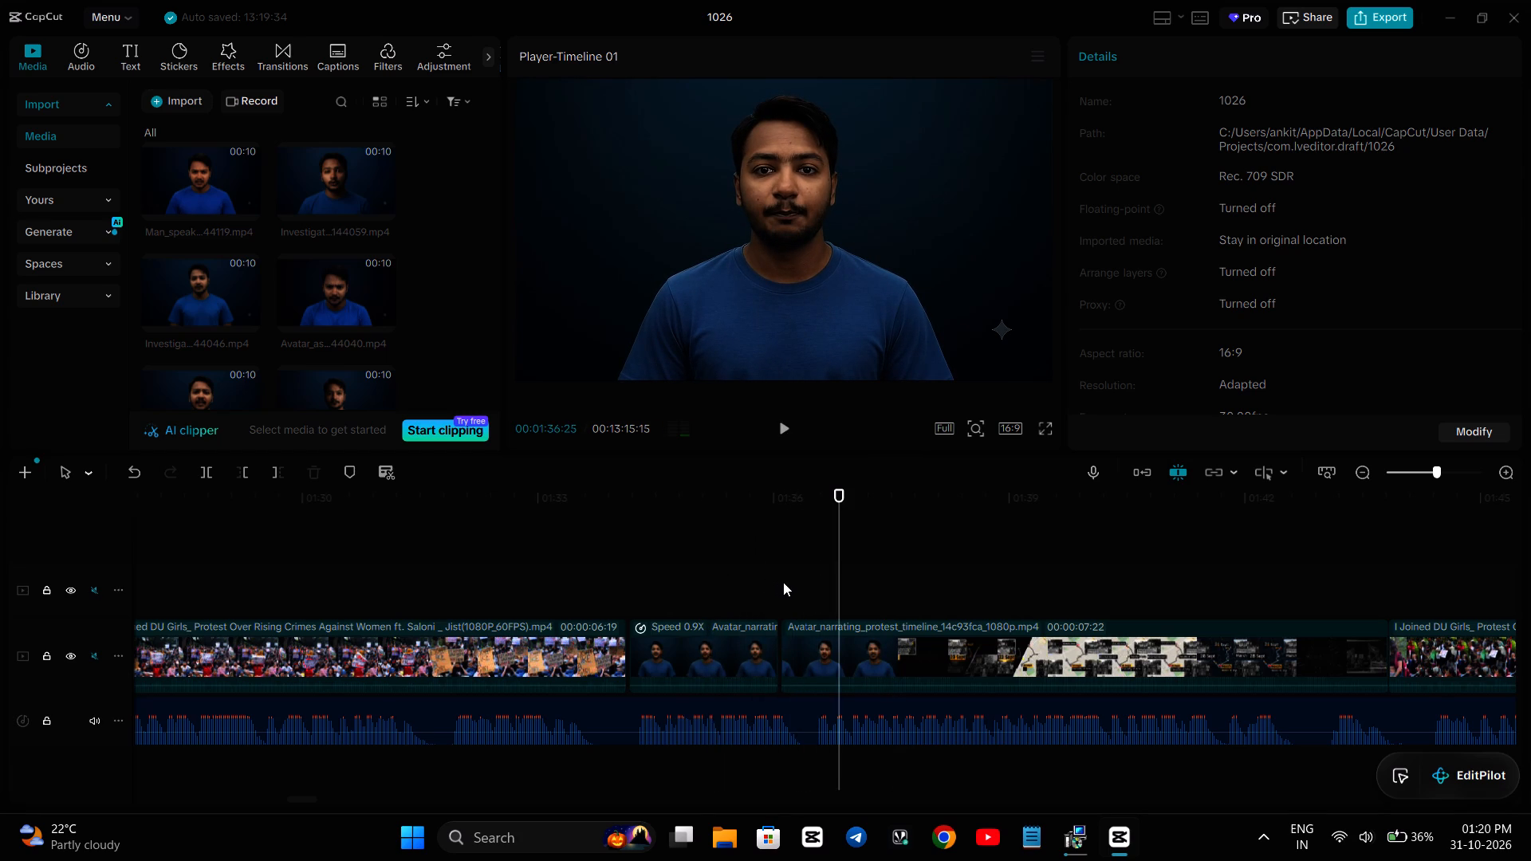
Trim off the talking-head opening of the Avatar_narrating_protest_timeline clip up to 00:01:37:16, where the graphics begin.
scroll(783, 582, "left", 3)
scroll(783, 582, "right", 1)
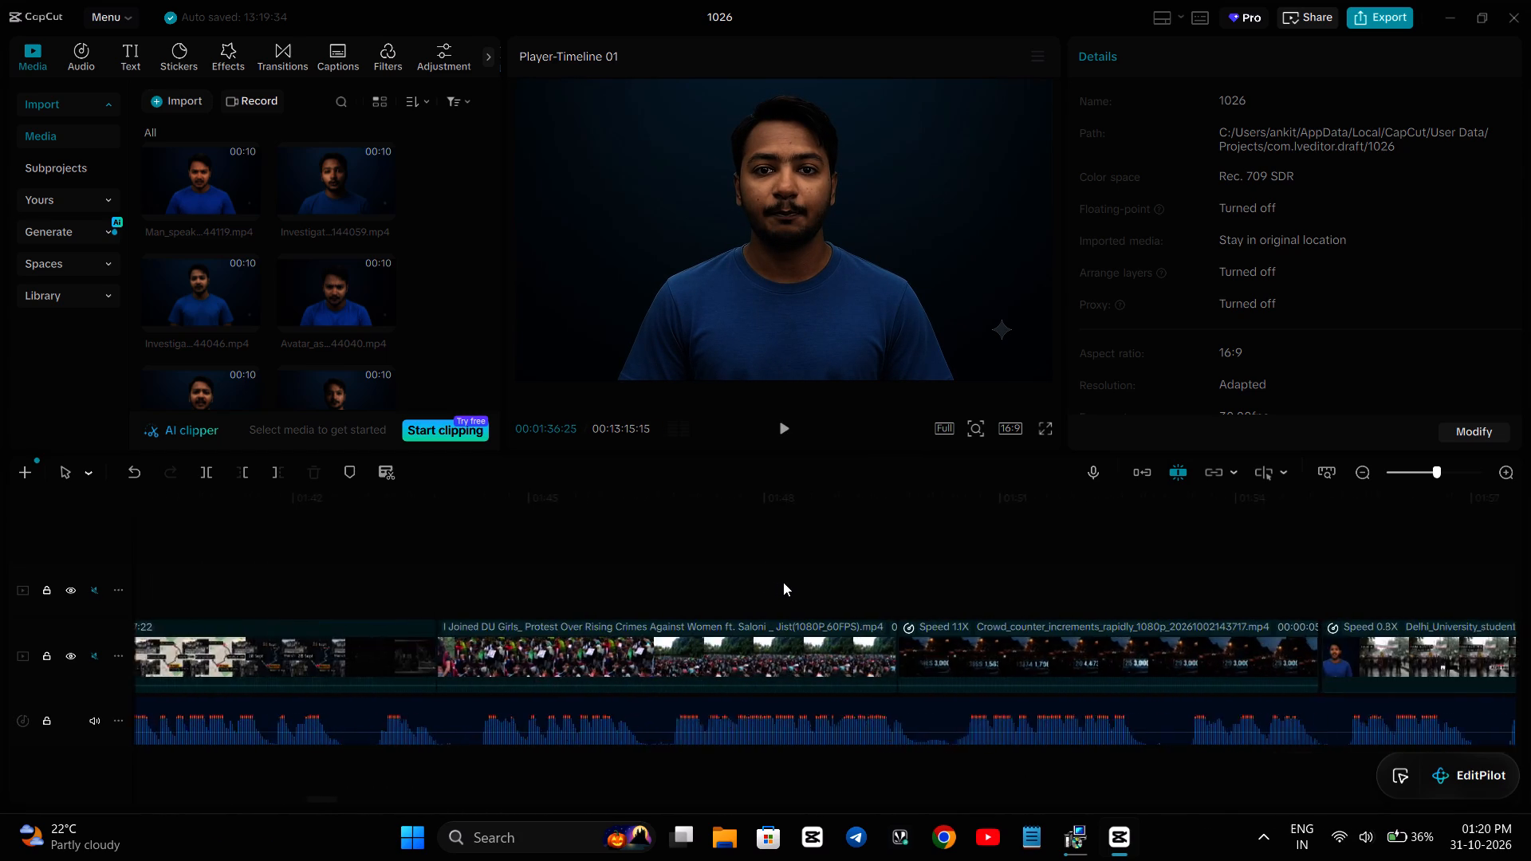
scroll(783, 582, "right", 1)
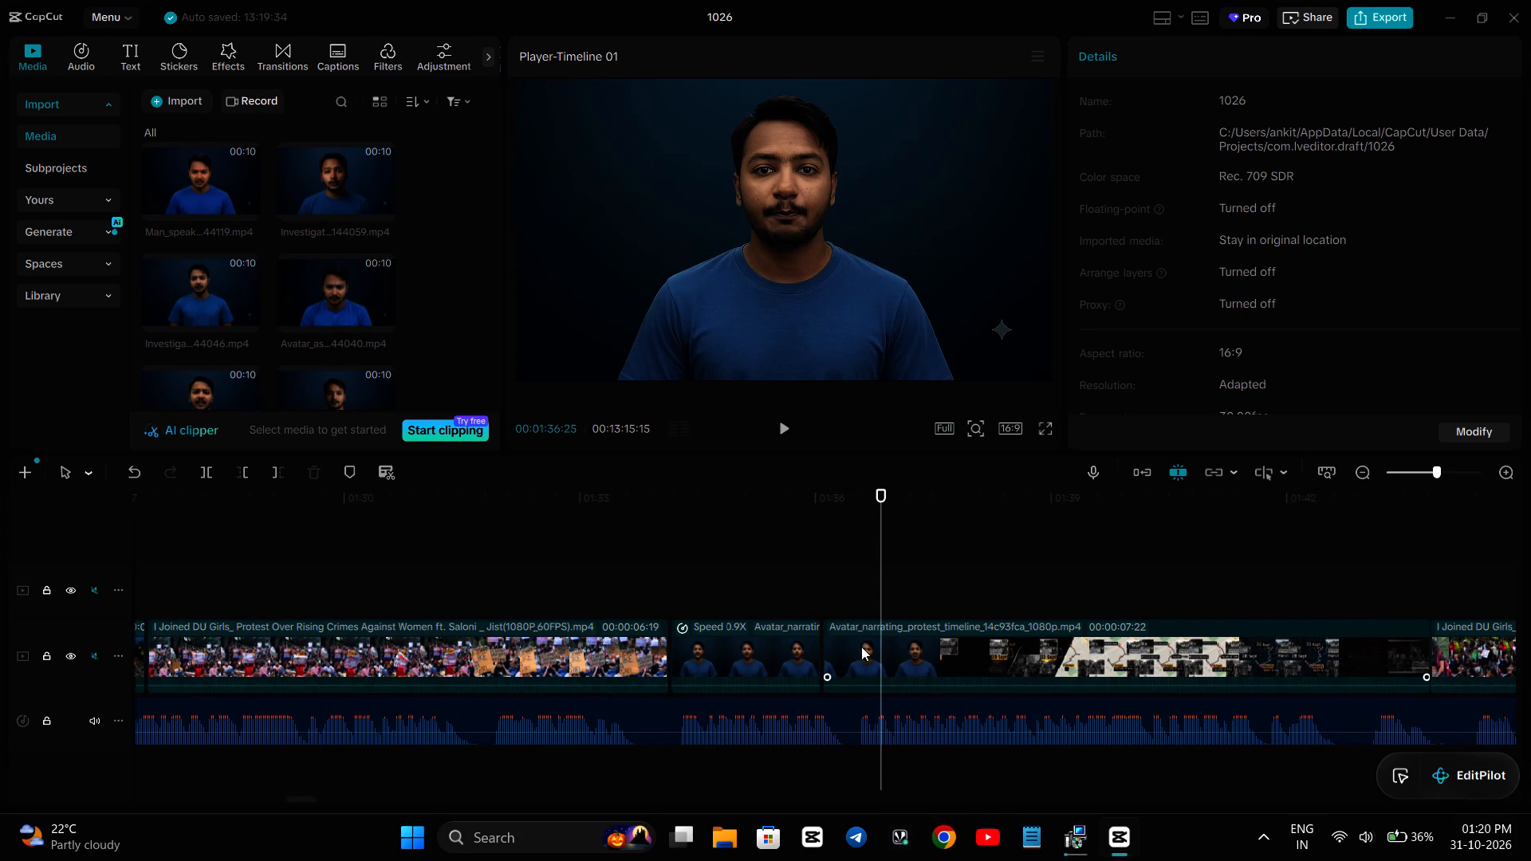
key("Right")
key("Right")
key("Right")
key("Right")
key("Right")
key("Right")
key("Right")
key("Right")
key("Right")
key("Right")
key("Right")
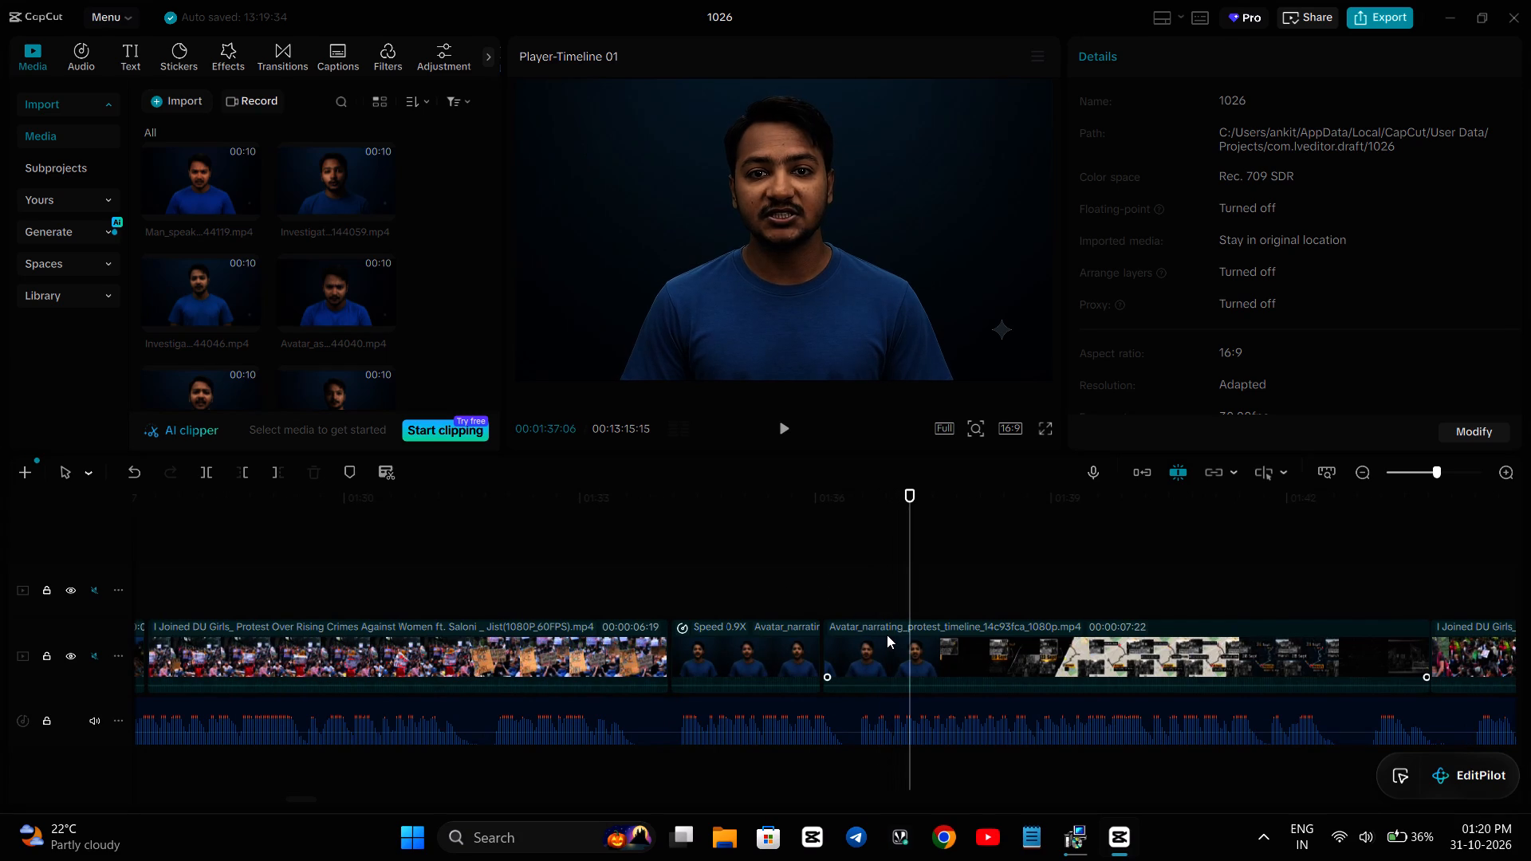
key("Right")
key("Right")
key("Right")
key("Right")
key("Right")
key("Right")
key("Right")
key("Right")
key("Right")
key("Right")
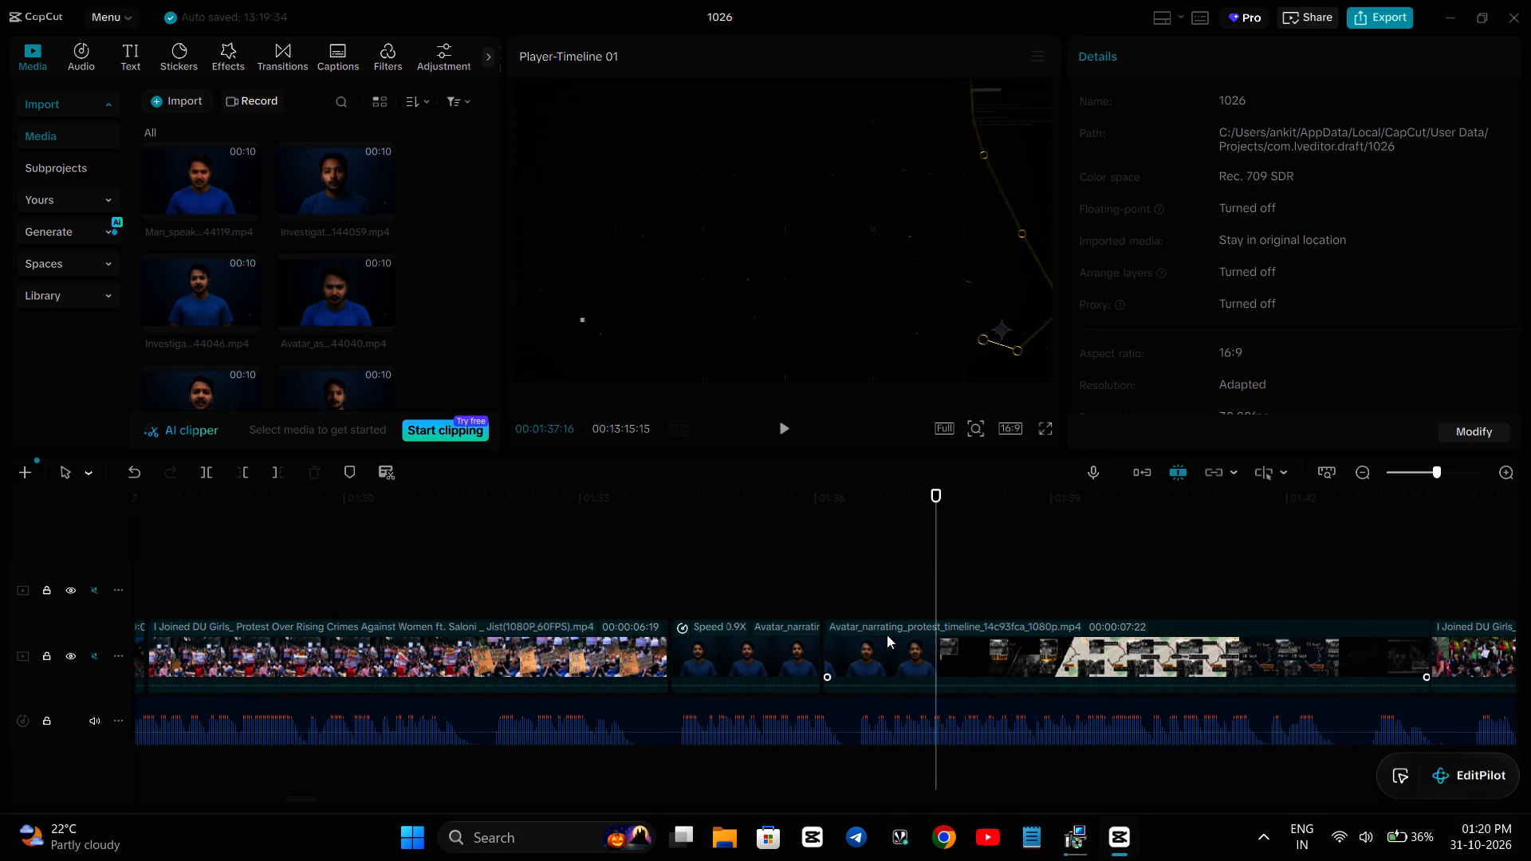
key("Right")
key("Left")
key("Left")
key("Right")
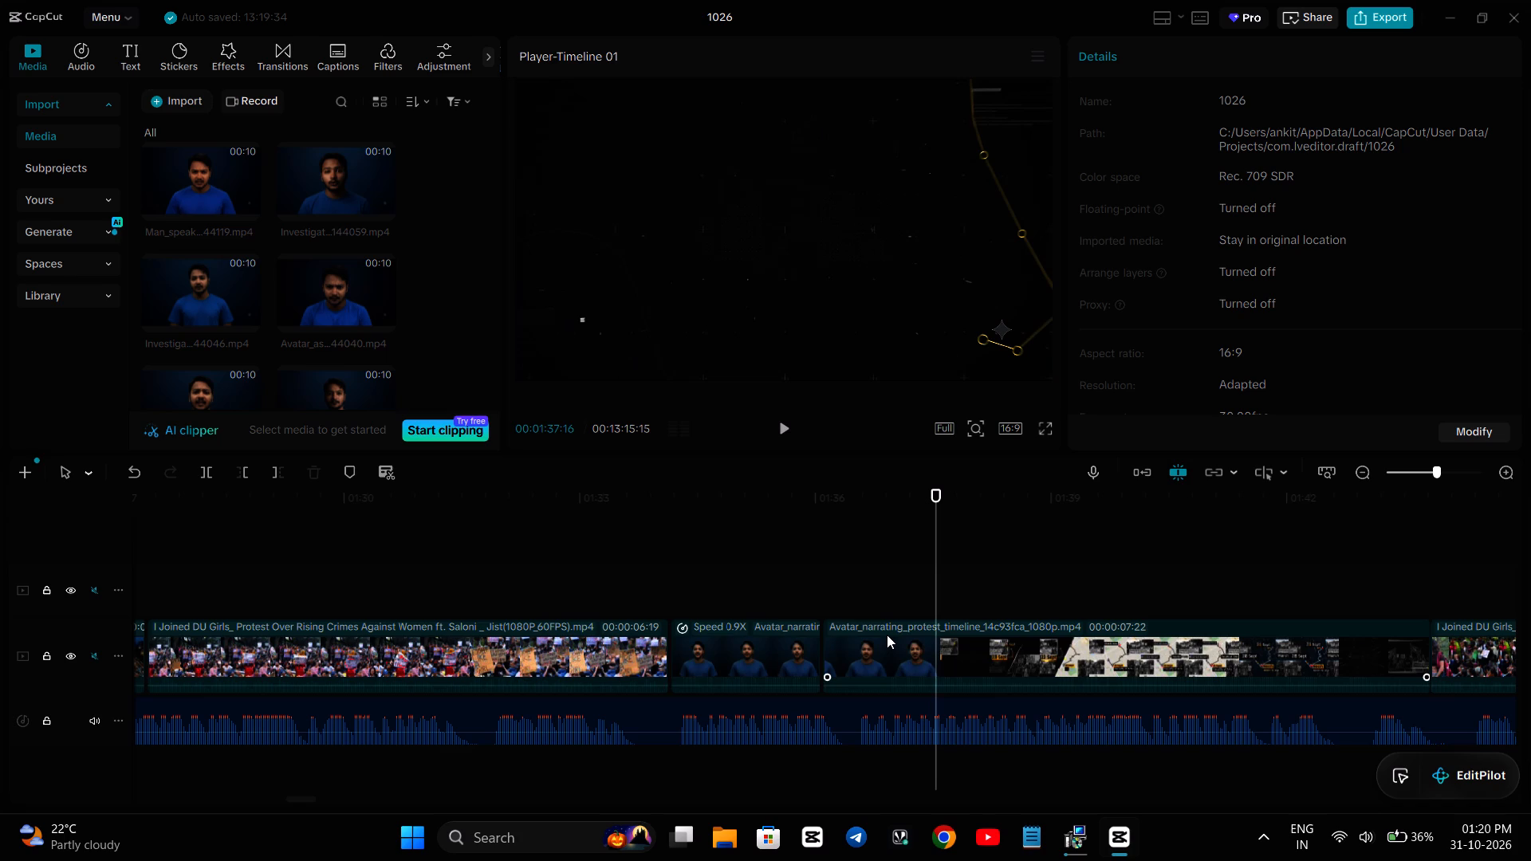
left_click(887, 635)
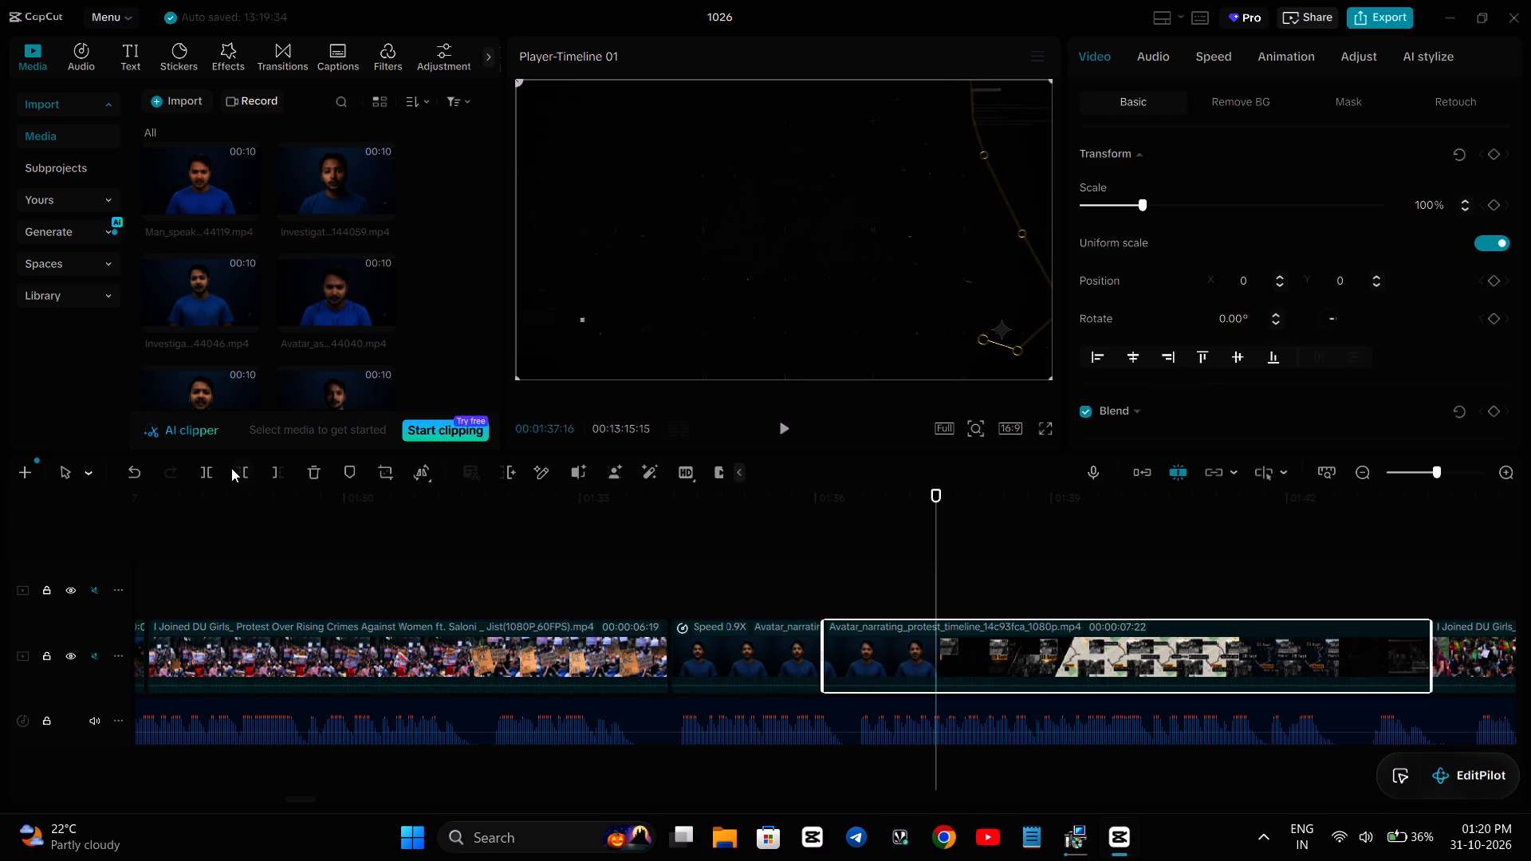
left_click(231, 468)
Move the trimmed Avatar_narrating_protest_timeline clip against the end of the 0.9X avatar clip to close the gap.
left_click_drag(1002, 651, 892, 661)
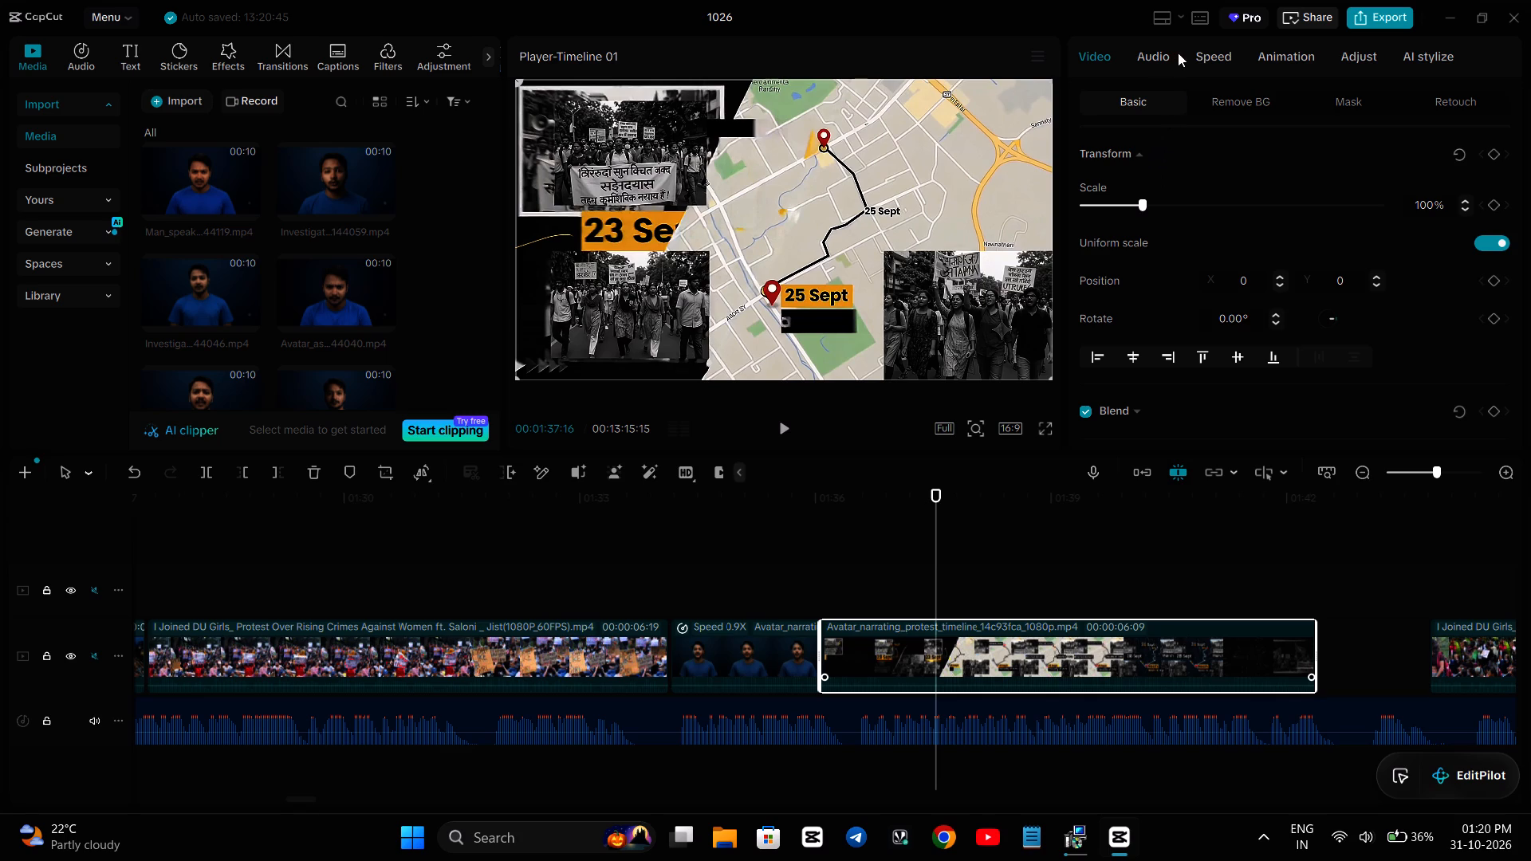
left_click(1197, 53)
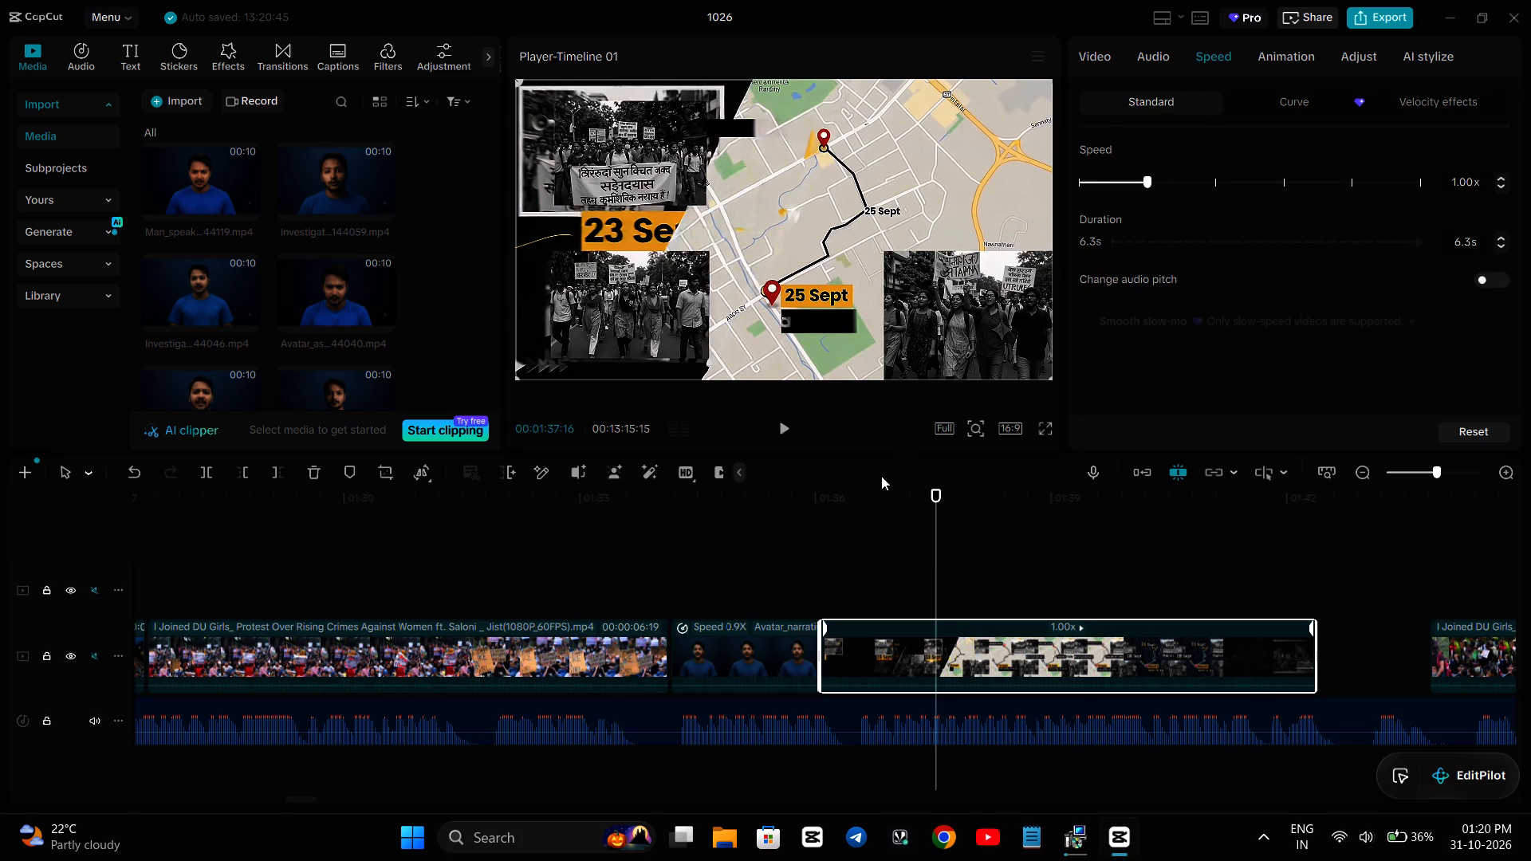
Play the timeline from the 0.9X avatar clip to 00:01:45:21, checking the trimmed graphics and the following protest footage against the narration.
left_click(665, 577)
key("space")
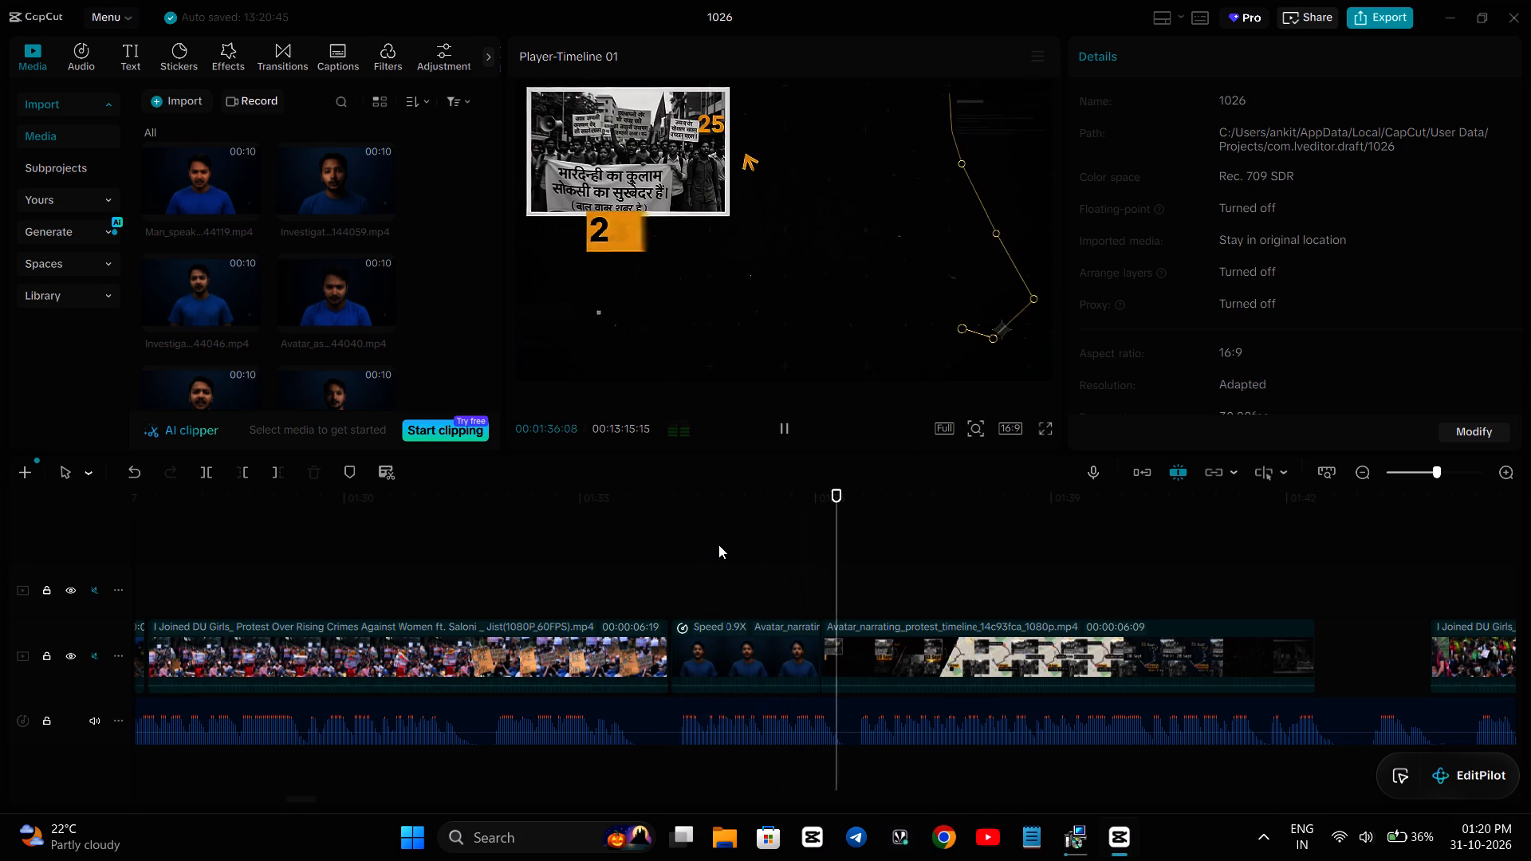
key("space")
key("space")
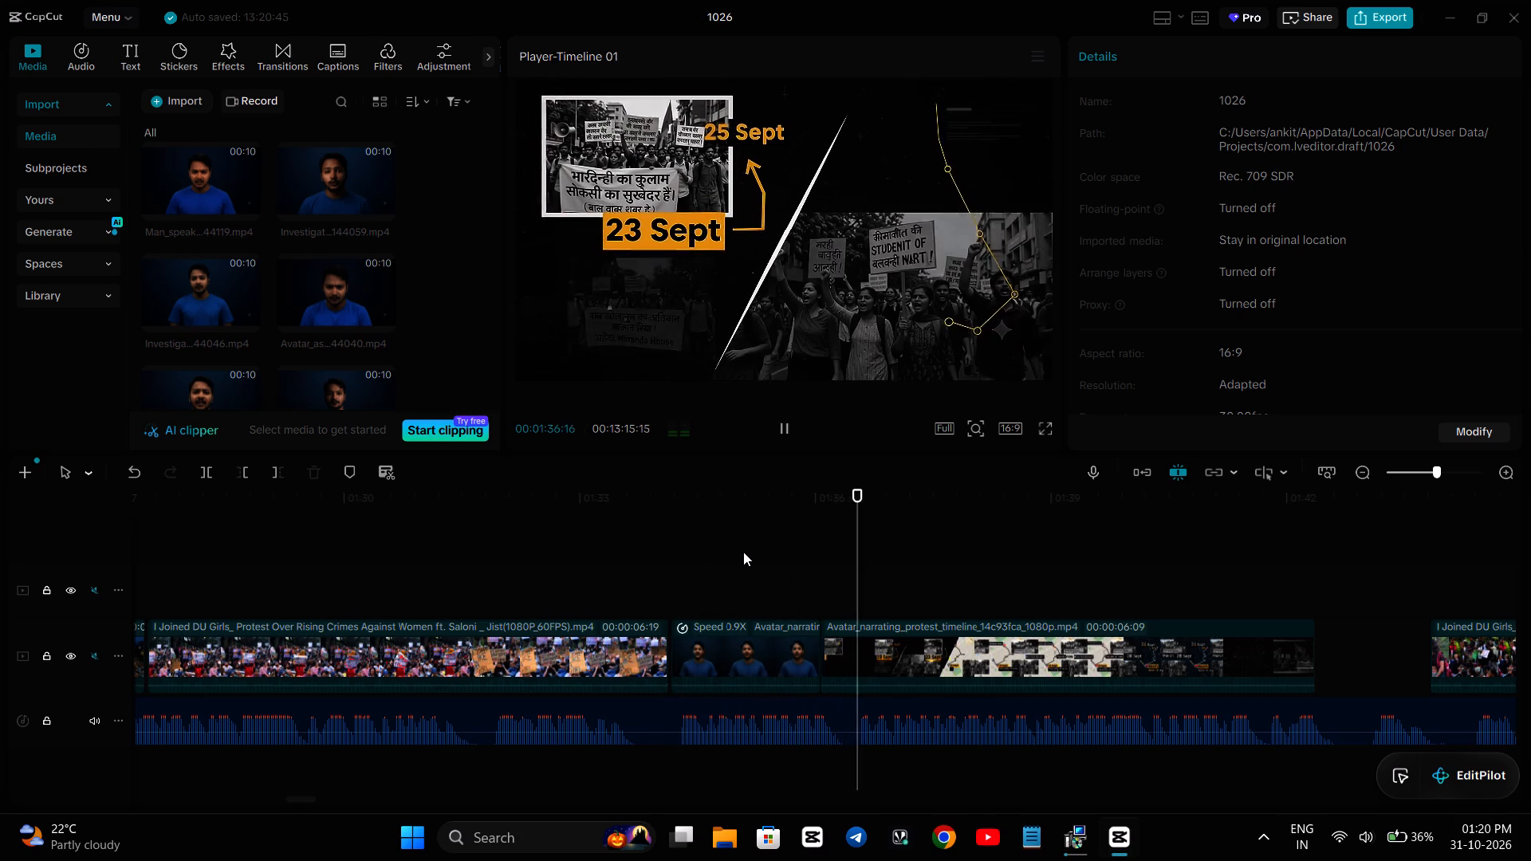
key("space")
key("space")
key("space")
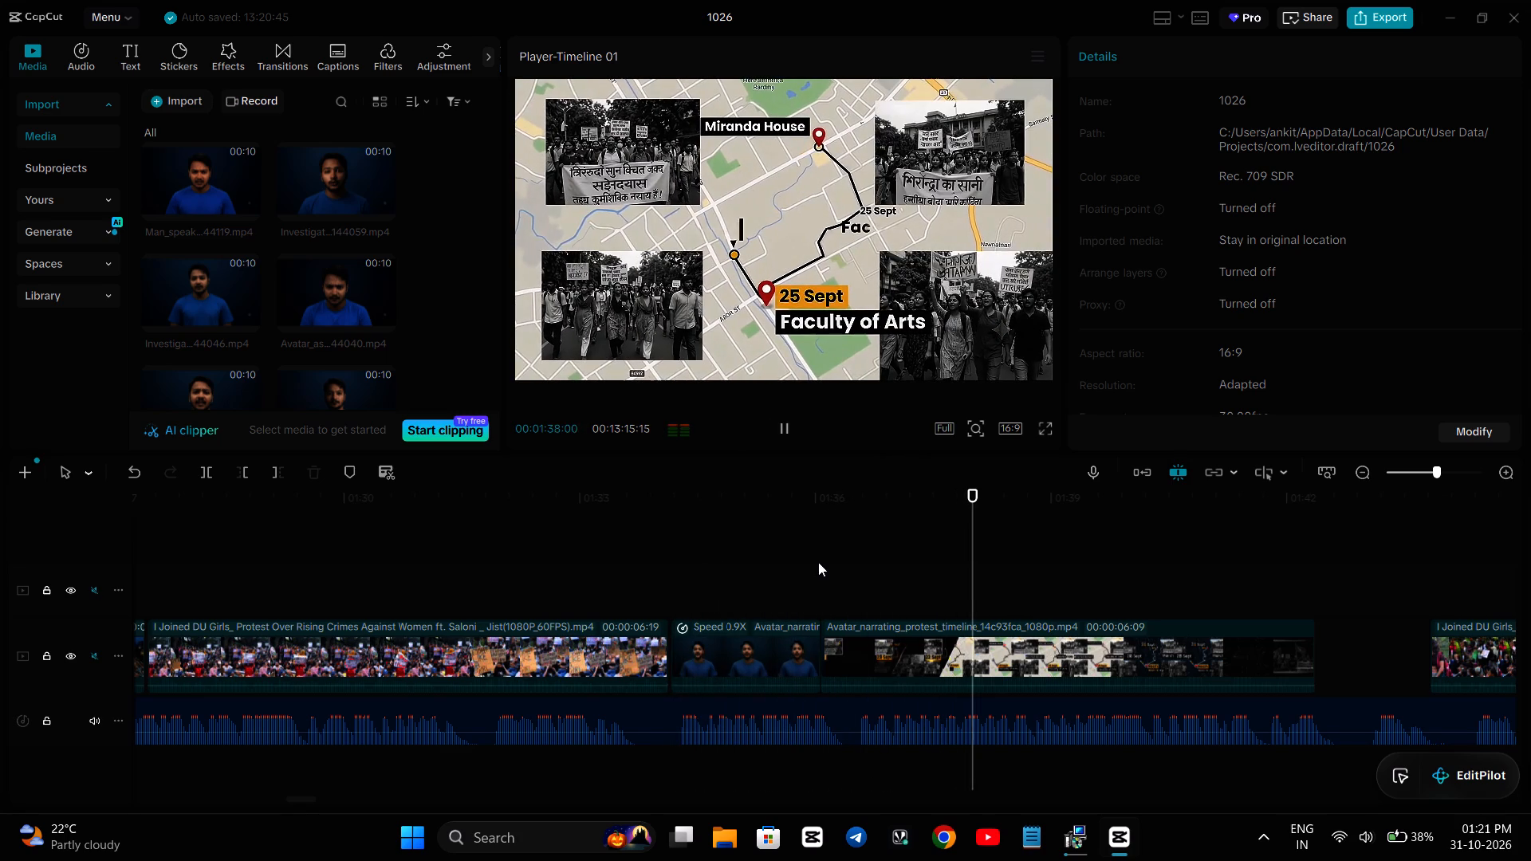
key("space")
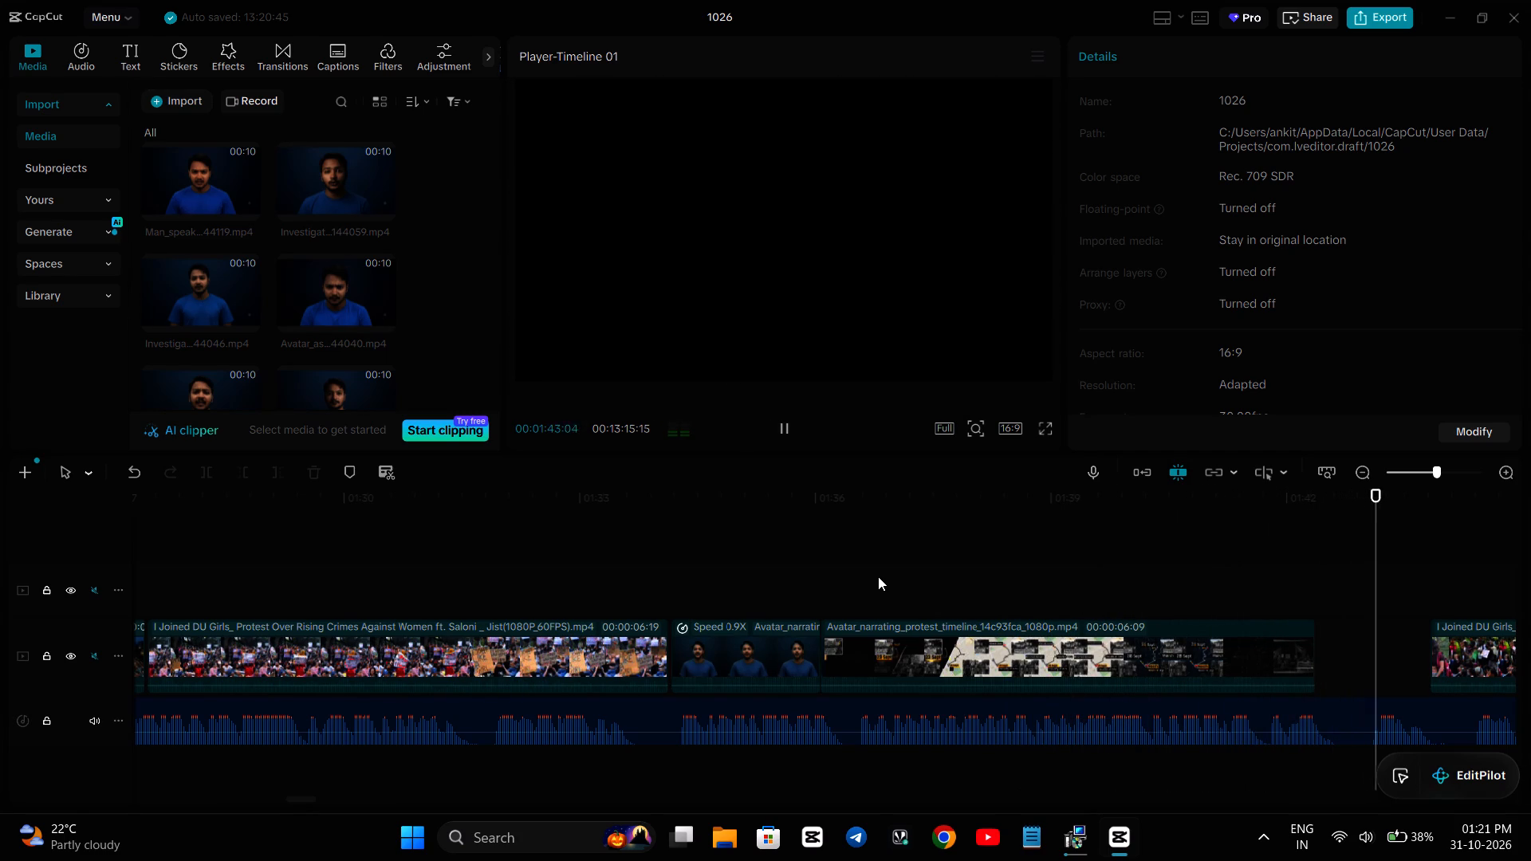
key("space")
key("space")
key("space")
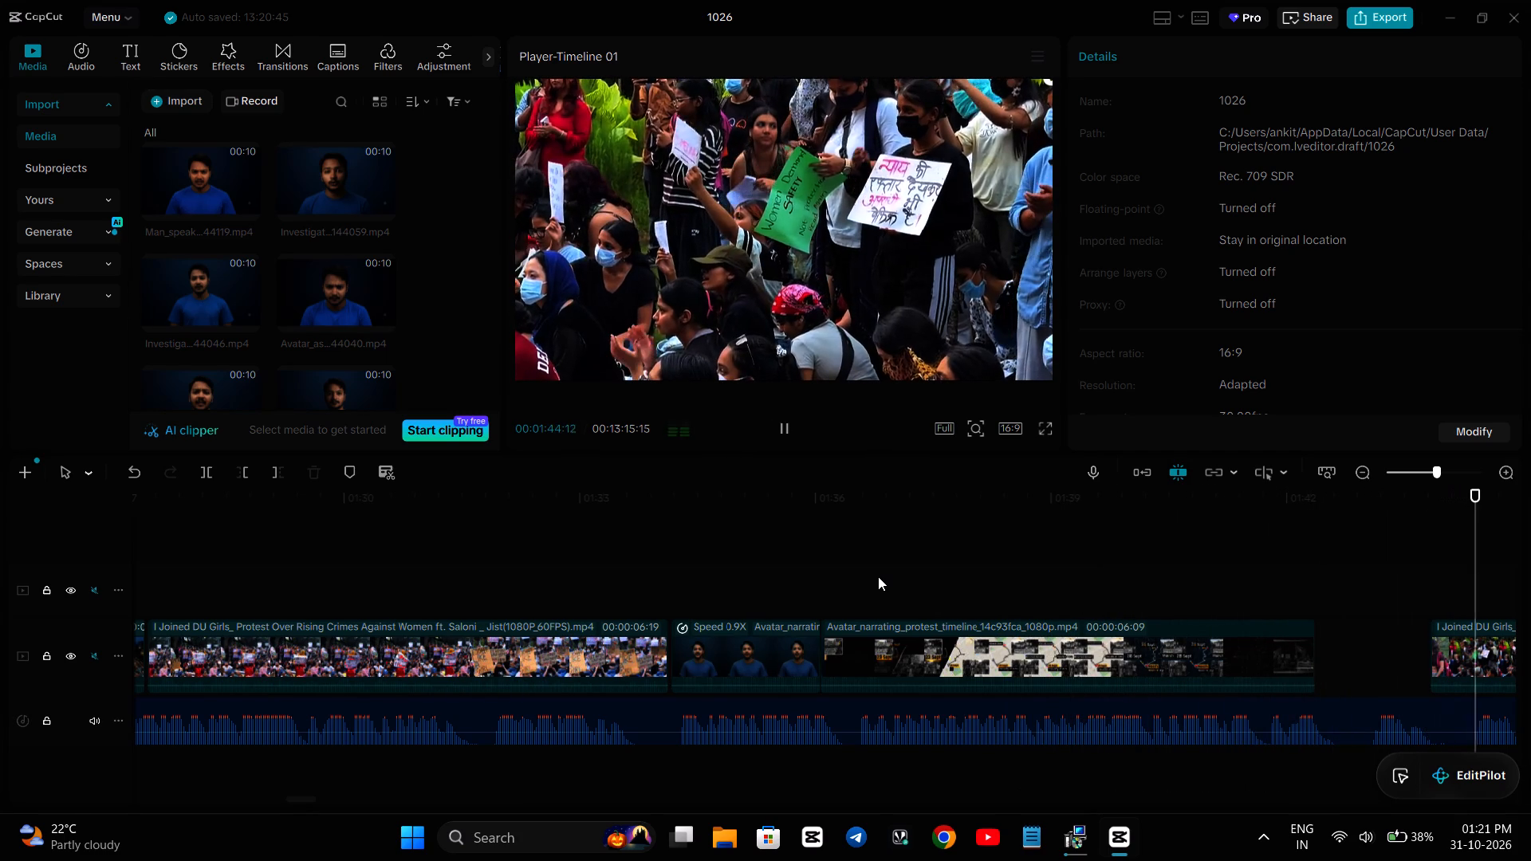
key("space")
key("space")
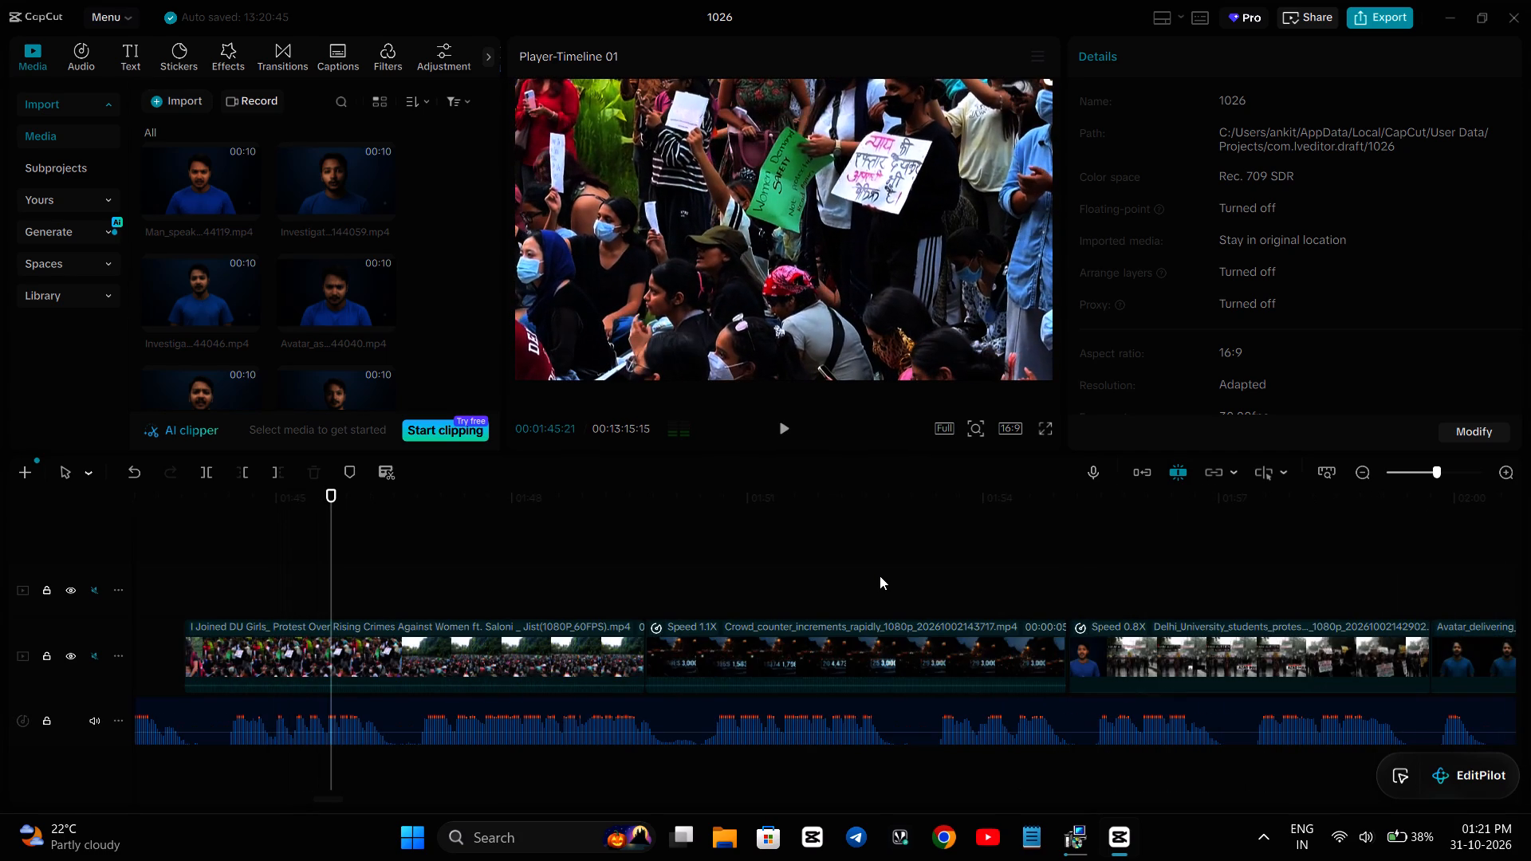
scroll(856, 568, "right", 3)
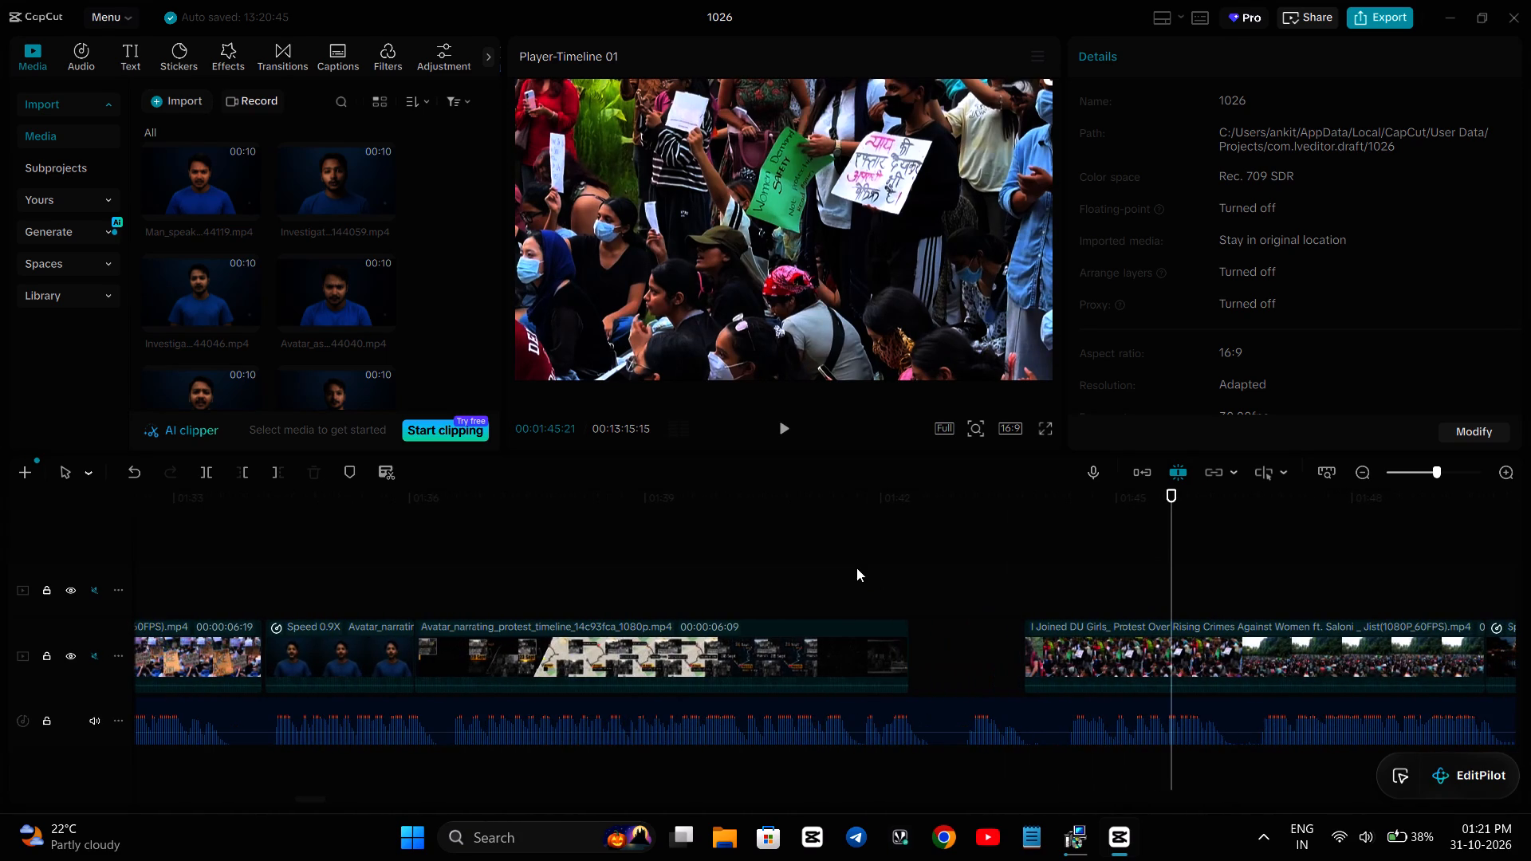
Replay the trimmed protest-timeline clip's opening up to 00:01:37:17 to examine the change from the 23 Sept graphics to the map.
left_click(425, 565)
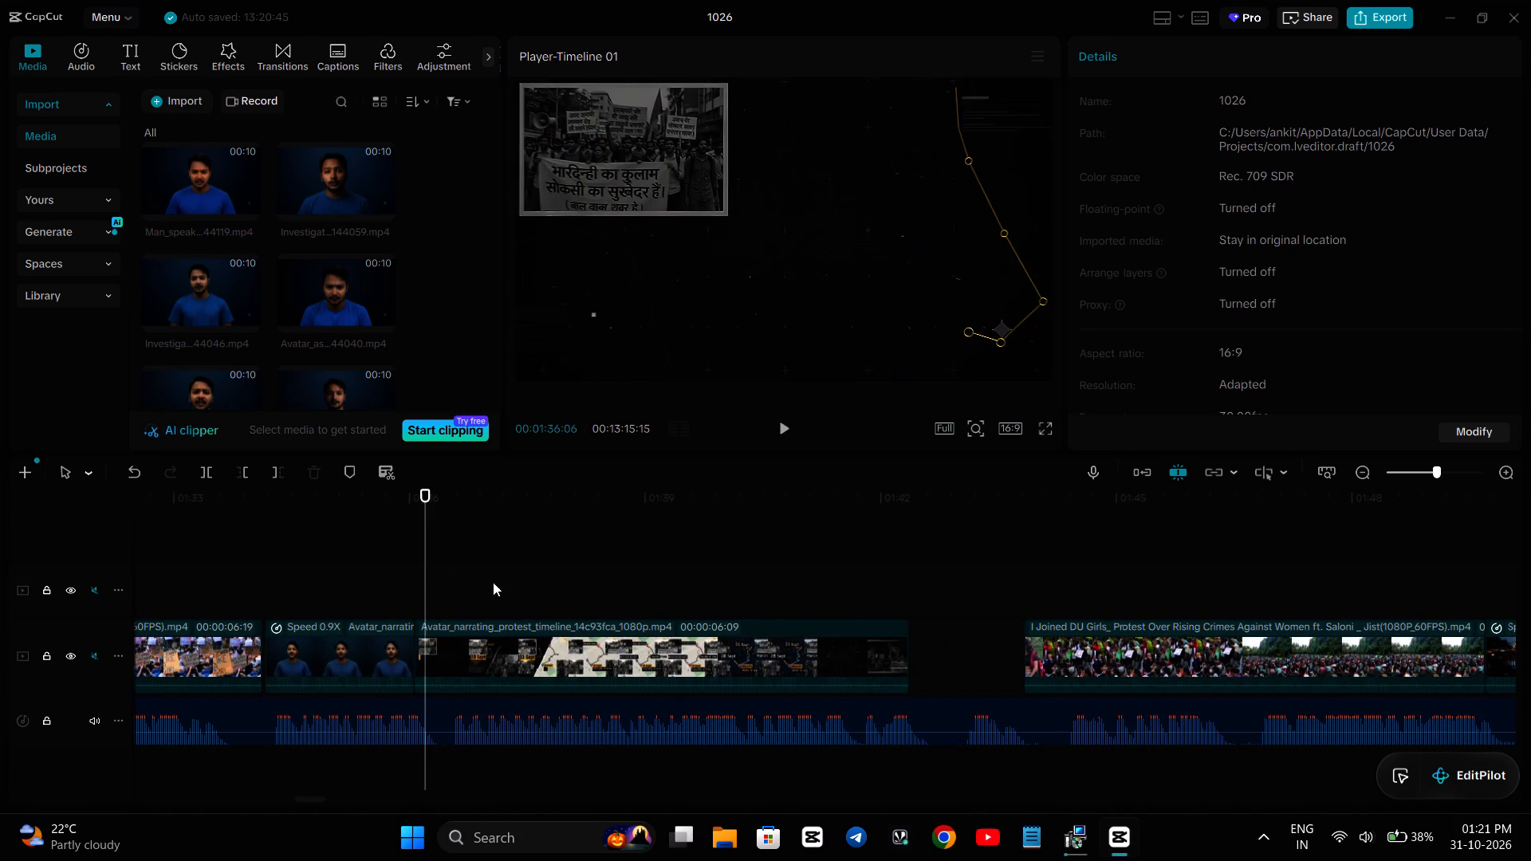
left_click(506, 579)
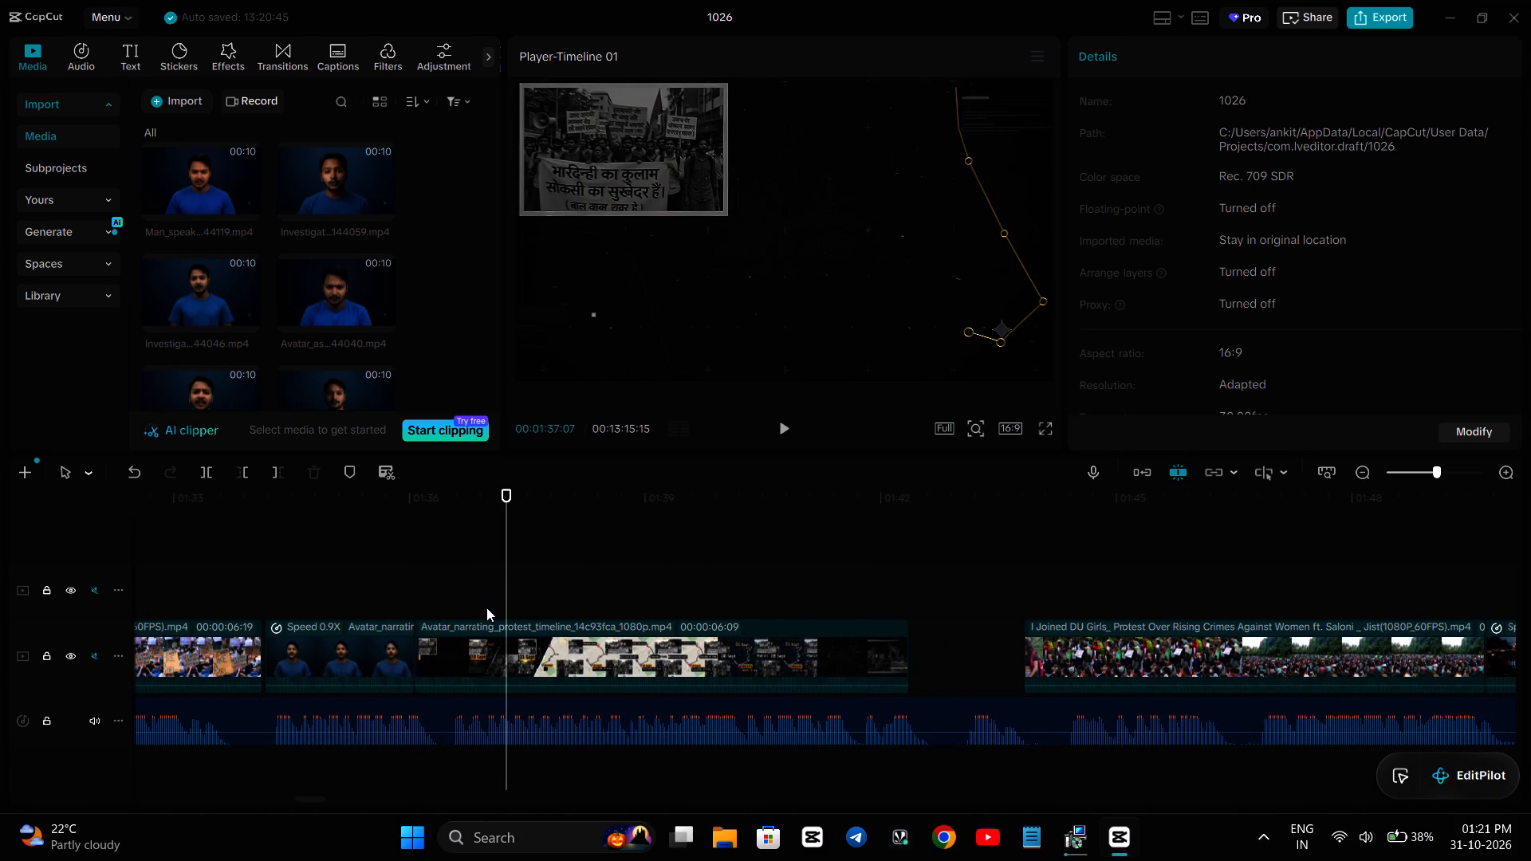
key("space")
key("space")
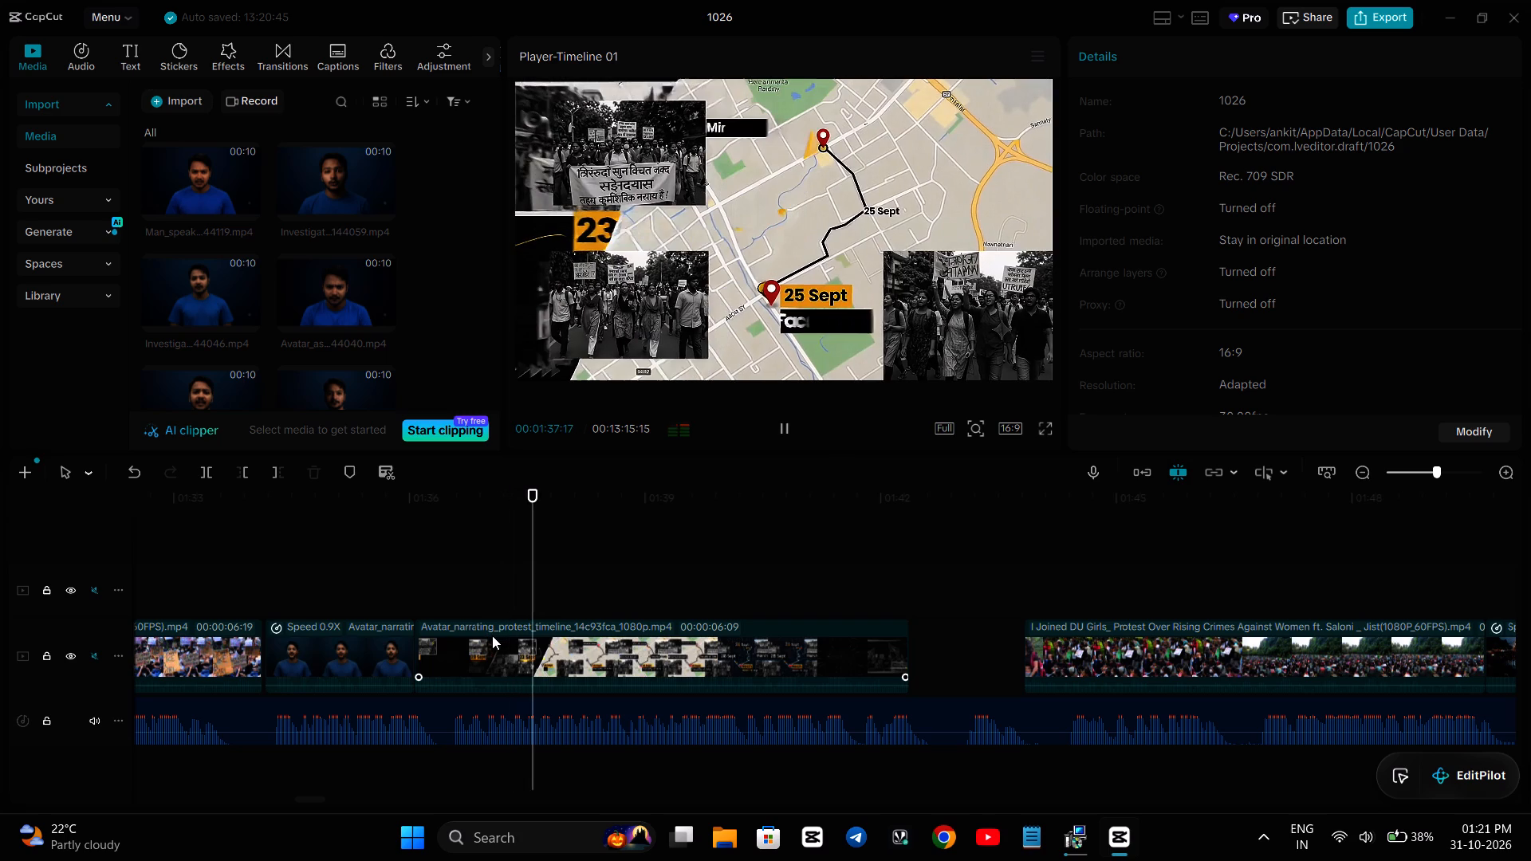
key("Left")
key("Left")
key("Left")
key("Left")
key("Left")
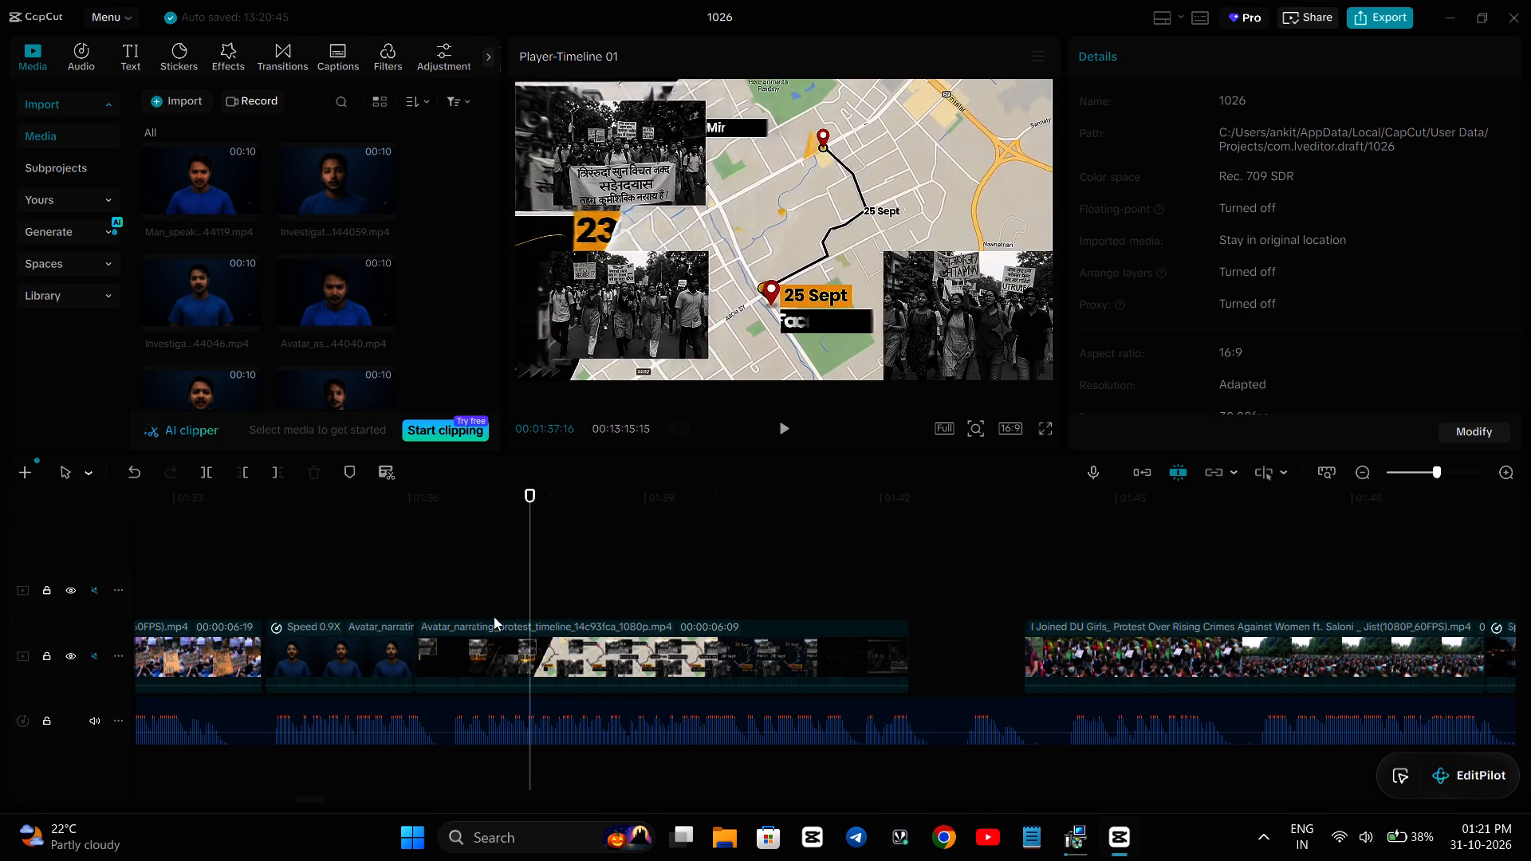
left_click(494, 637)
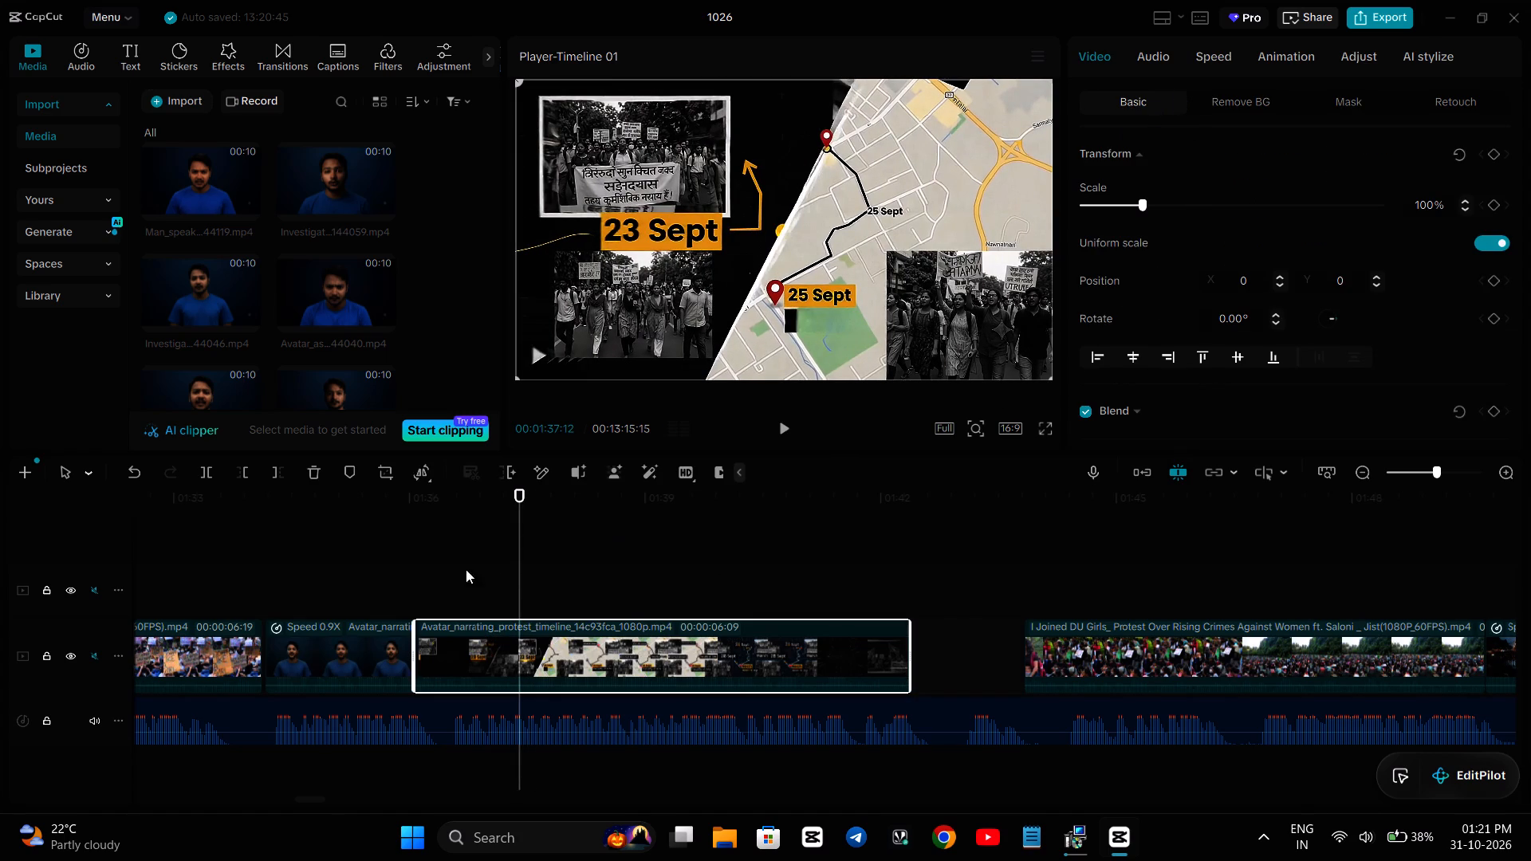
left_click(396, 568)
key("space")
key("space")
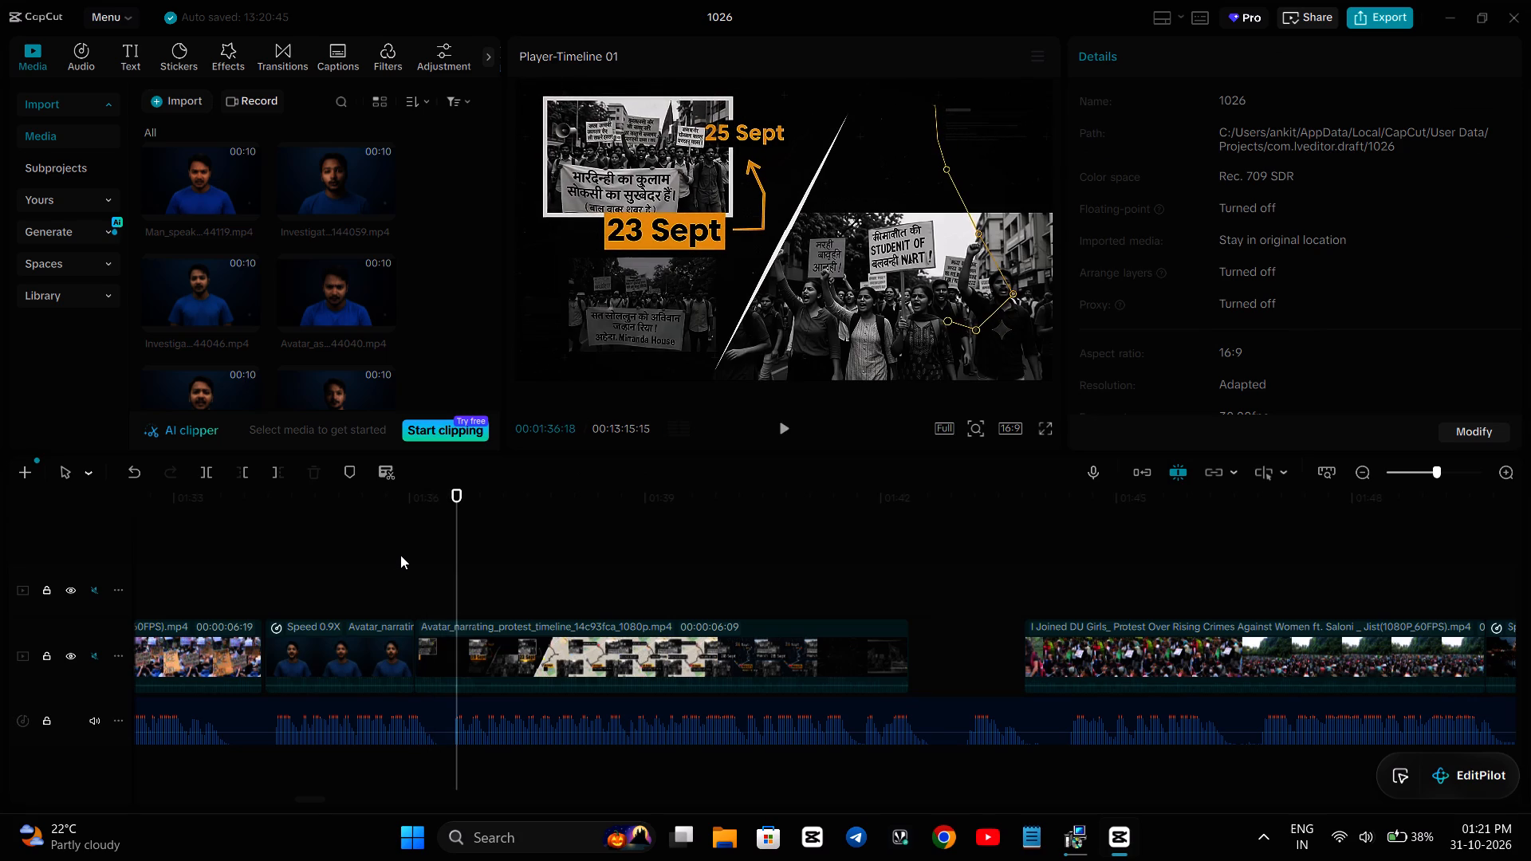
key("space")
key("space")
key("space")
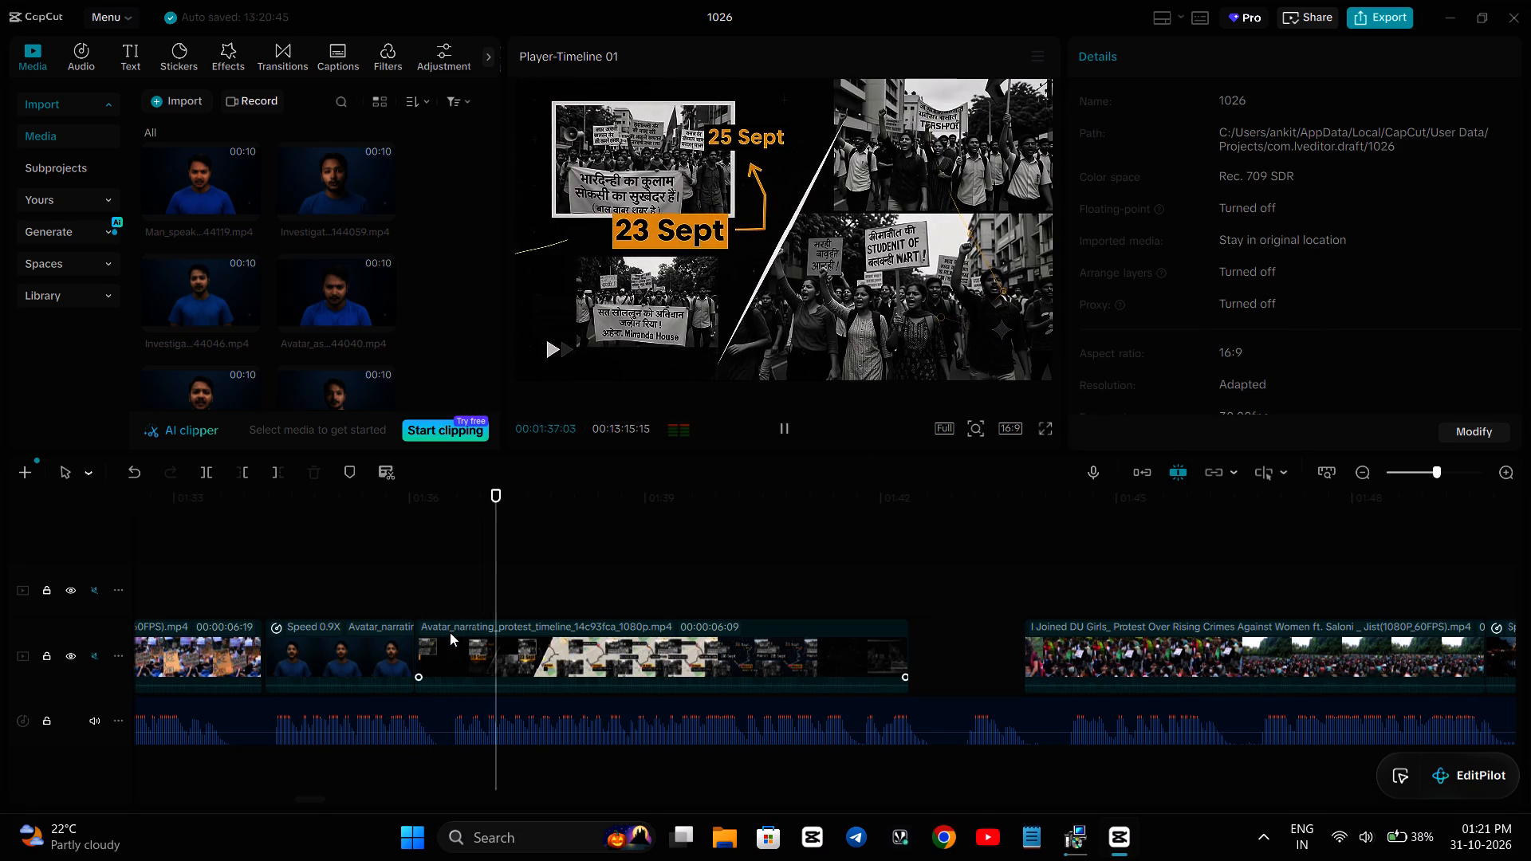
key("space")
key("space")
key("space")
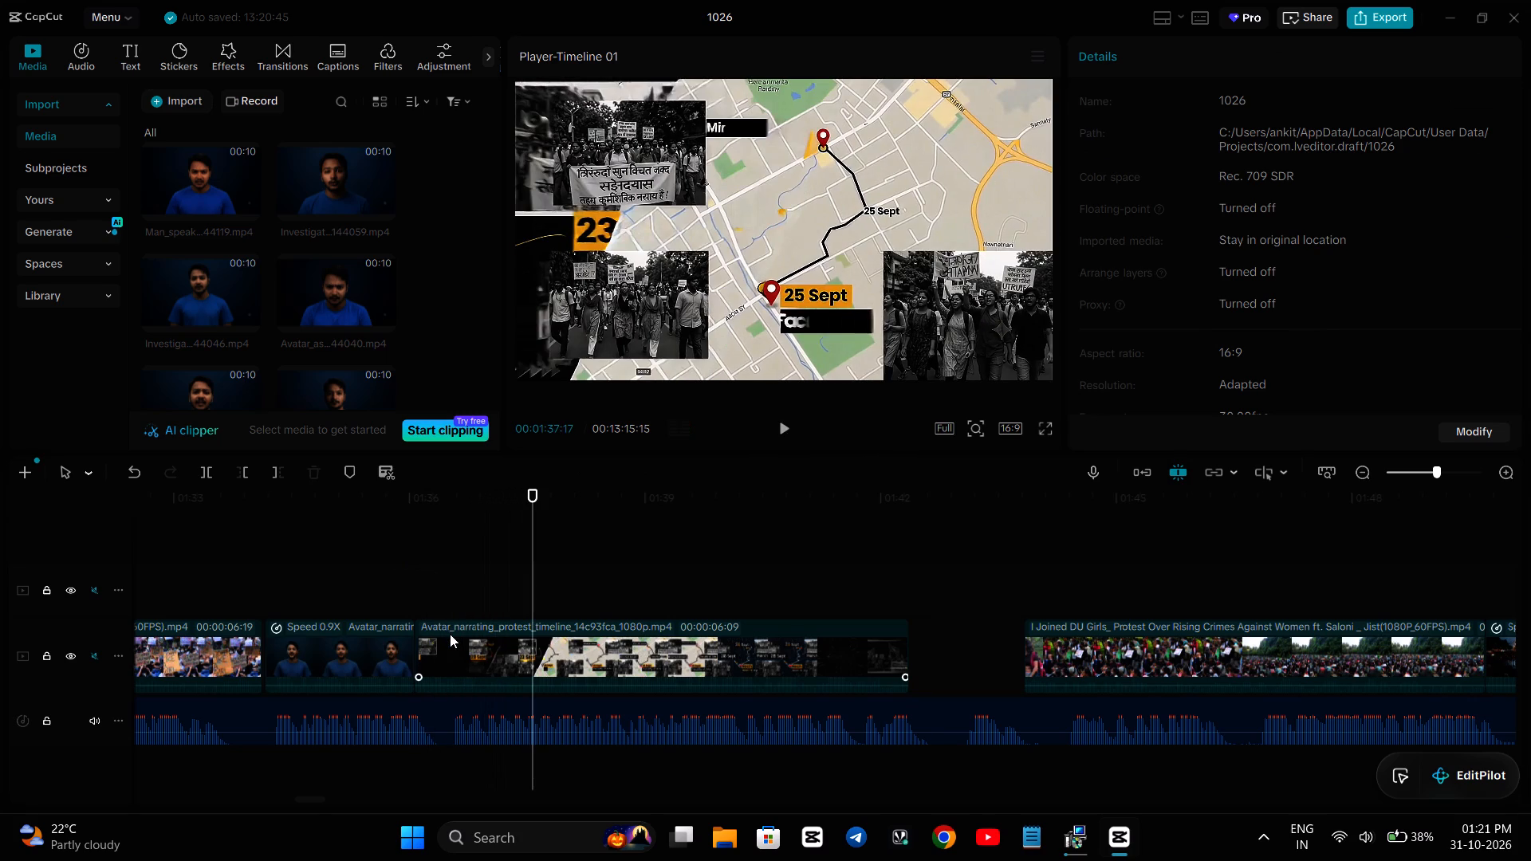
Trim the start of the Avatar_narrating_protest_timeline clip to 00:01:37:18, where the full map graphic begins.
left_click(443, 651)
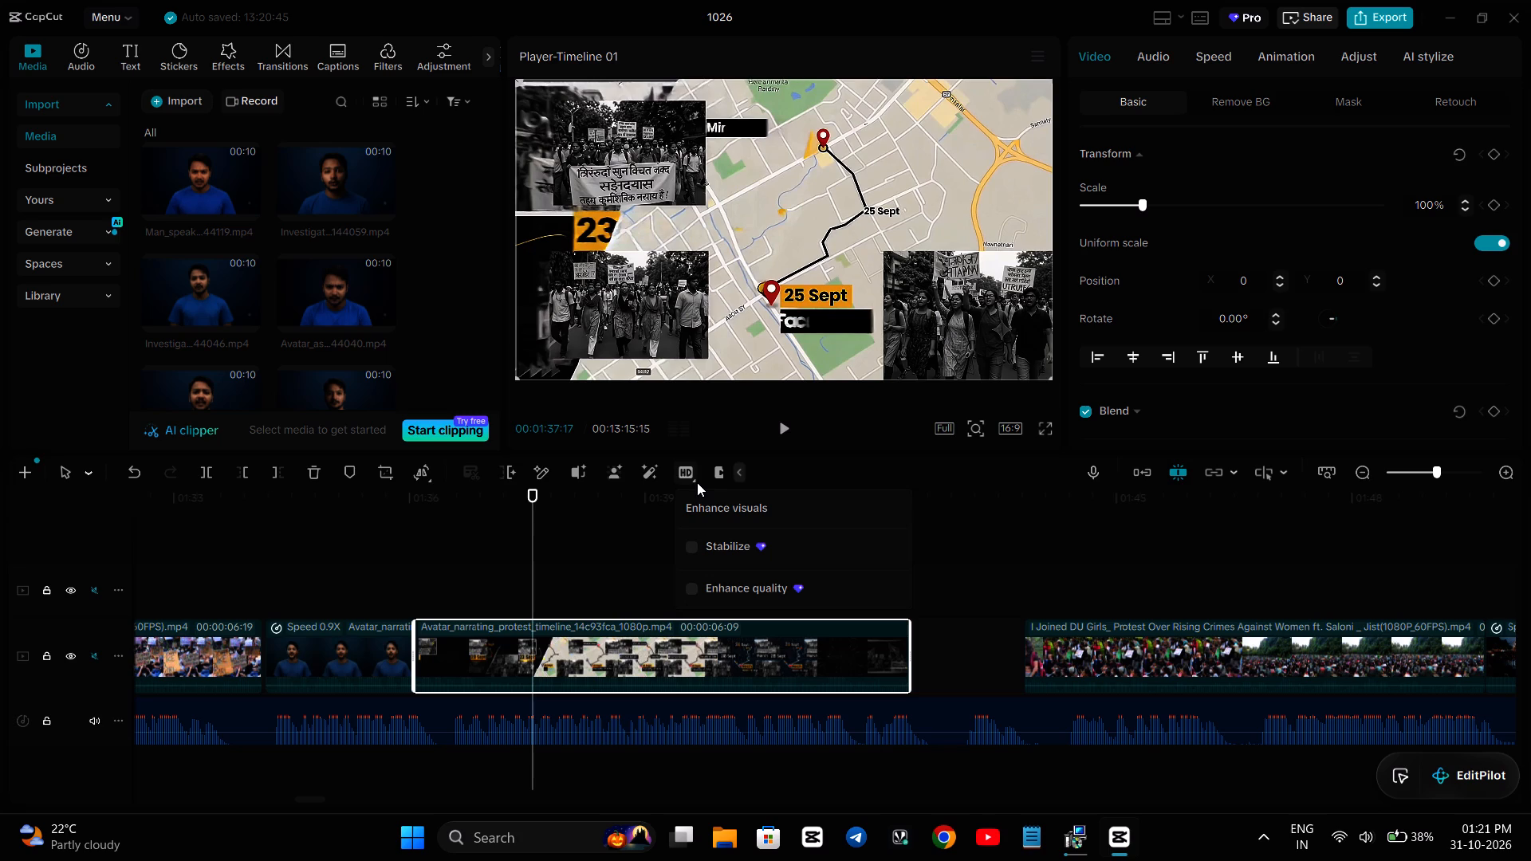
key("Right")
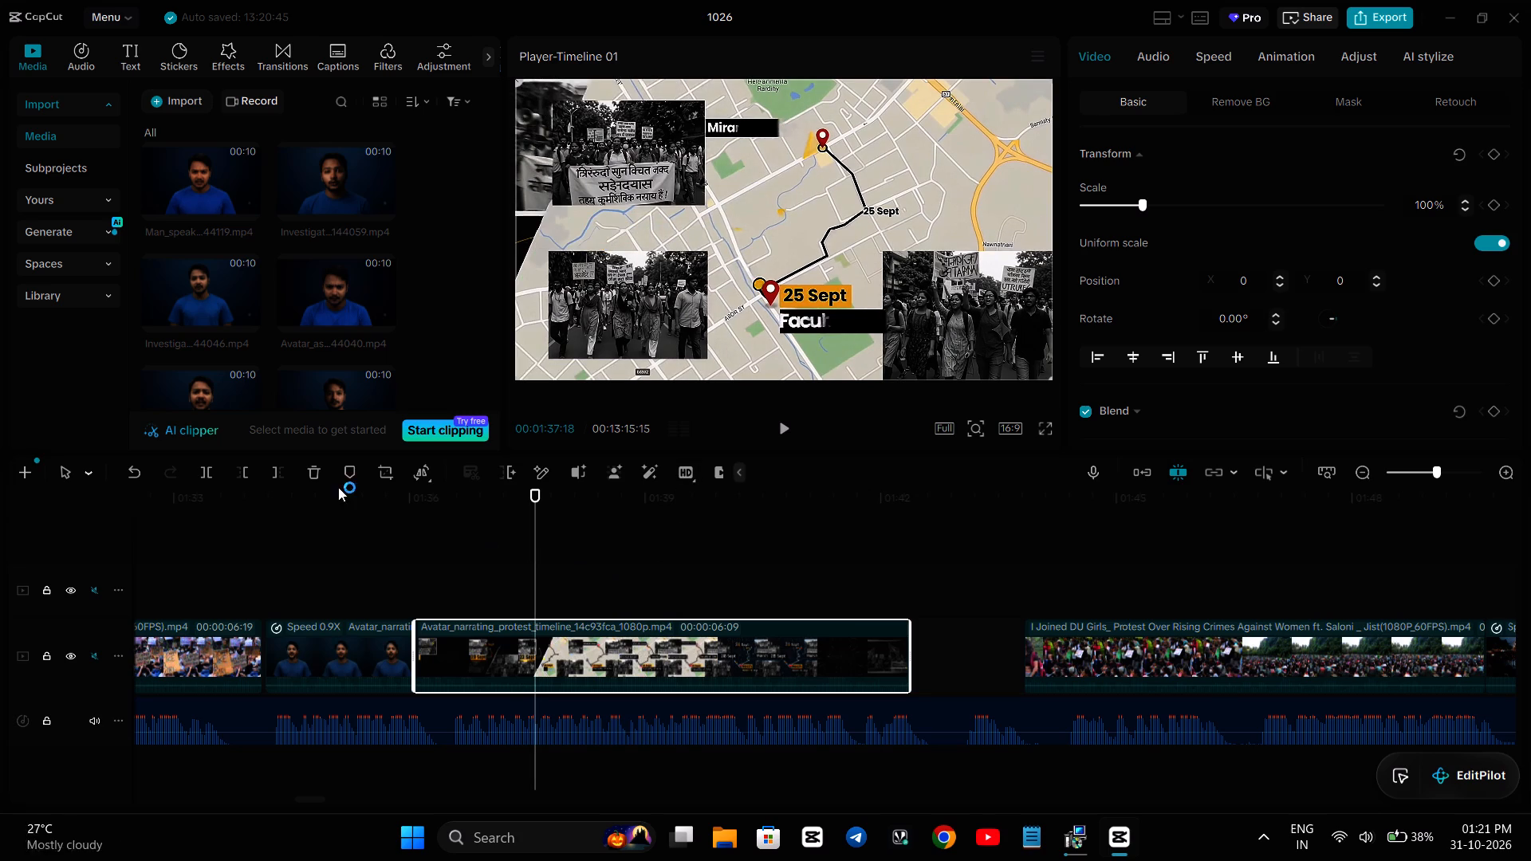
left_click(242, 463)
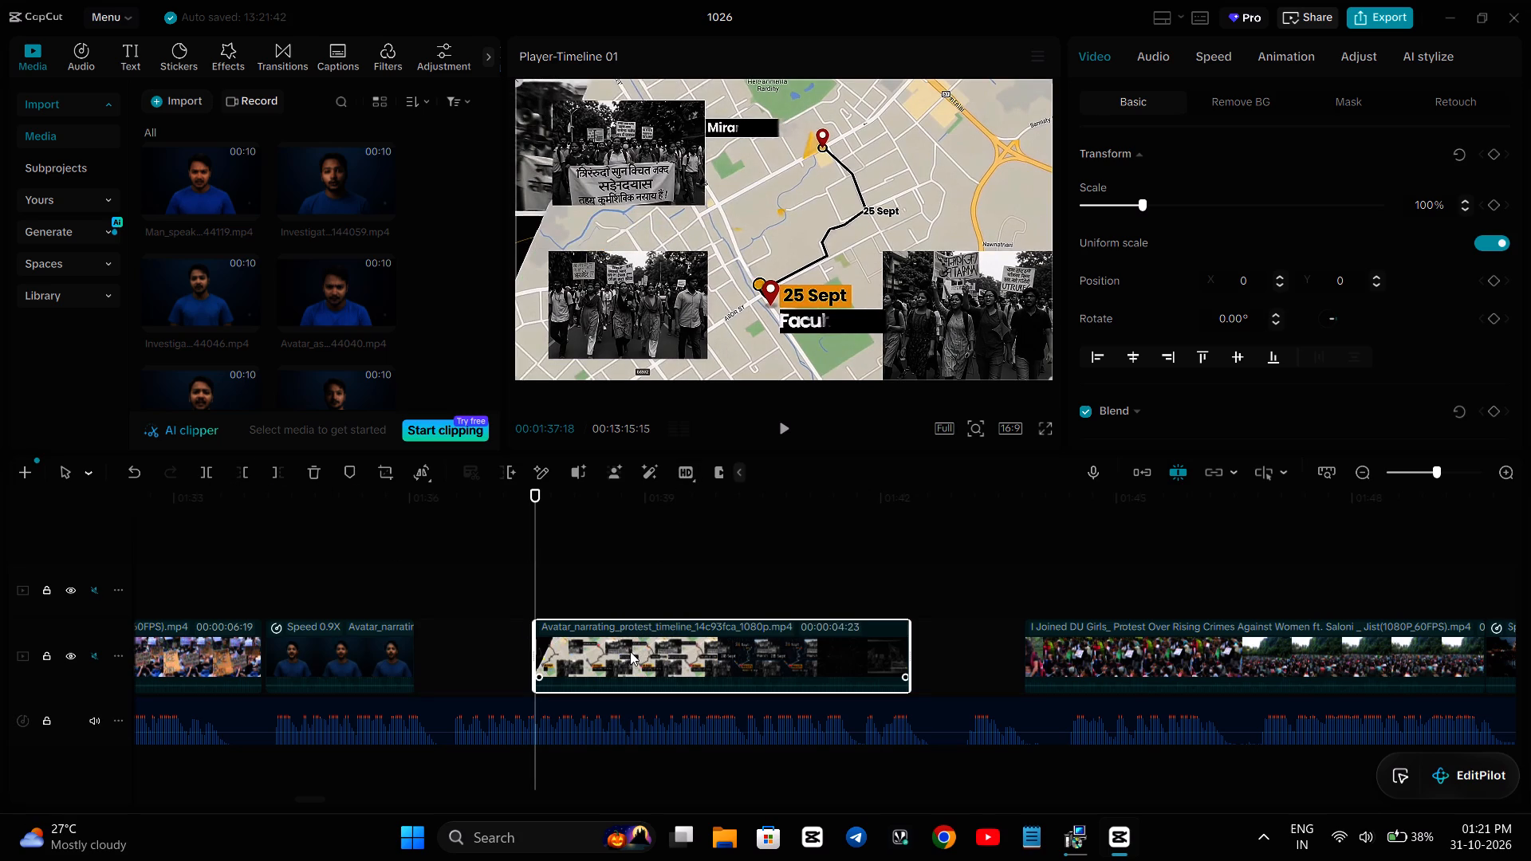
Move the shortened Avatar_narrating_protest_timeline clip back against the end of the 0.9X avatar clip to close the gap.
left_click_drag(631, 651, 515, 658)
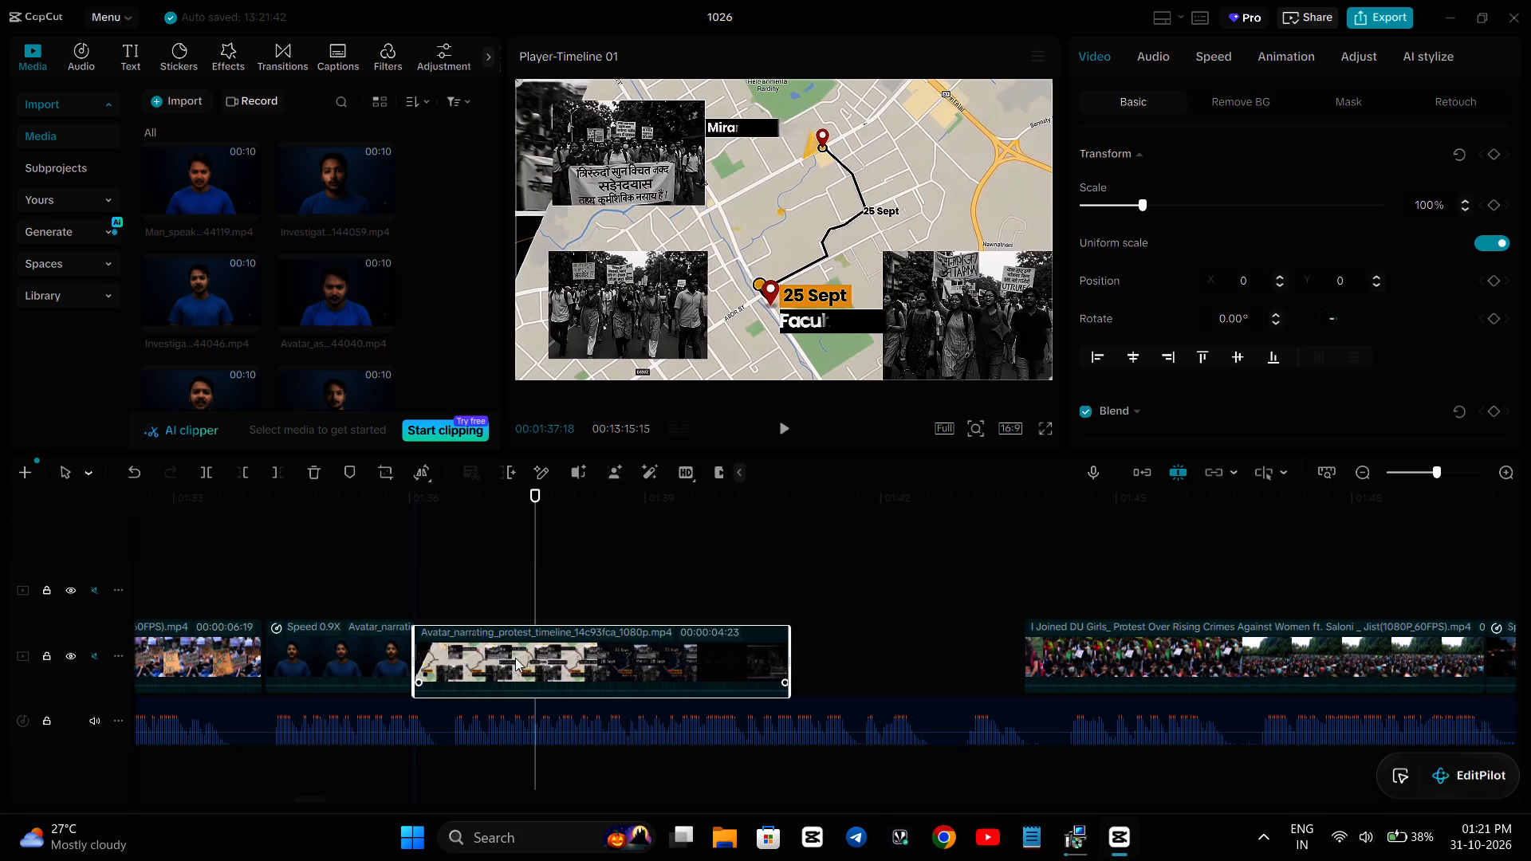
left_click_drag(515, 658, 513, 658)
Play from the 0.9X avatar clip to 00:01:40:06, checking the map and newspaper graphics against the narration.
left_click(287, 583)
key("space")
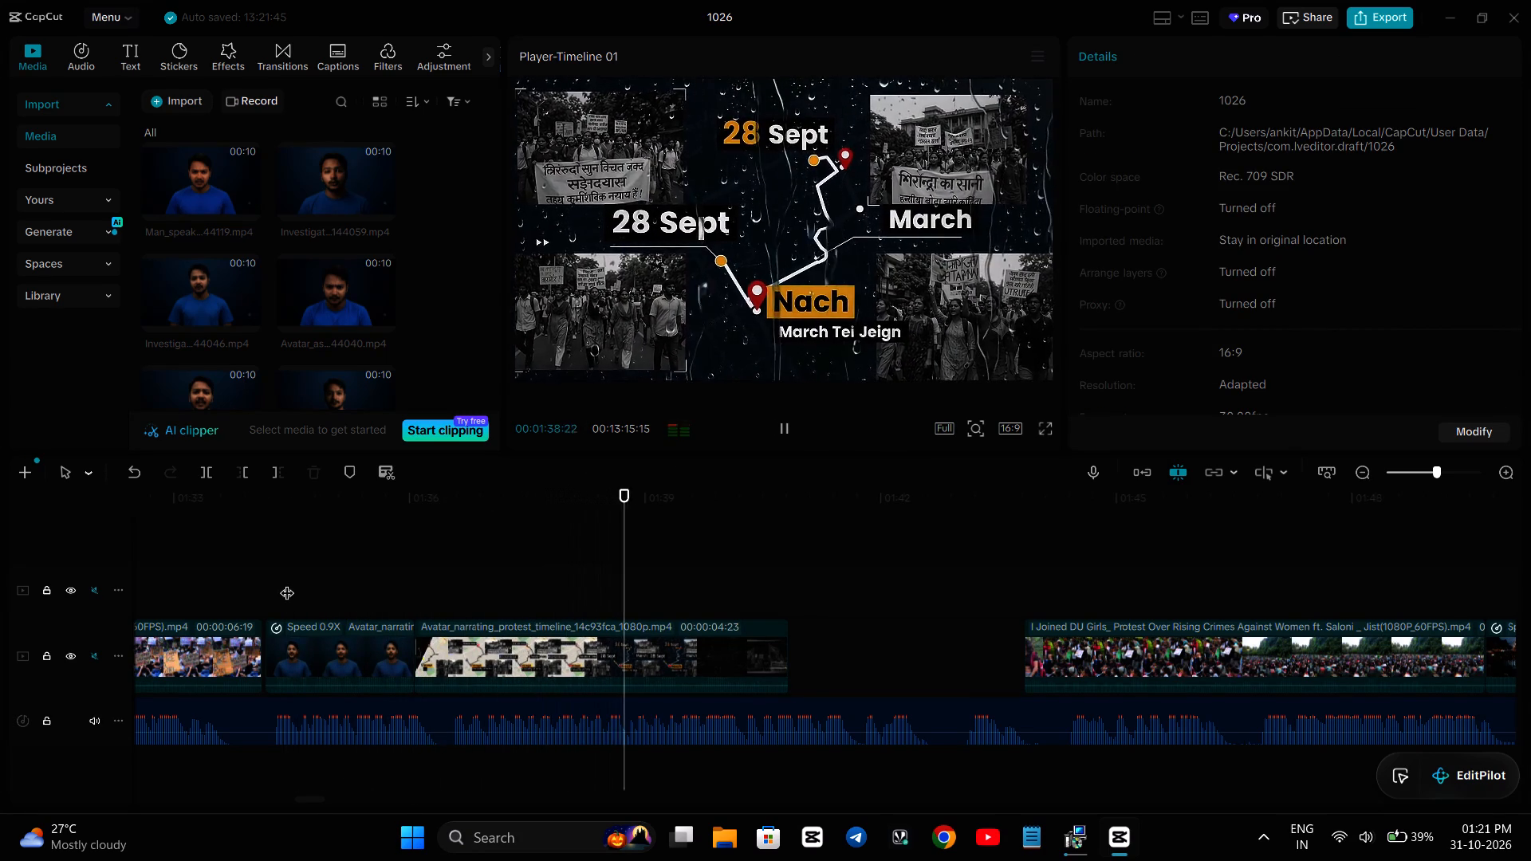
key("space")
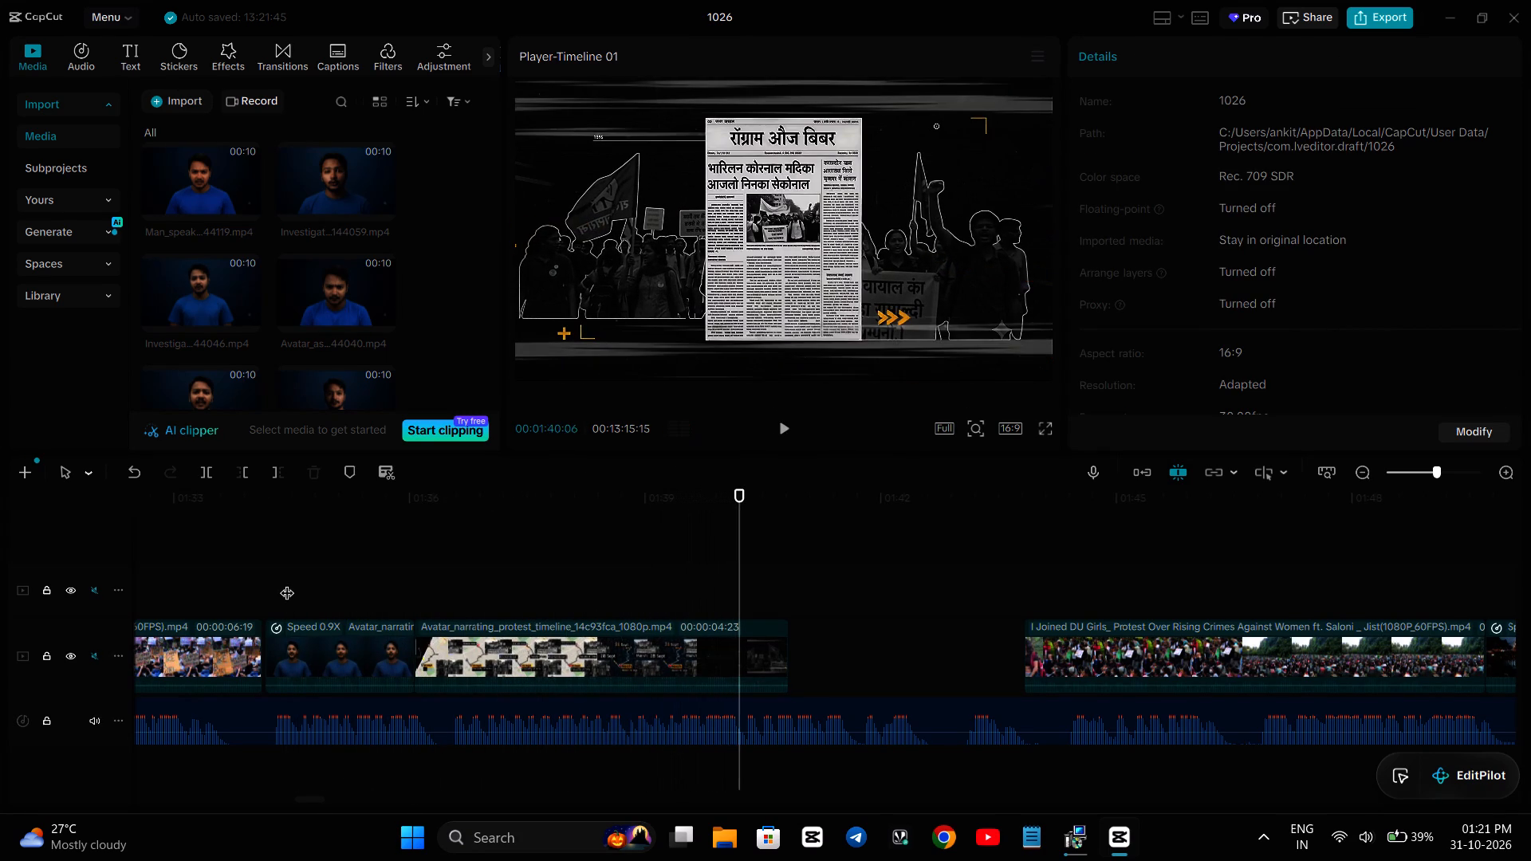
Slow the Avatar_narrating_protest_timeline clip to a speed of 0.90x.
left_click(718, 657)
left_click(1211, 56)
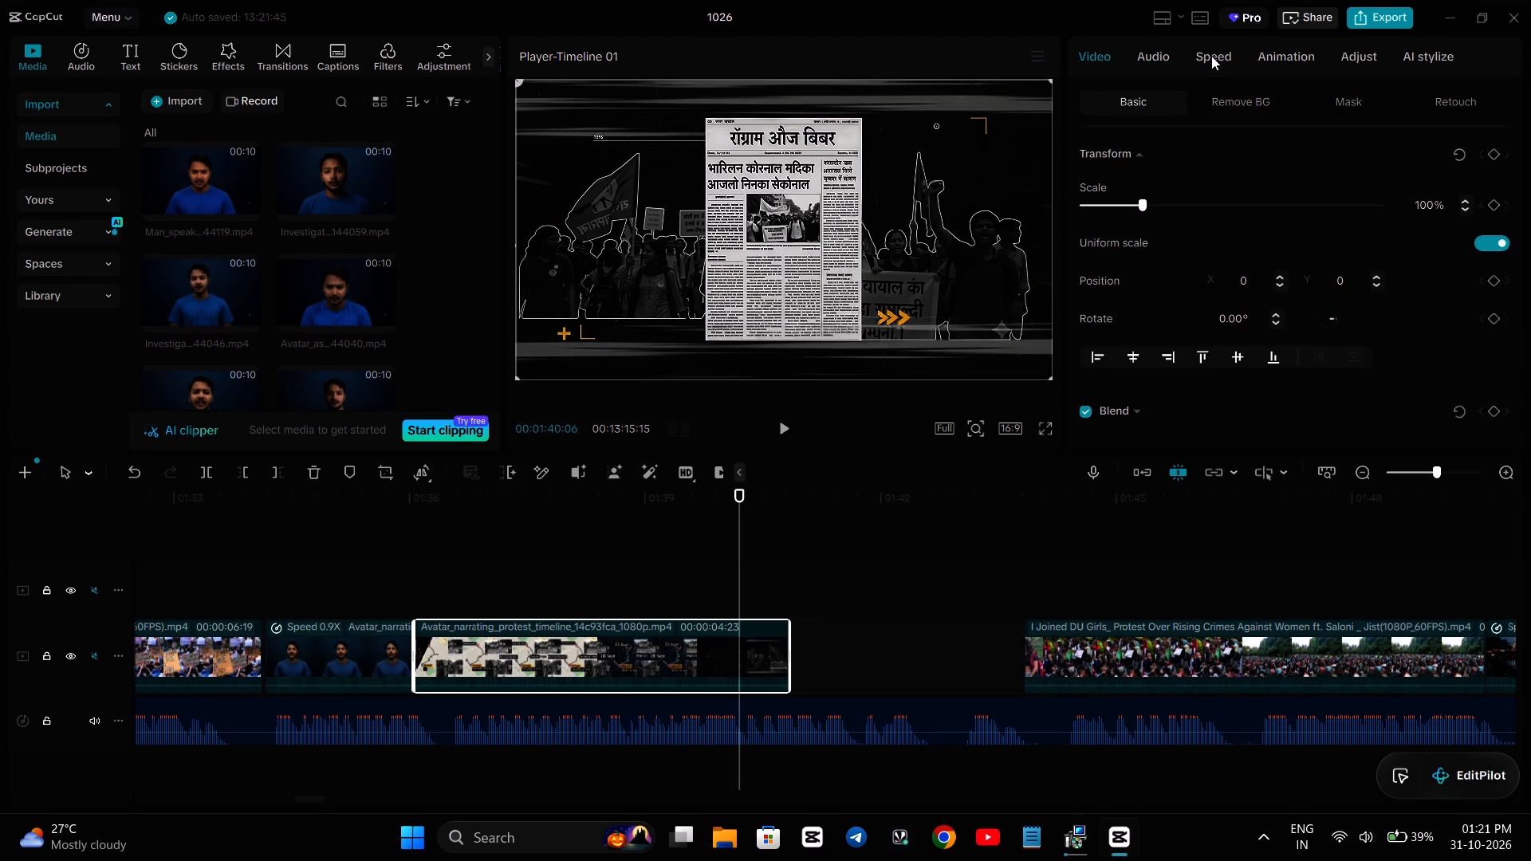
left_click(1504, 185)
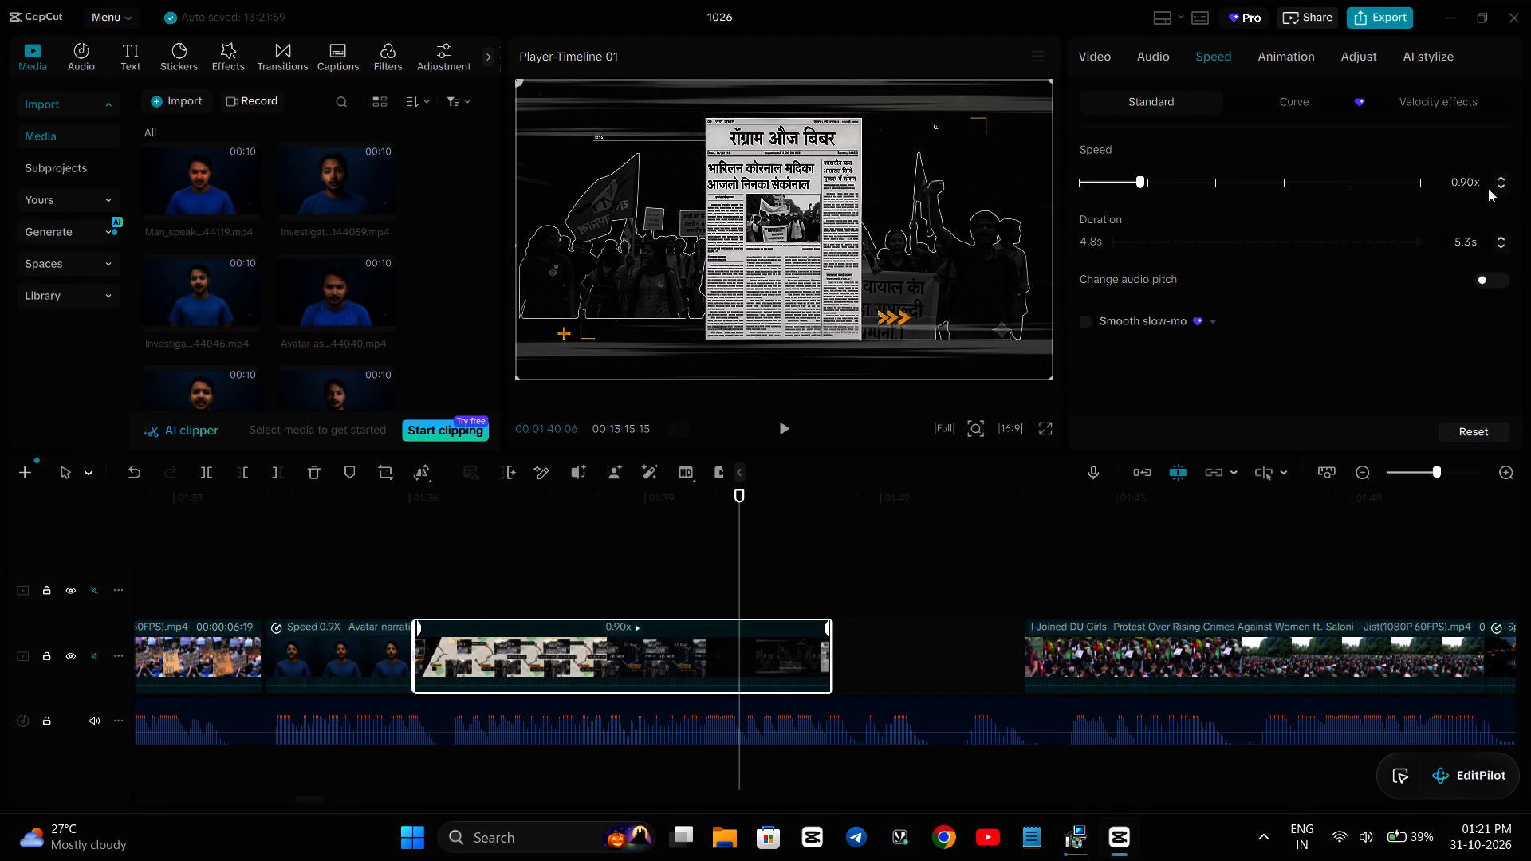
Play from just before the 0.9X avatar clip to 00:01:40:29 to check the slowed protest-timeline graphics against the voice-over.
left_click(258, 602)
key("space")
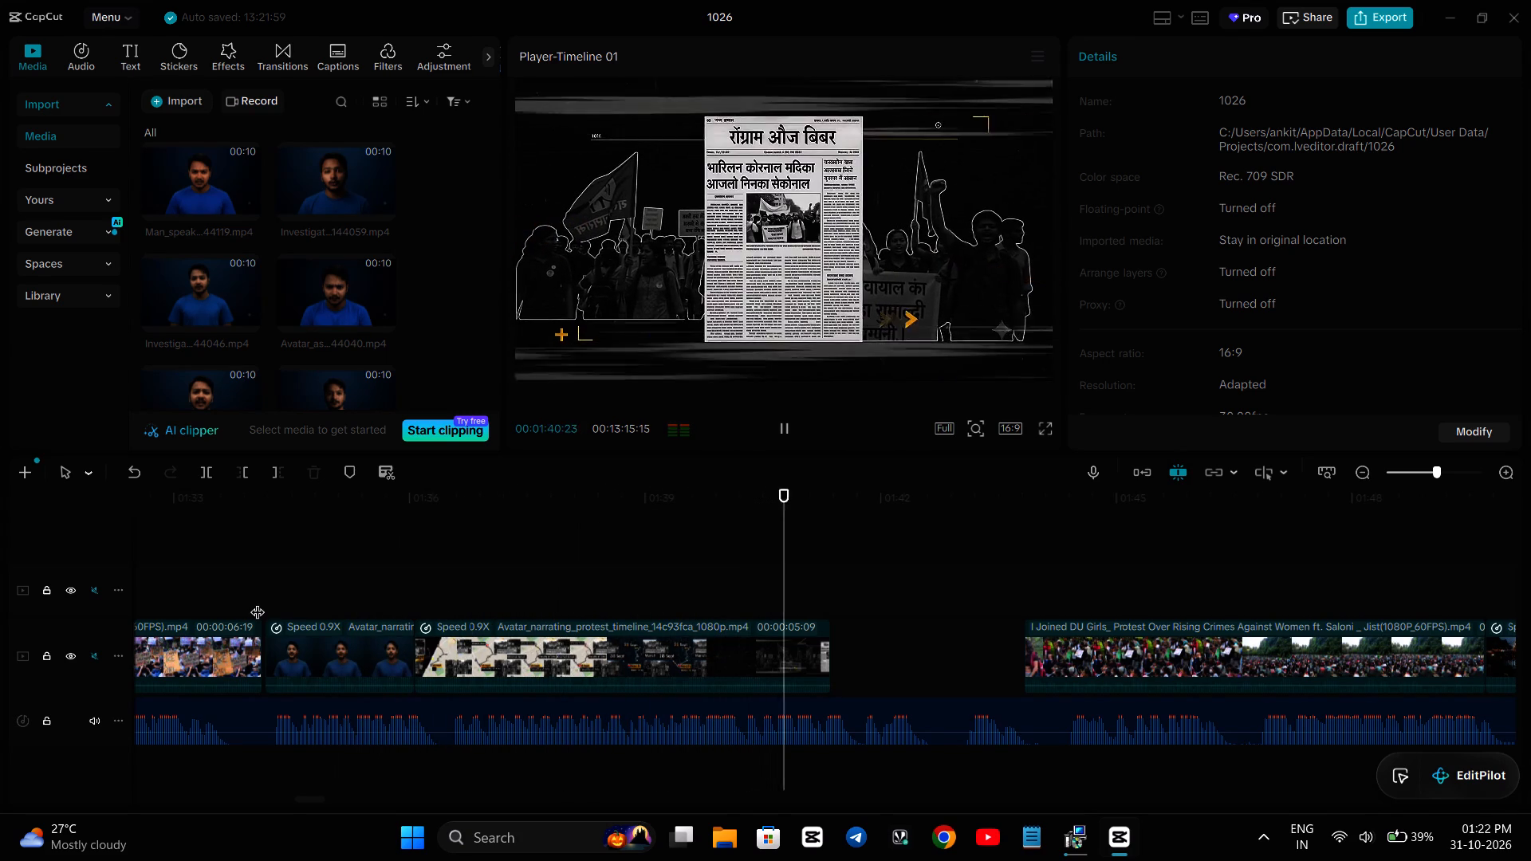
key("space")
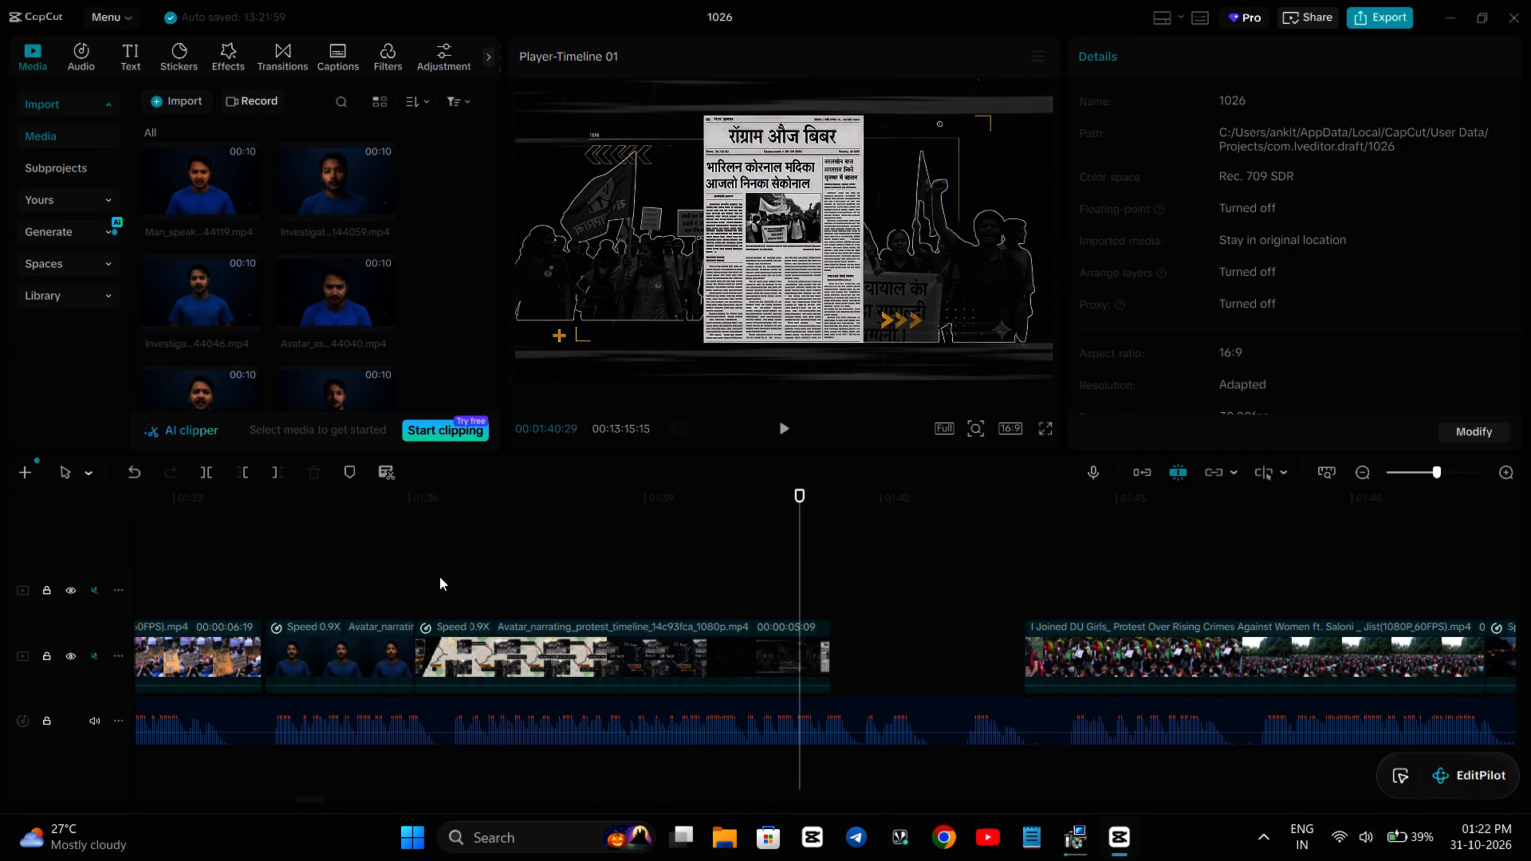
Find the _How Many More___ Furious DU Girls Protest clip starting around 00:00:14, preview its umbrella march, and copy it.
scroll(439, 576, "right", 11)
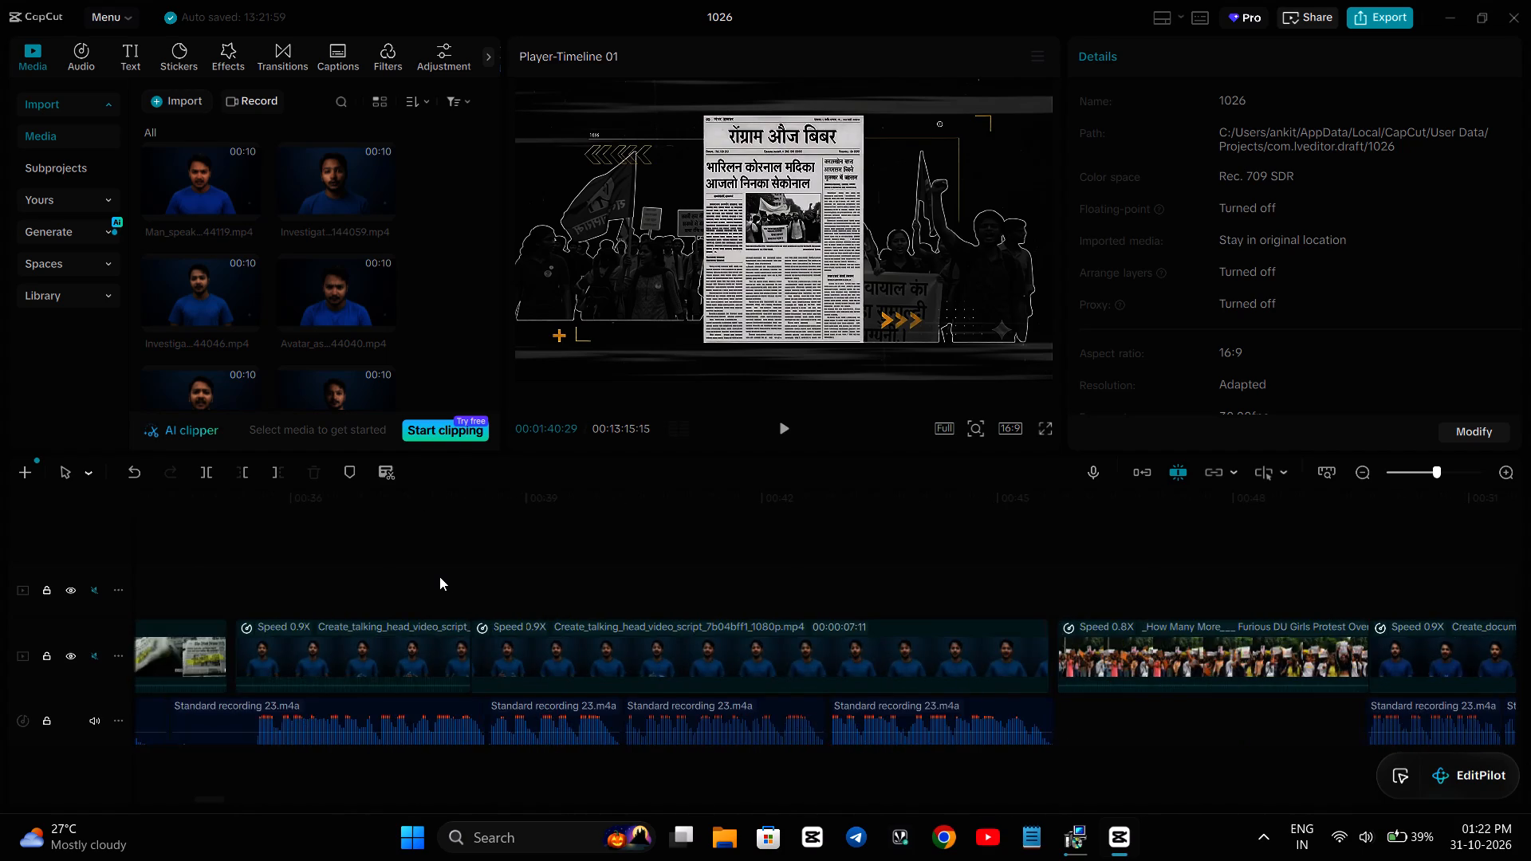
scroll(439, 576, "right", 2)
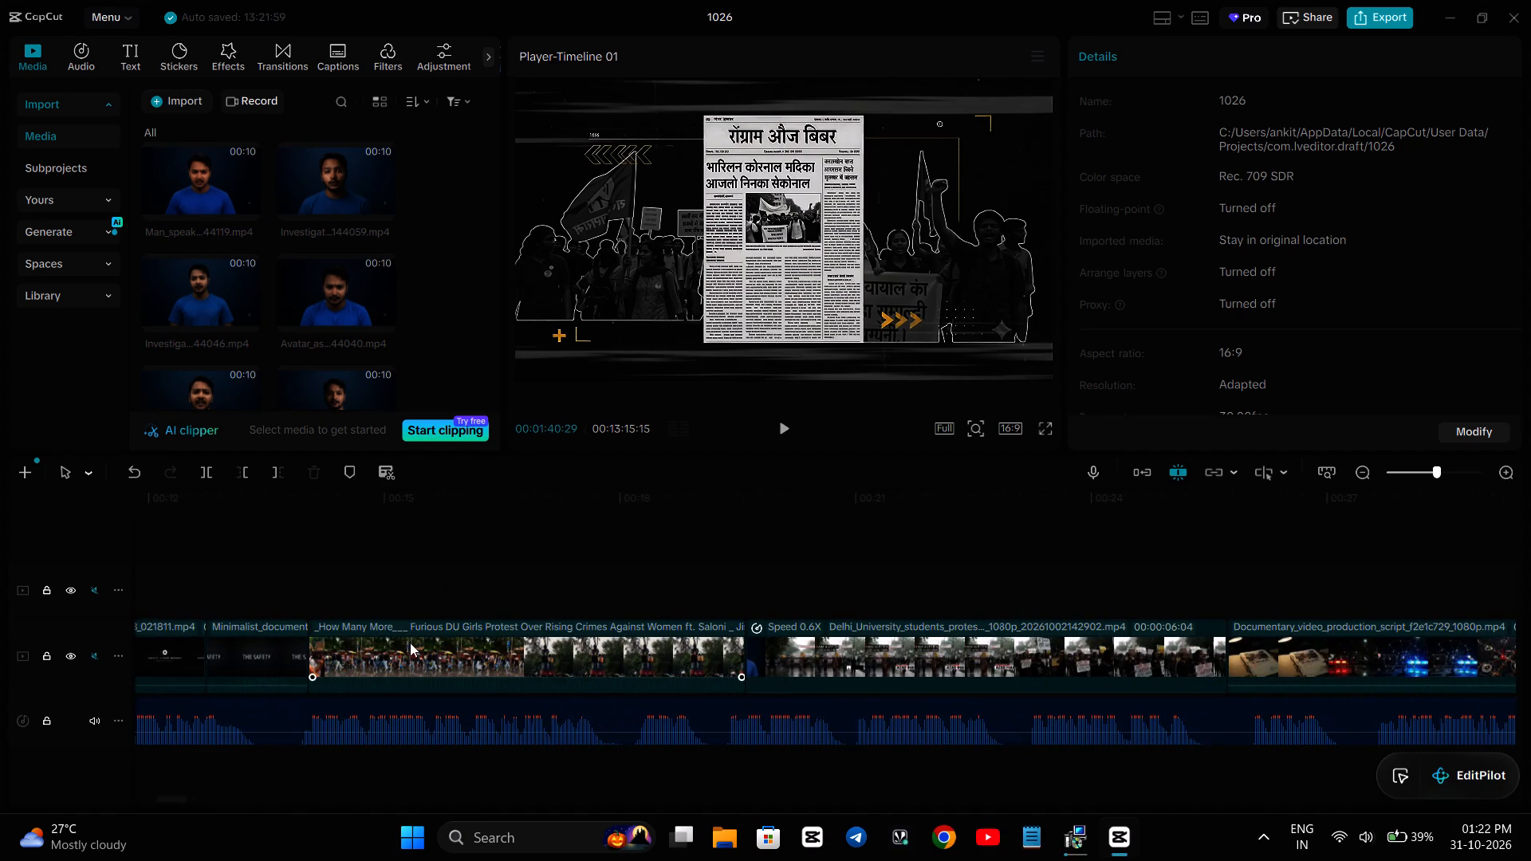
left_click(407, 648)
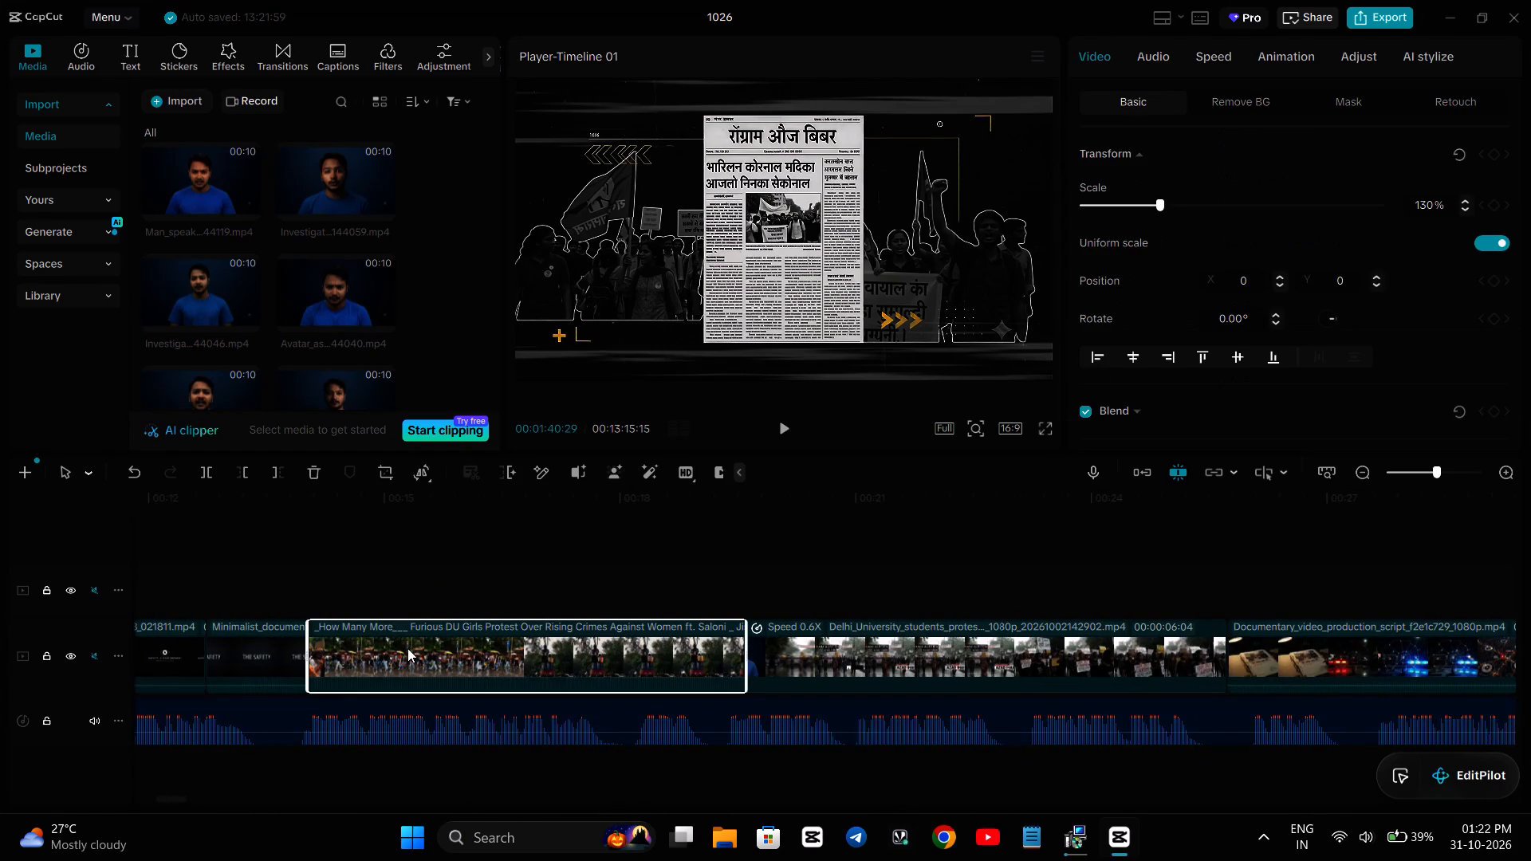
left_click(289, 604)
key("space")
key("space")
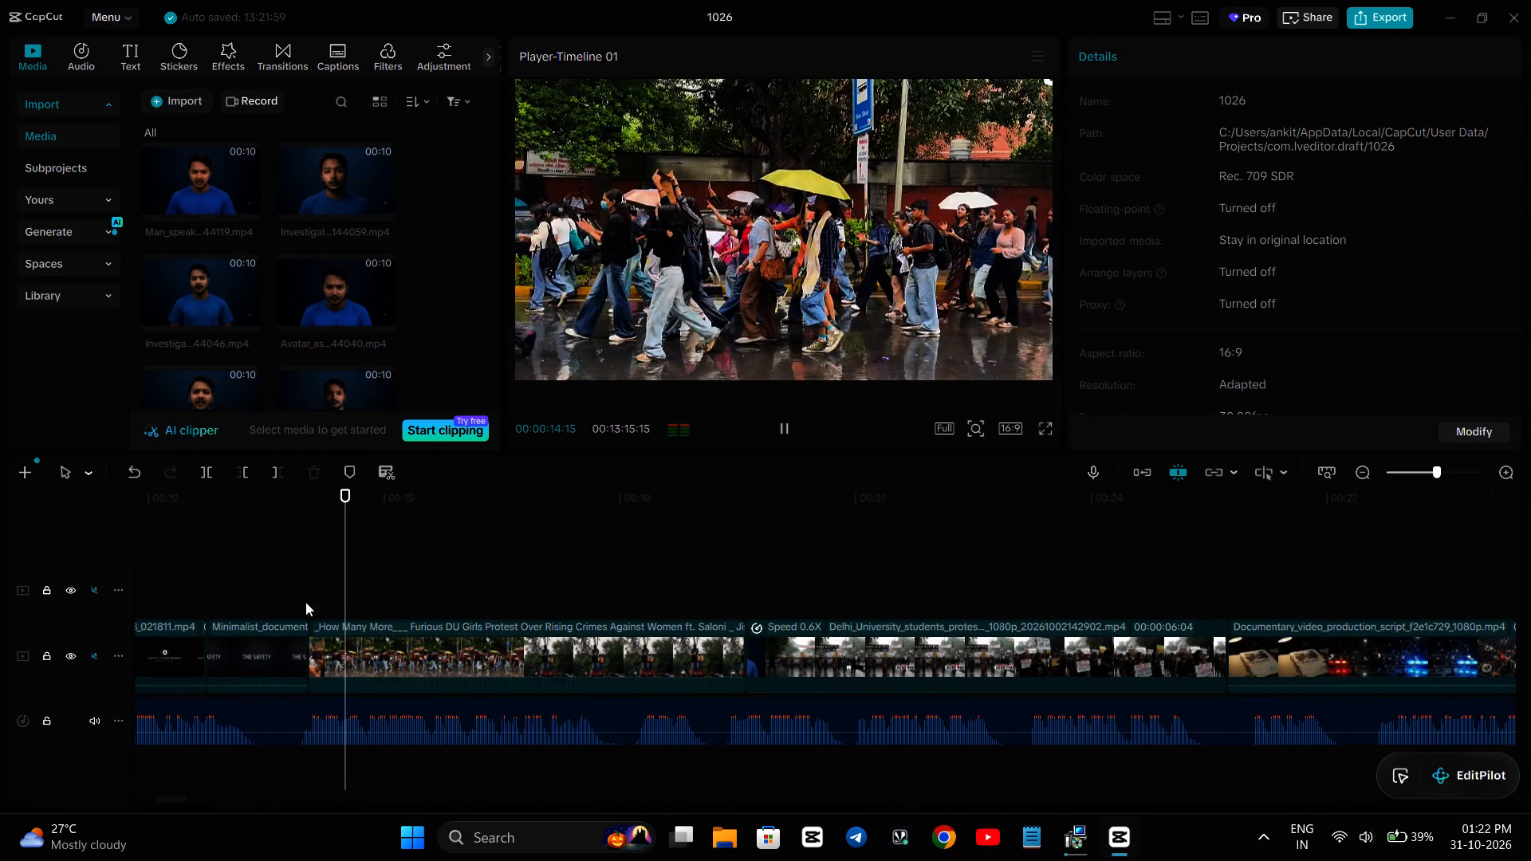
key("space")
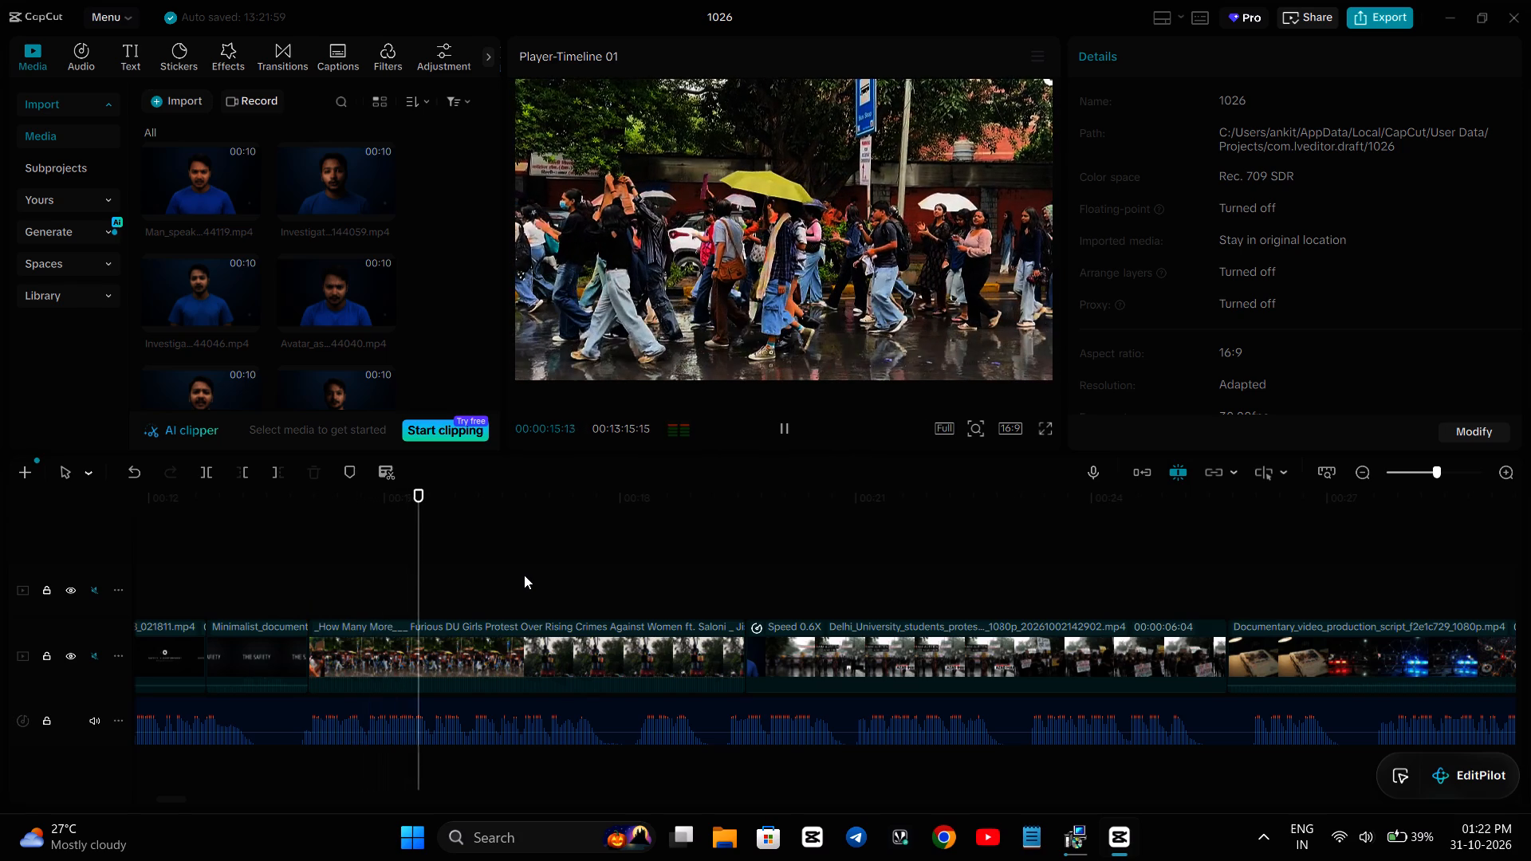
key("space")
left_click(375, 623)
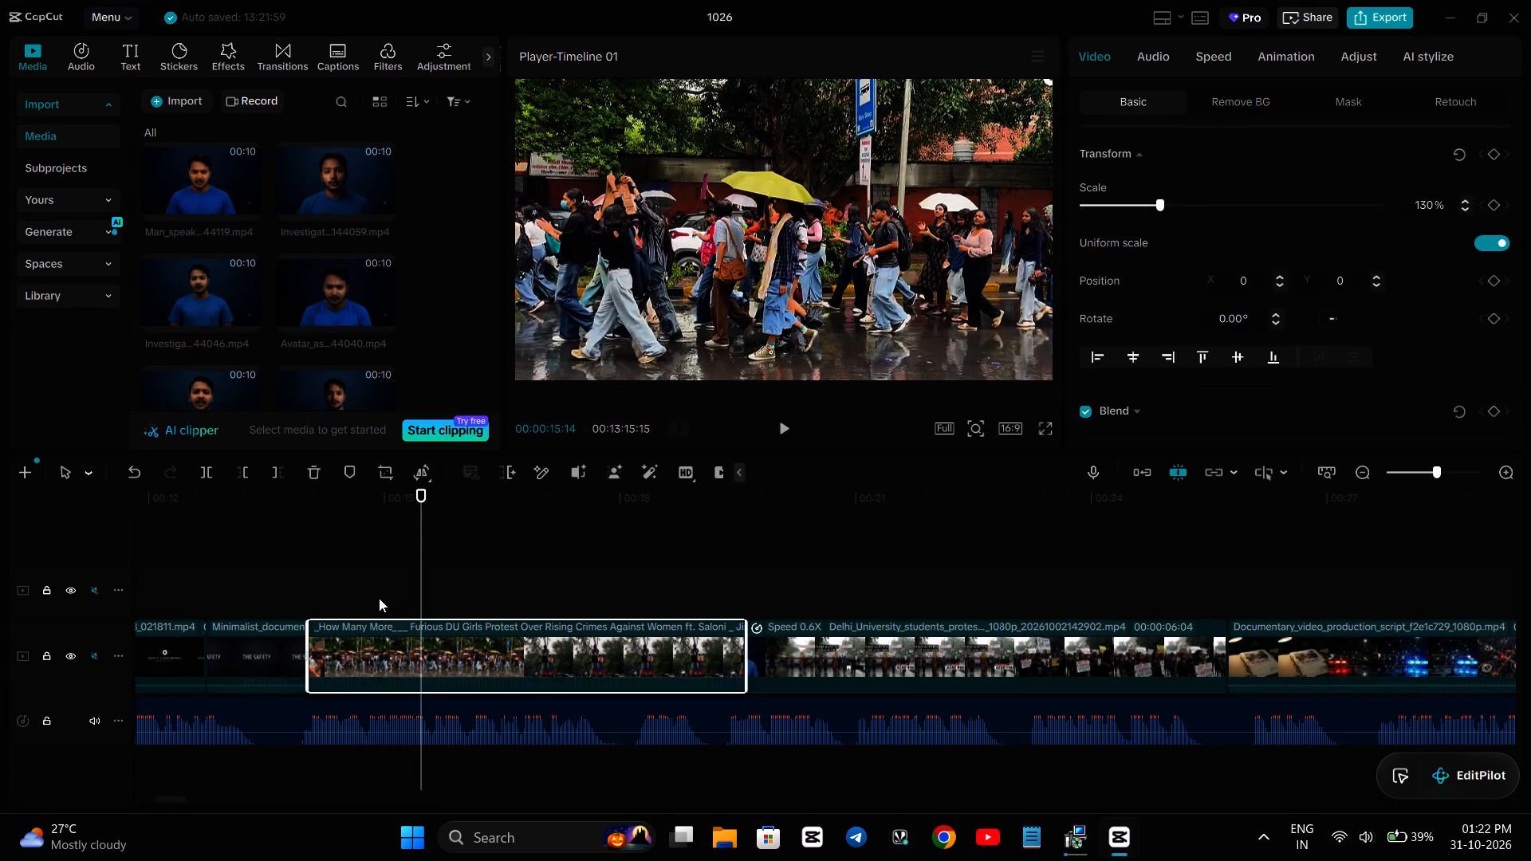
right_click(395, 630)
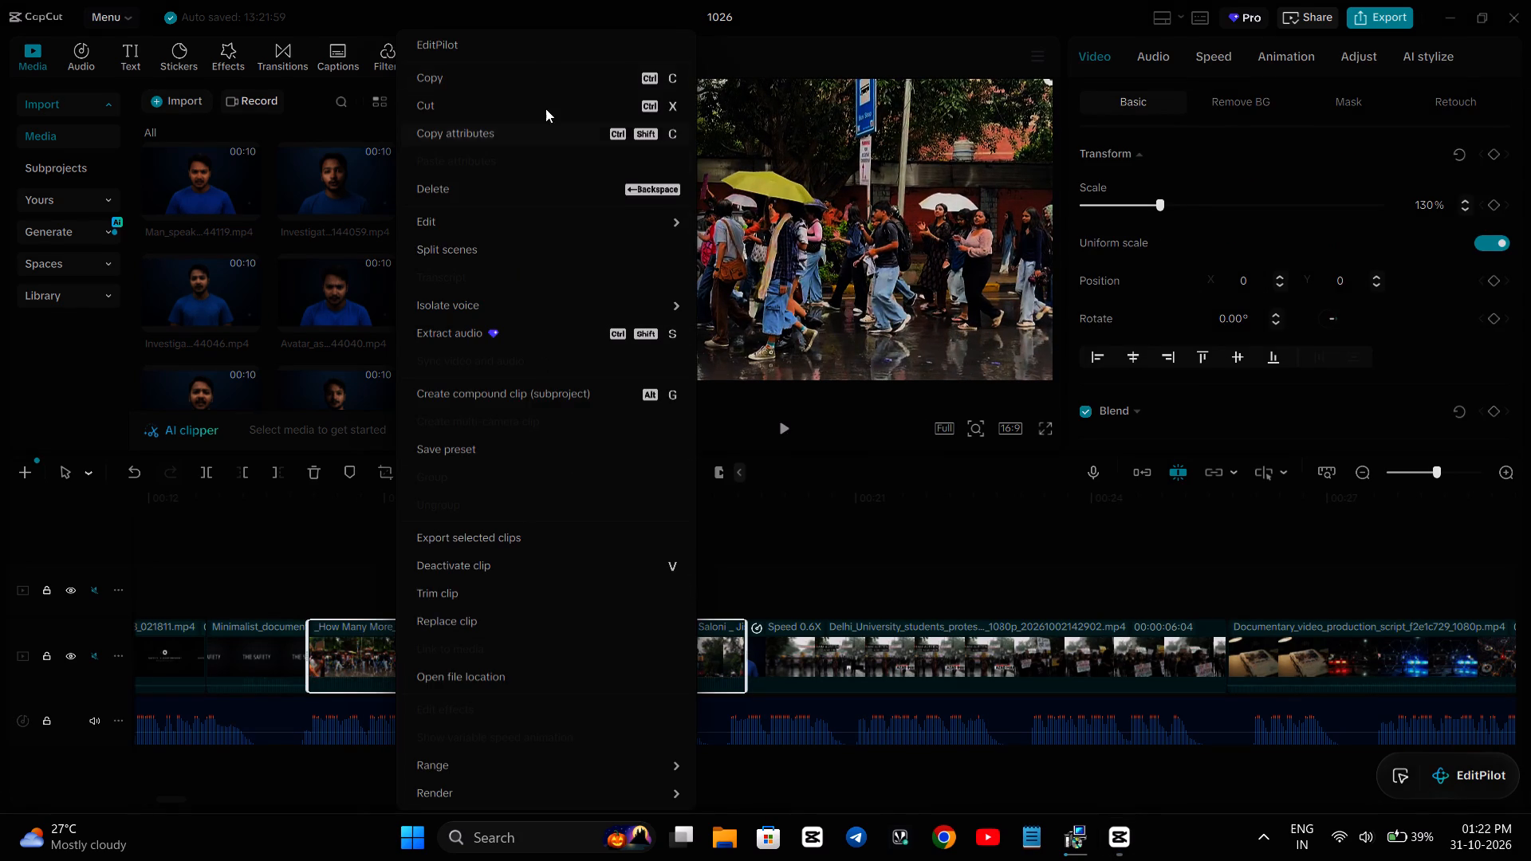
left_click(559, 74)
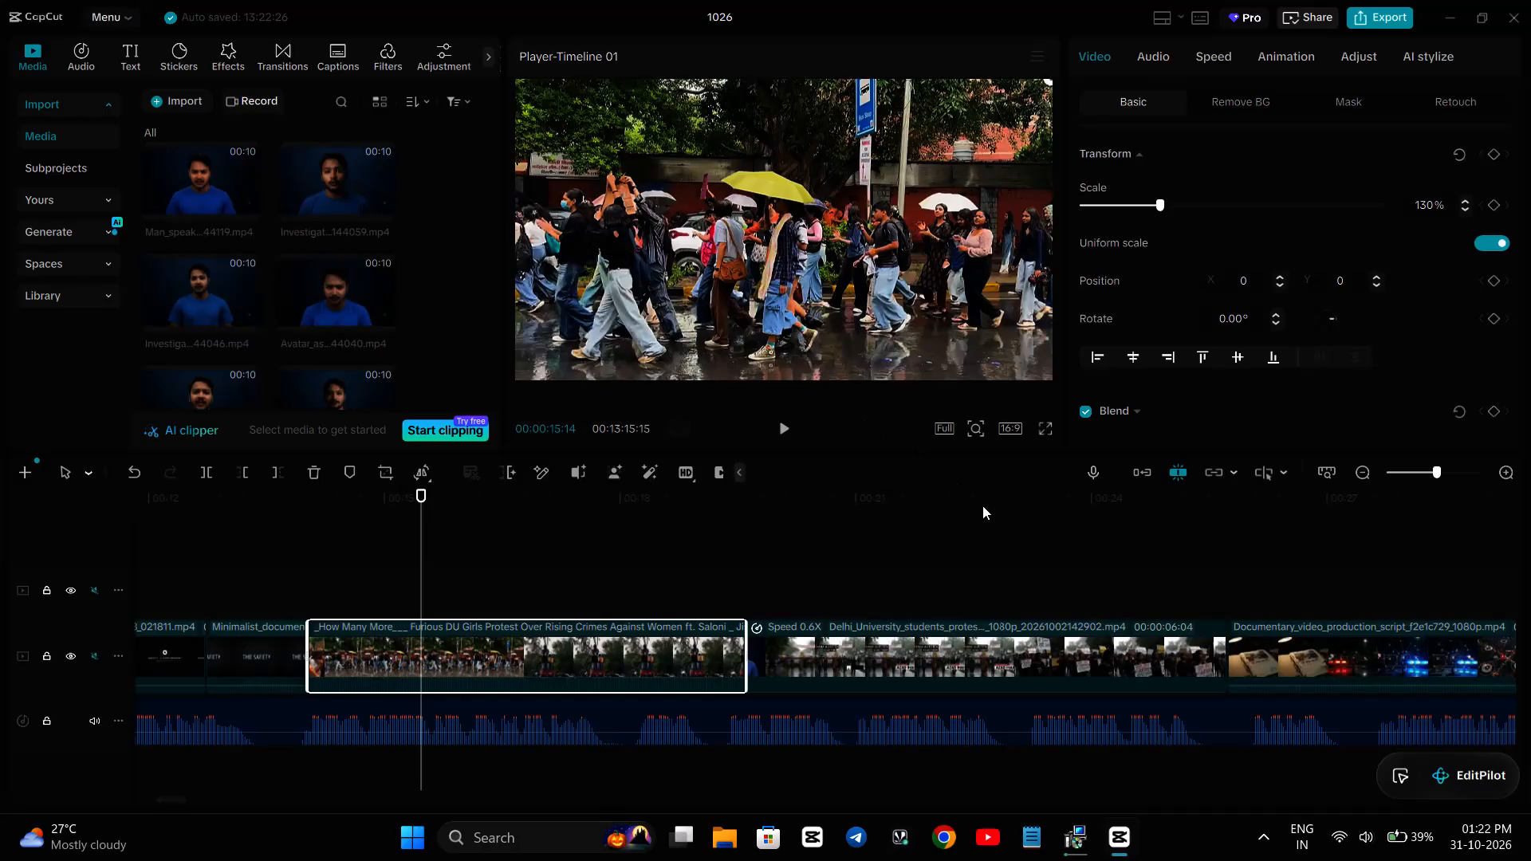
Paste the copied DU Girls Protest clip on the upper video track at 00:01:41:11, where the slowed protest-timeline clip ends.
scroll(1037, 605, "left", 6)
scroll(1037, 605, "right", 1)
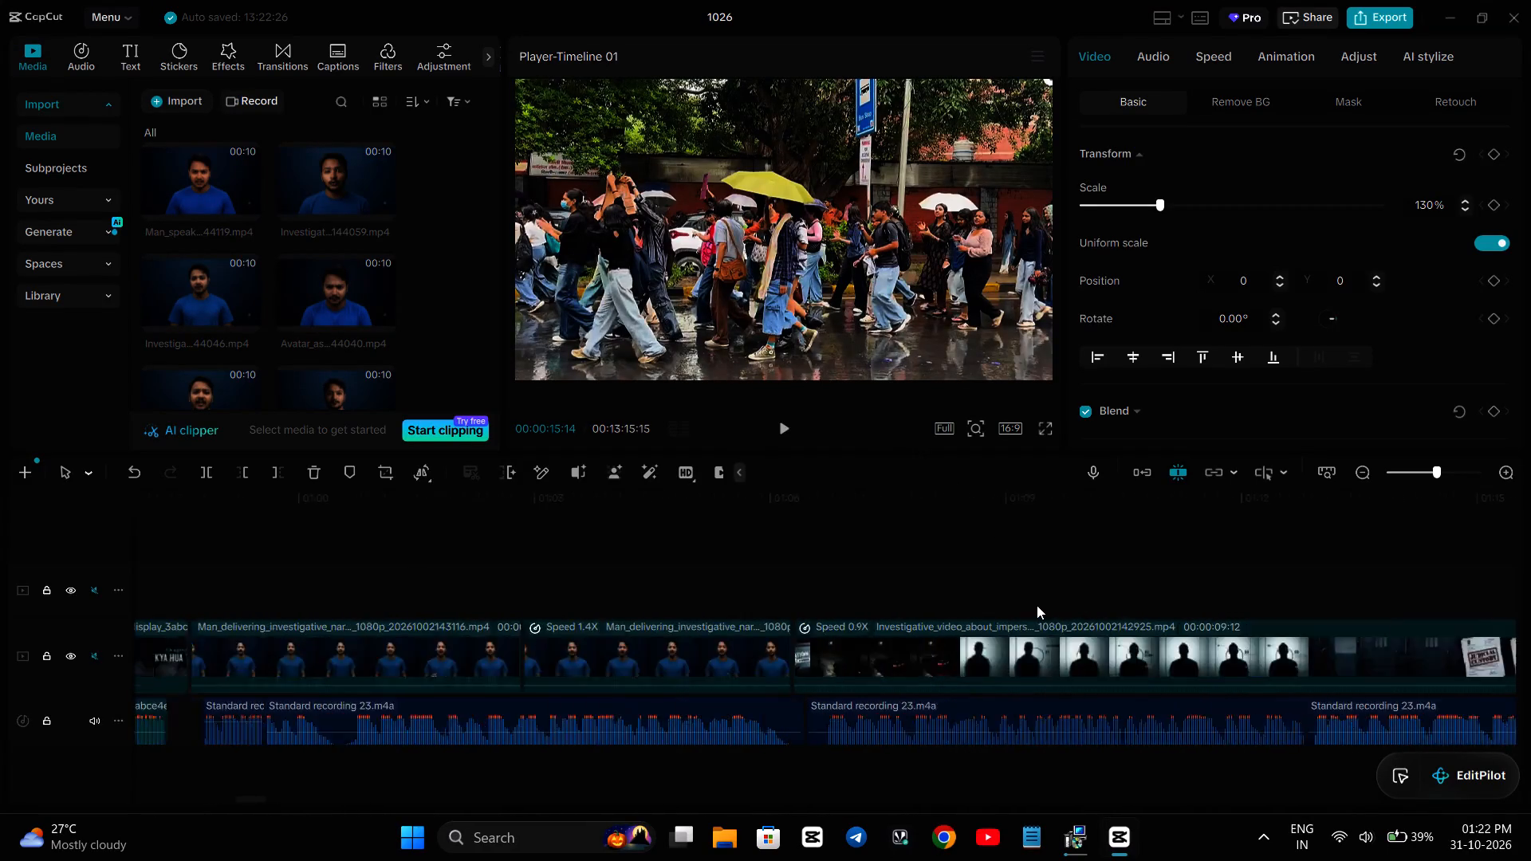
scroll(1037, 605, "right", 2)
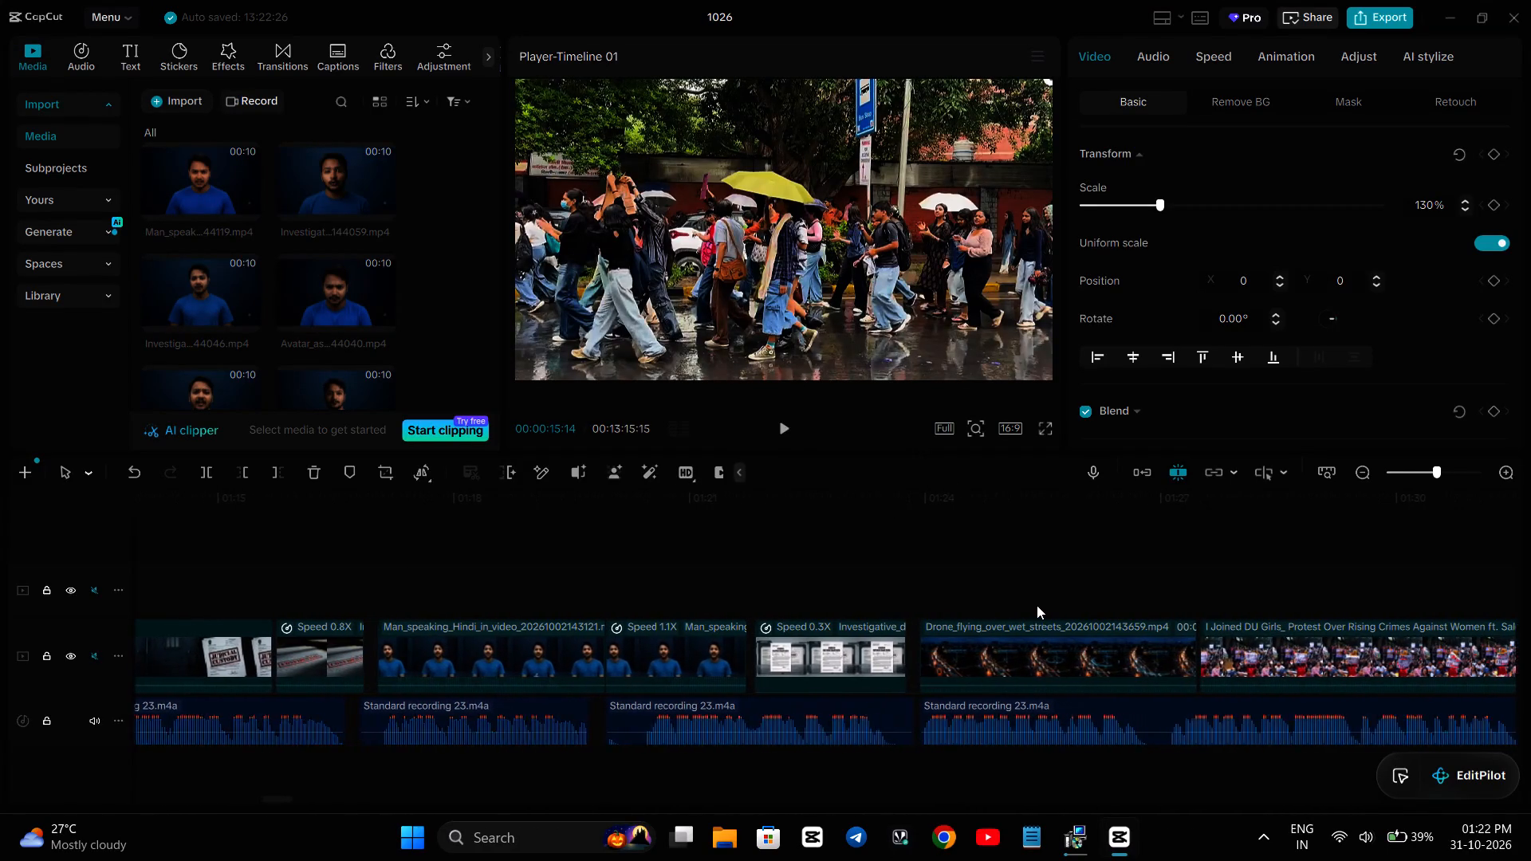
scroll(1037, 605, "right", 1)
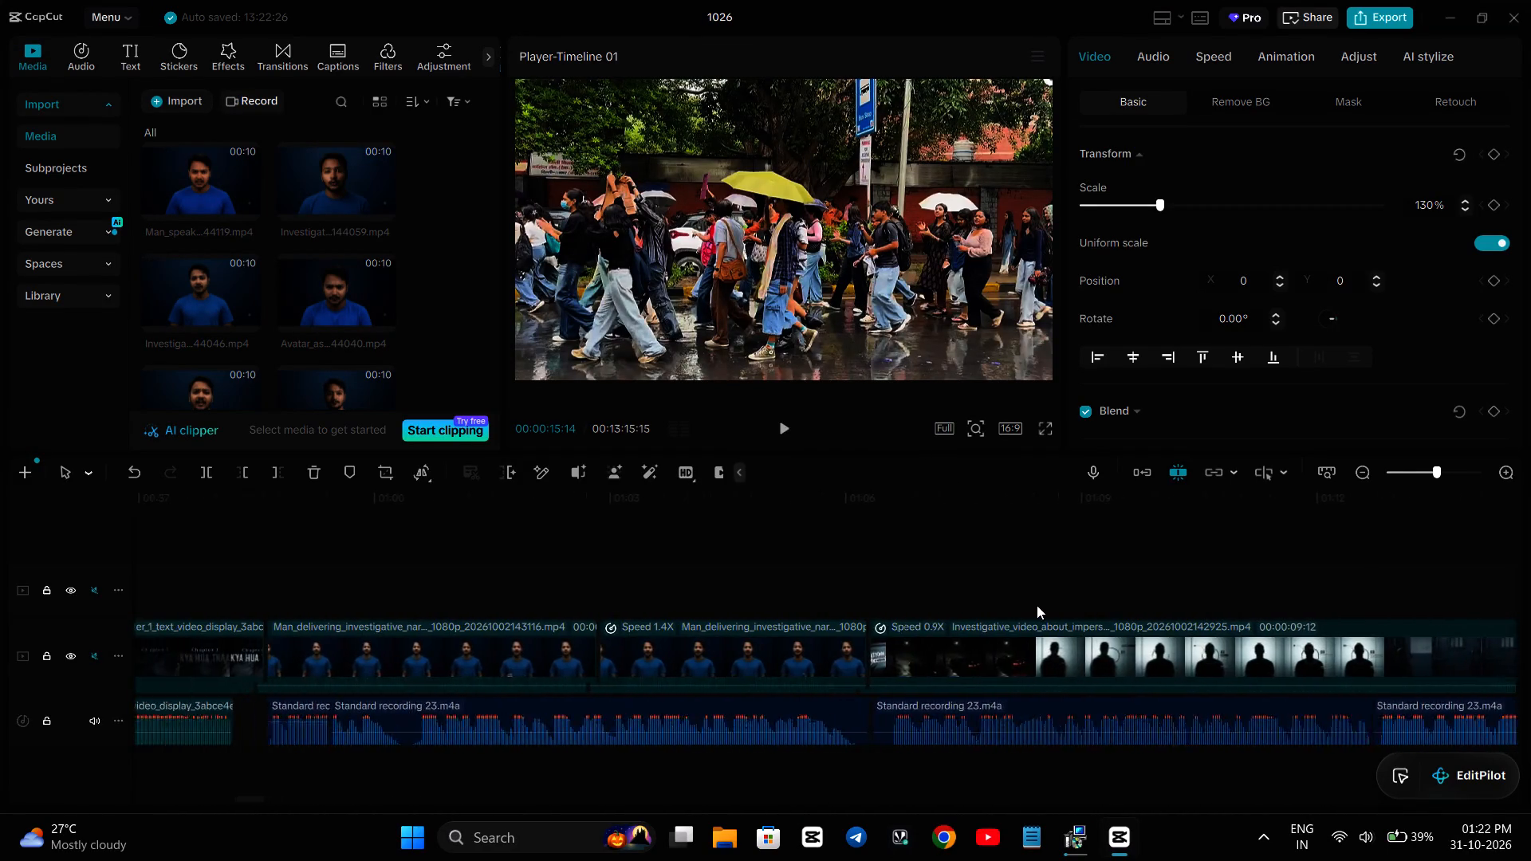
scroll(1037, 605, "right", 2)
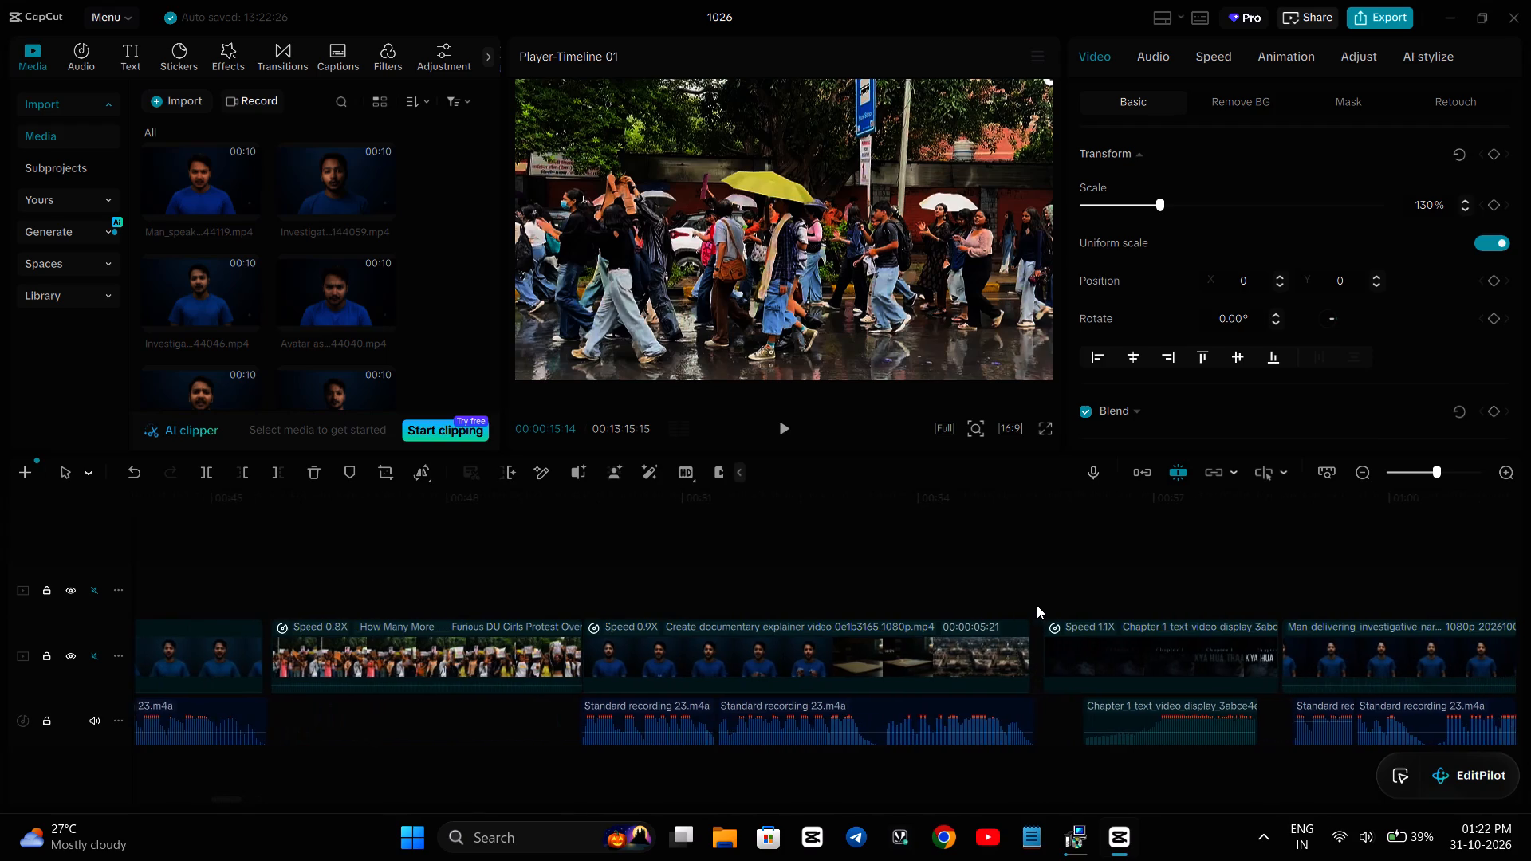
scroll(1037, 605, "right", 1)
scroll(1037, 605, "left", 1)
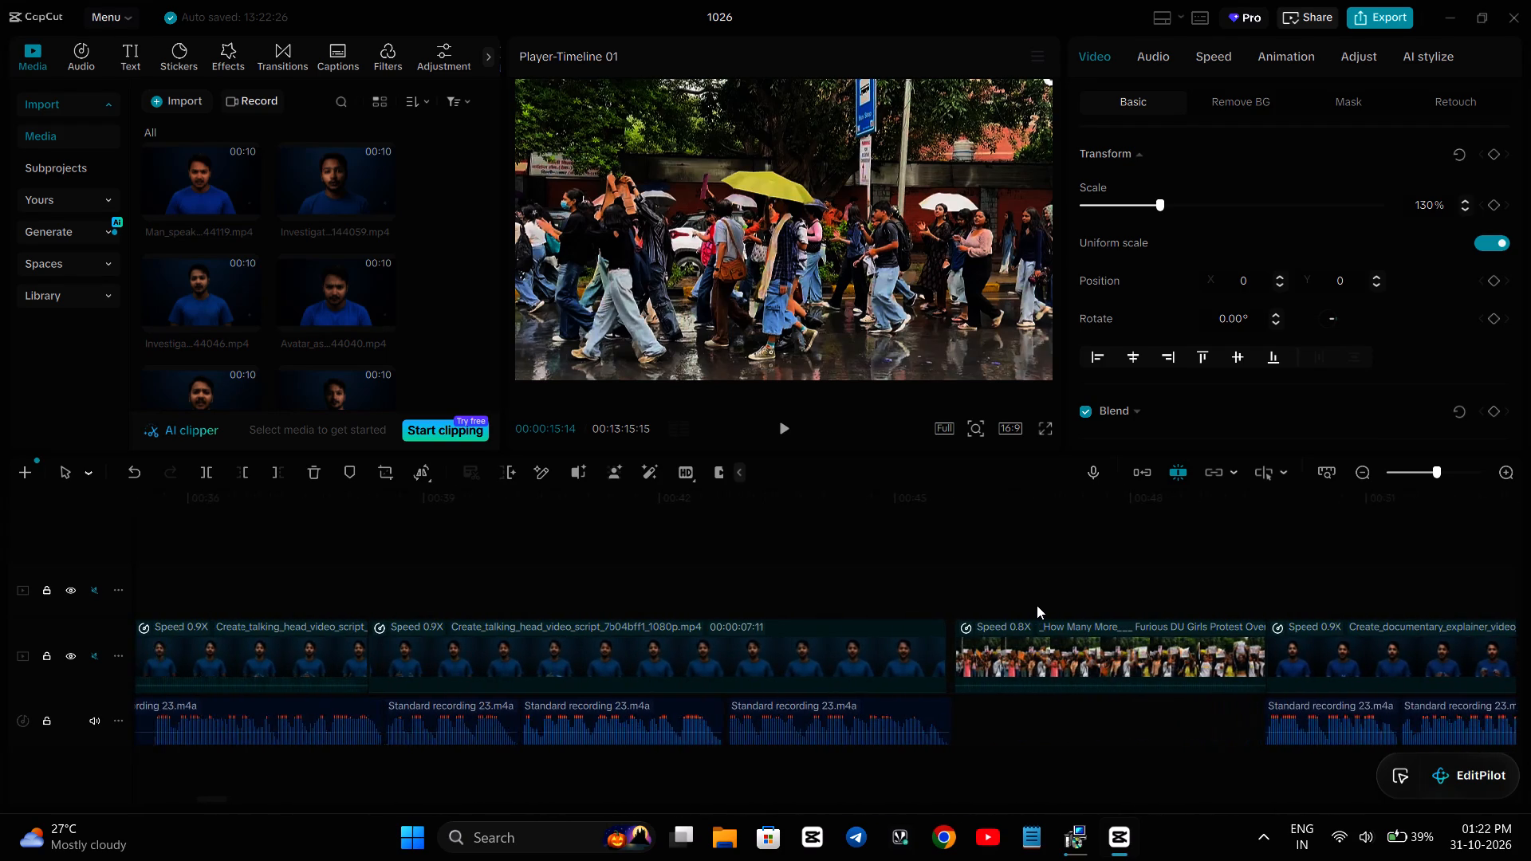
scroll(1037, 605, "left", 2)
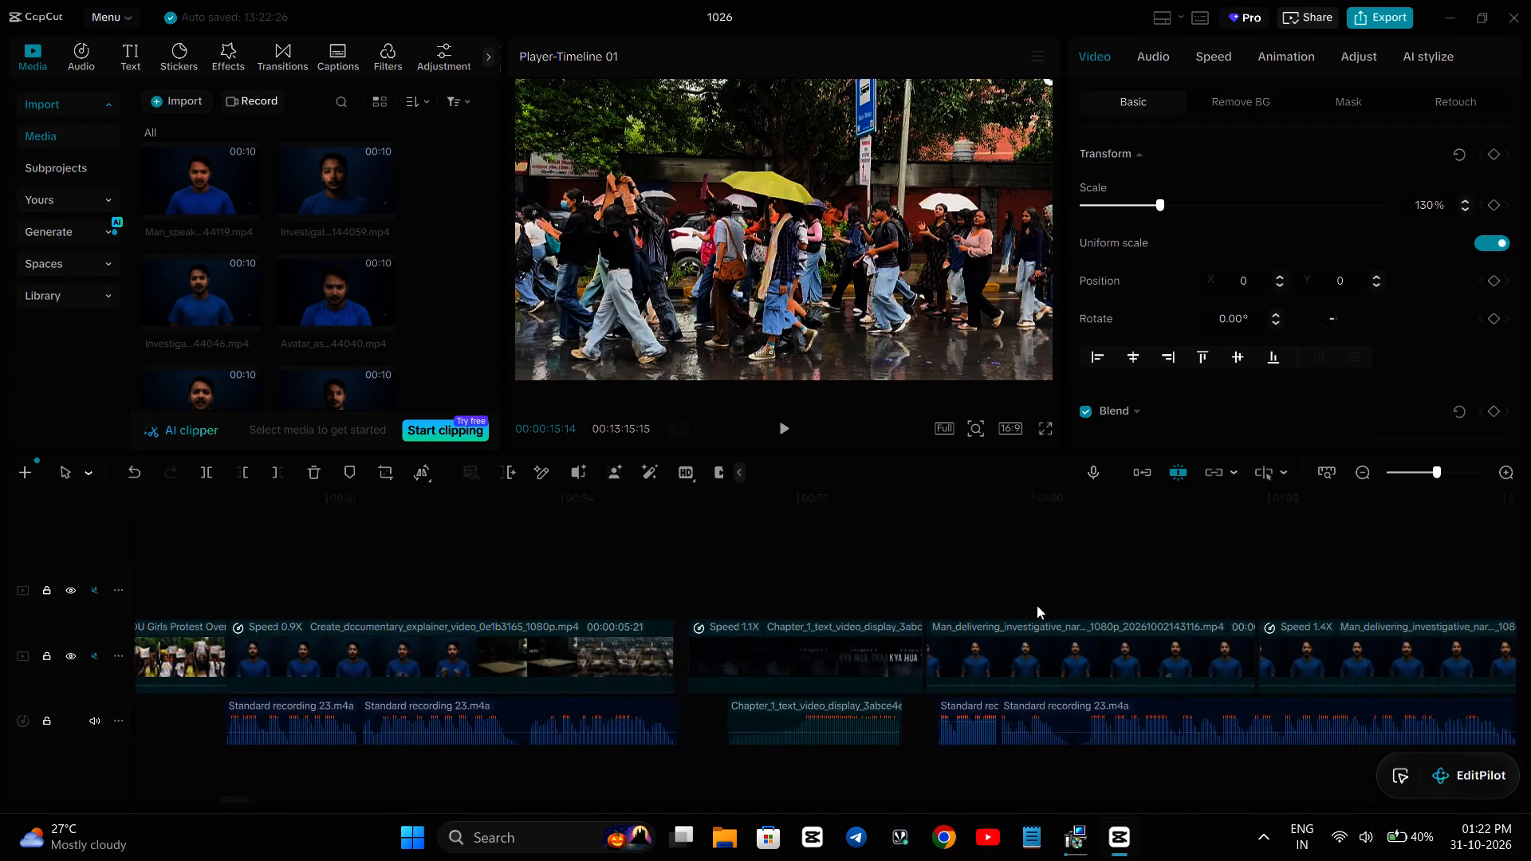
scroll(1037, 605, "left", 5)
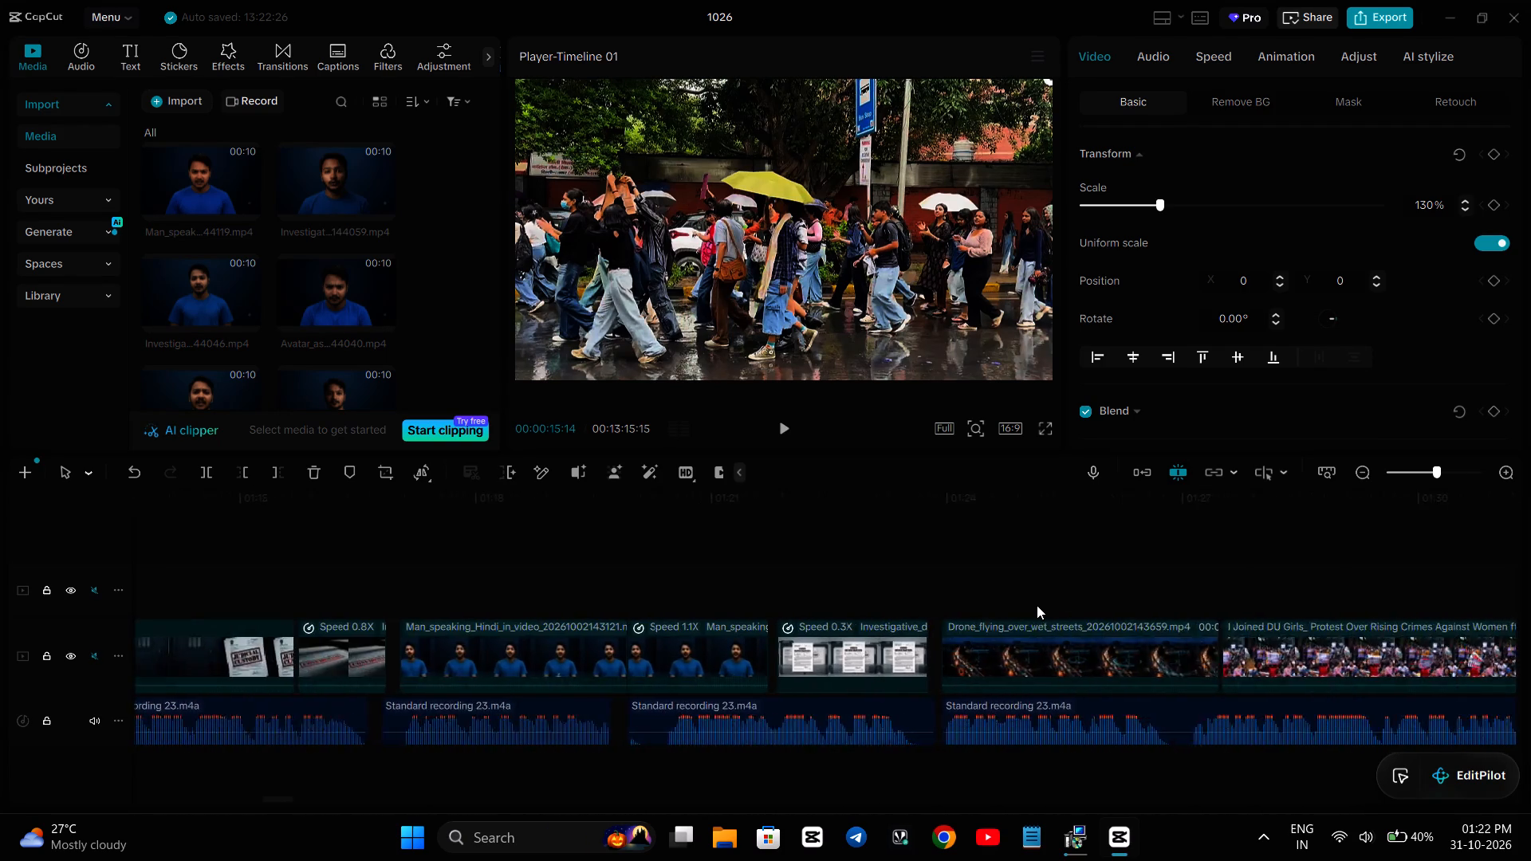
scroll(1037, 605, "left", 4)
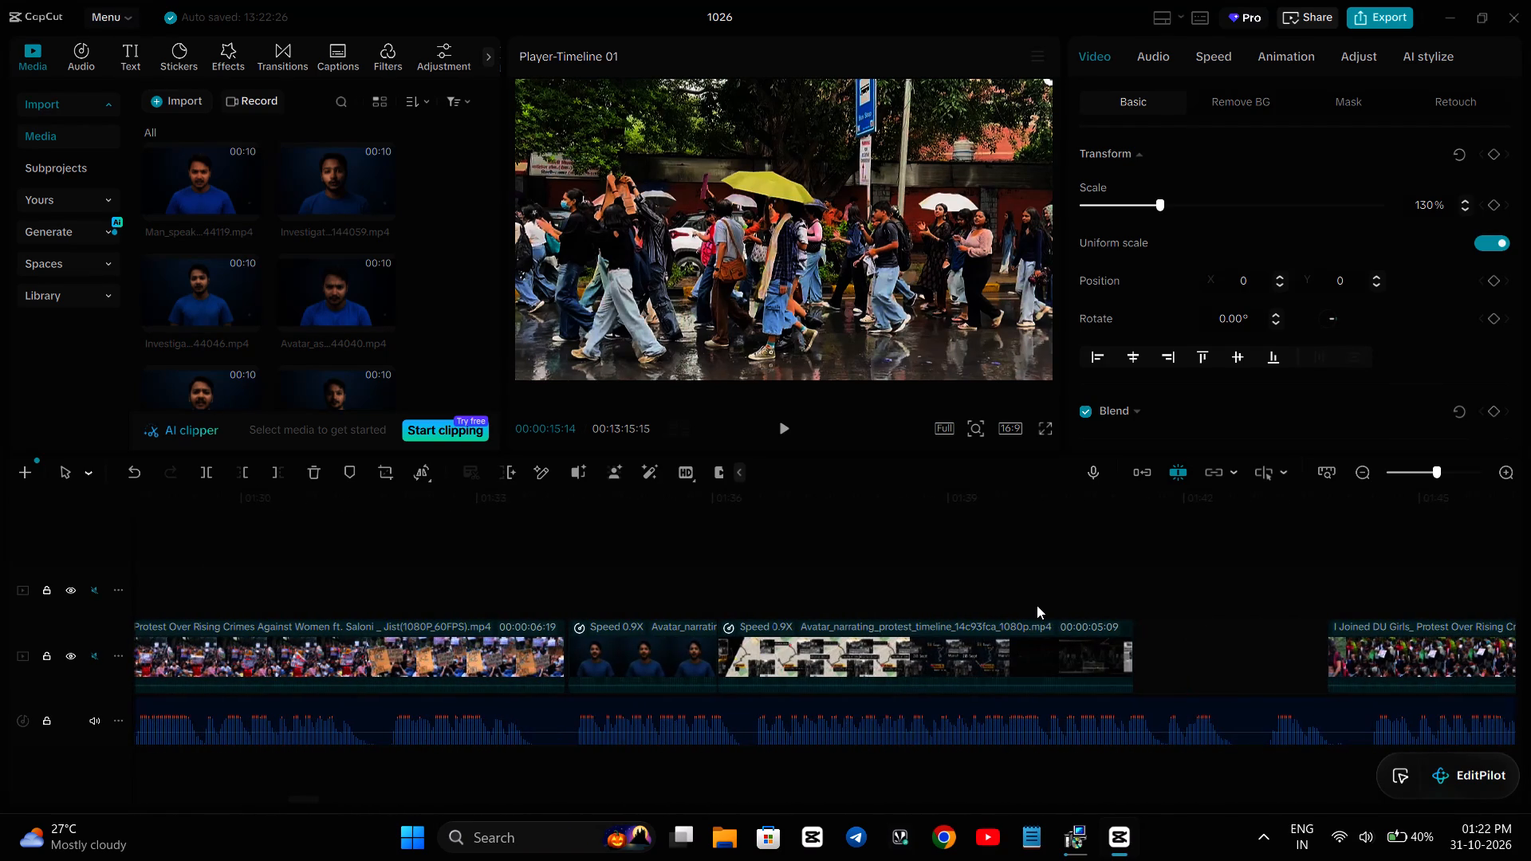
left_click(1110, 583)
key("Right")
key("Right")
key("Right")
key("Right")
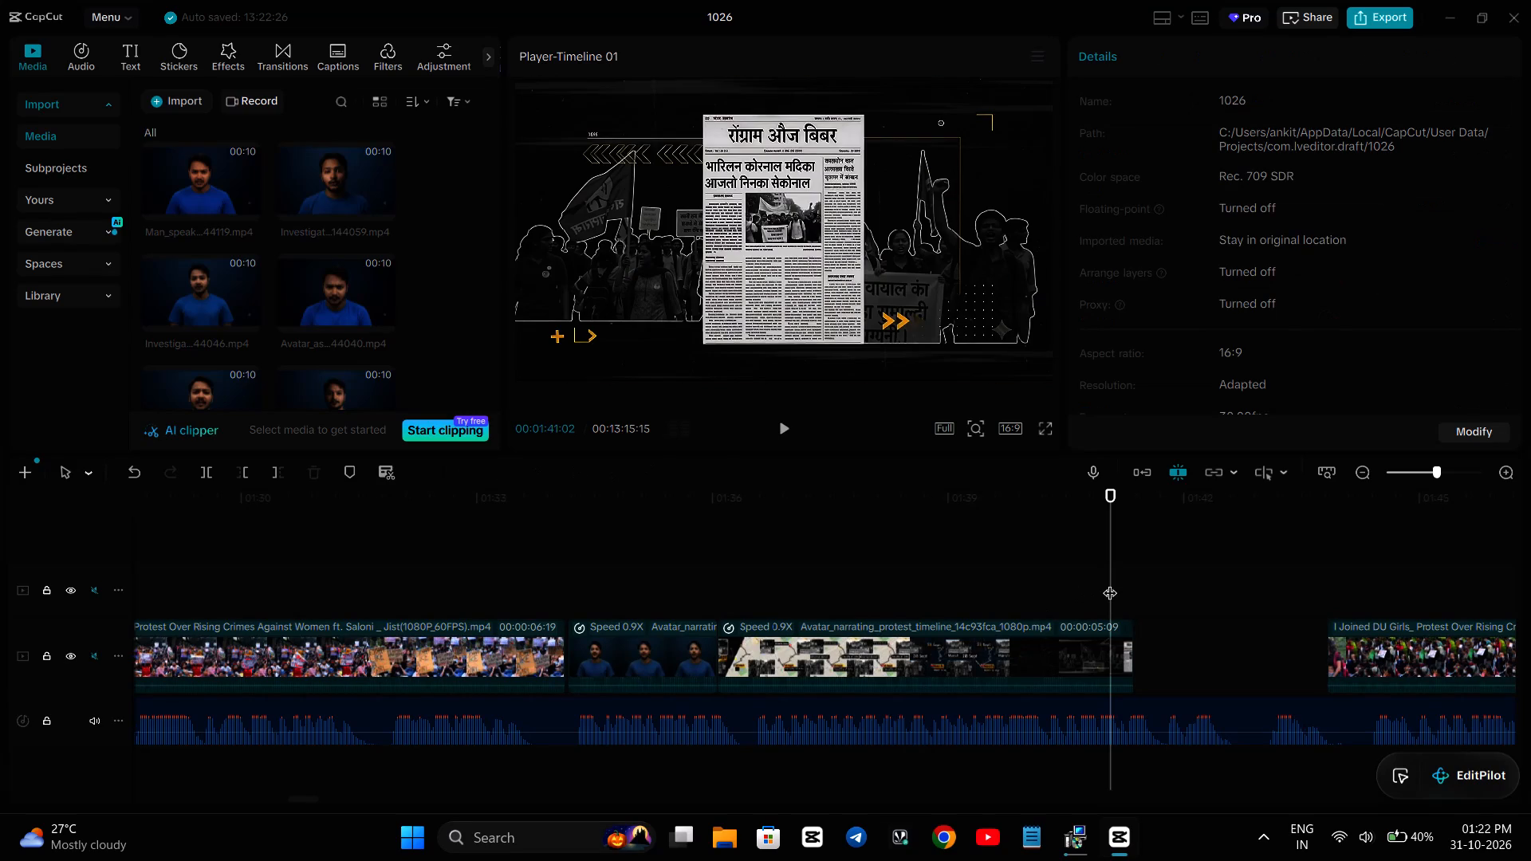
key("Right")
key("Right")
key("Right")
key("Right")
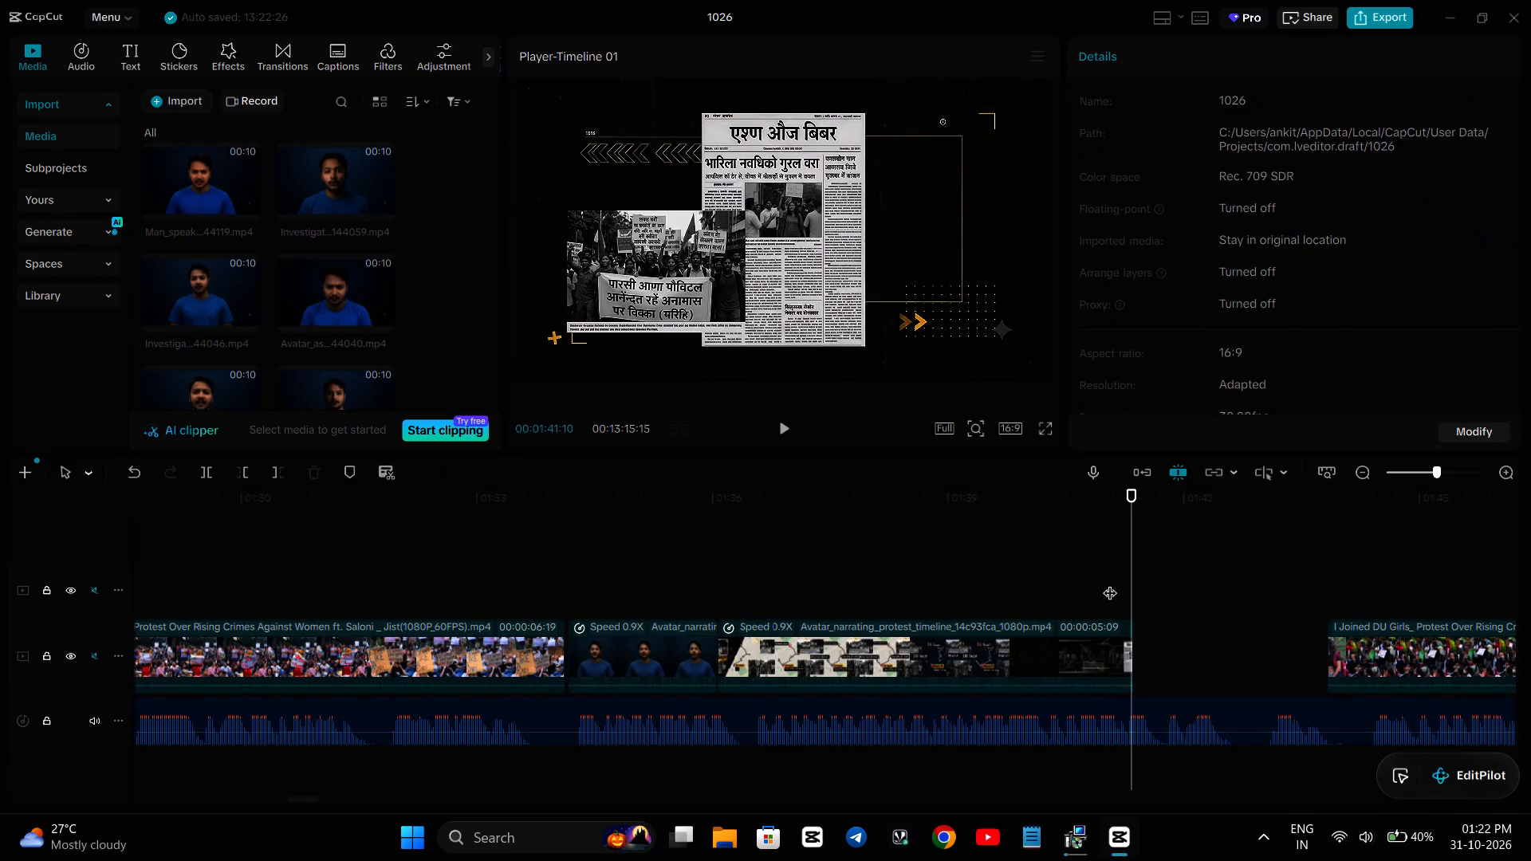
key("Right")
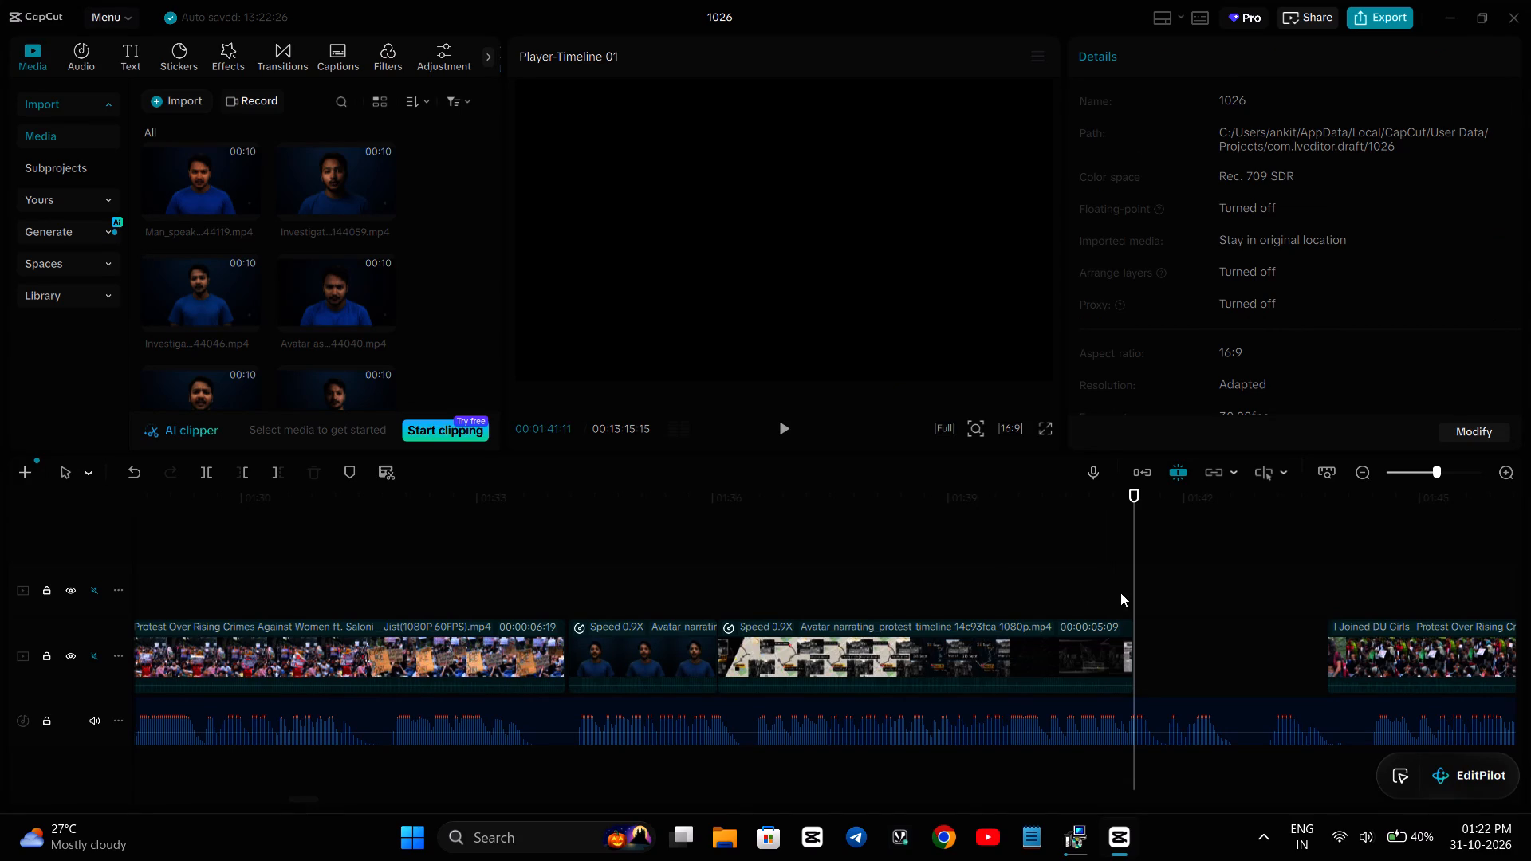
right_click(1088, 582)
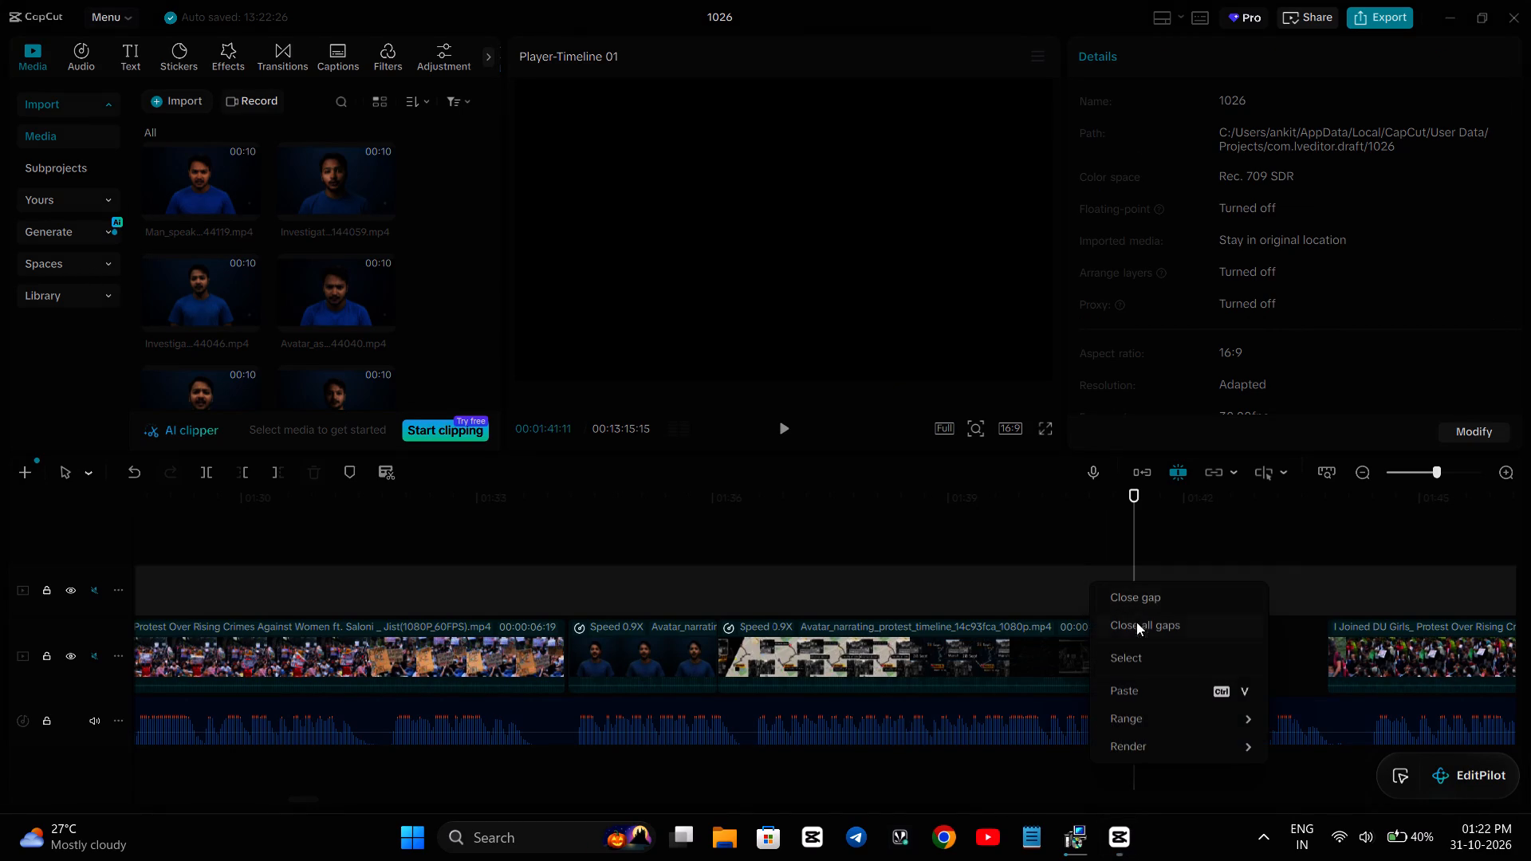
left_click(1138, 690)
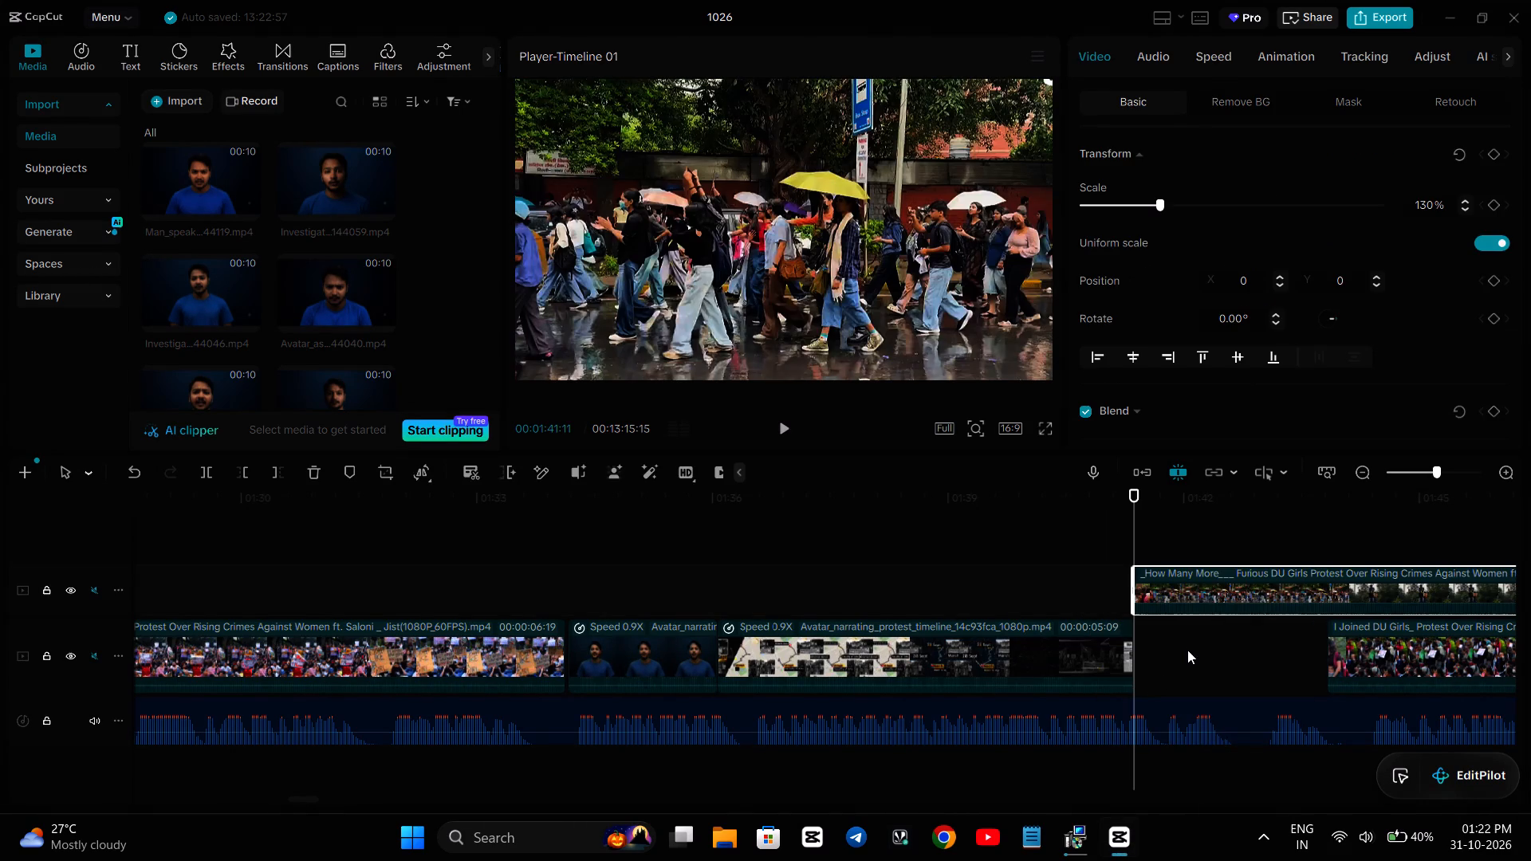
Play the pasted protest clip up to 00:01:43:26, where the I Joined DU Girls_ Protest footage starts below it.
key("space")
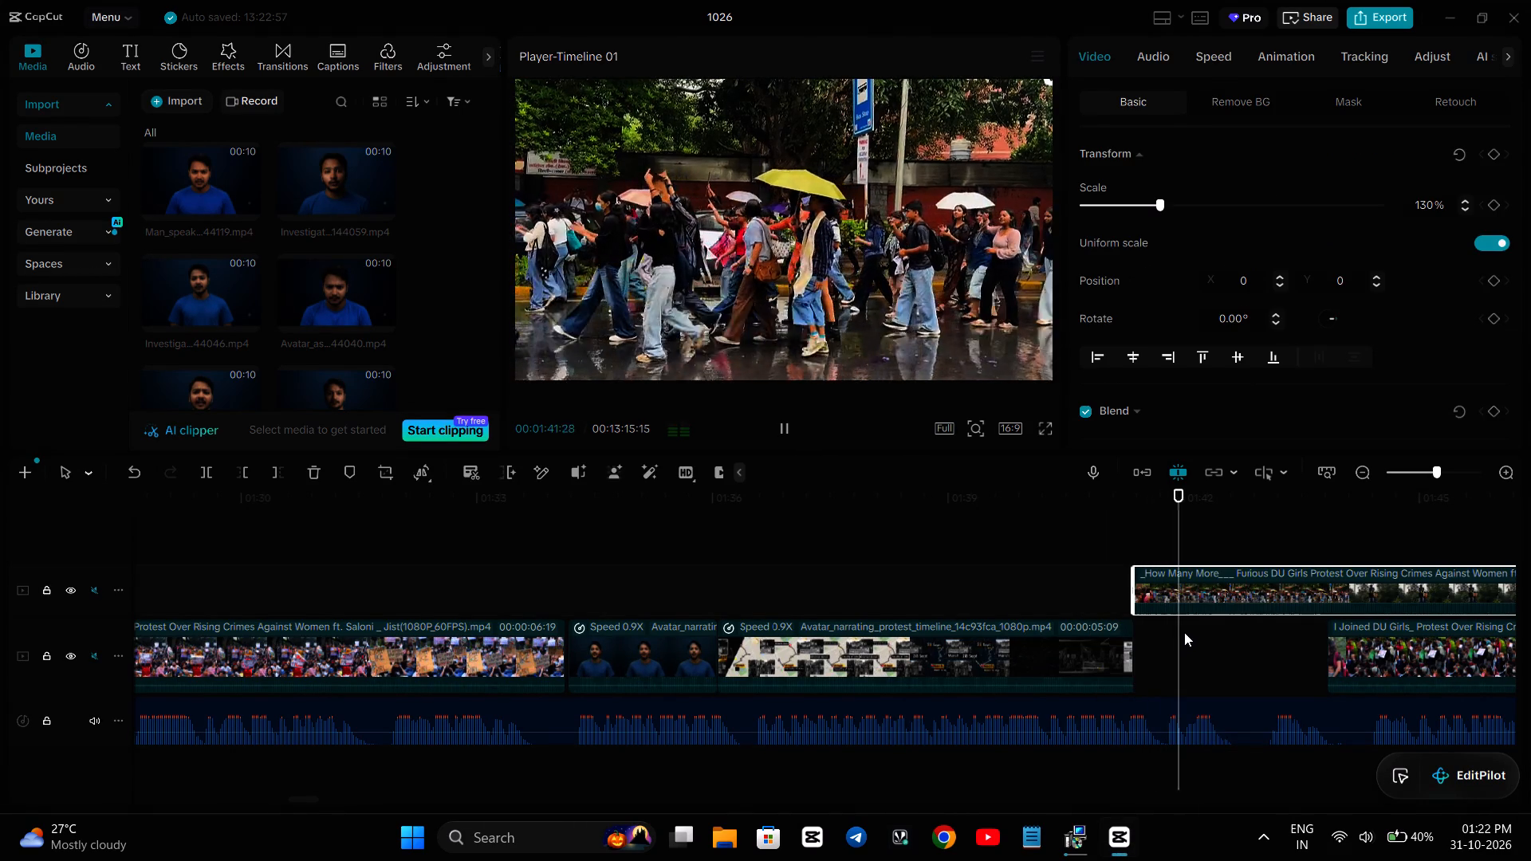
key("space")
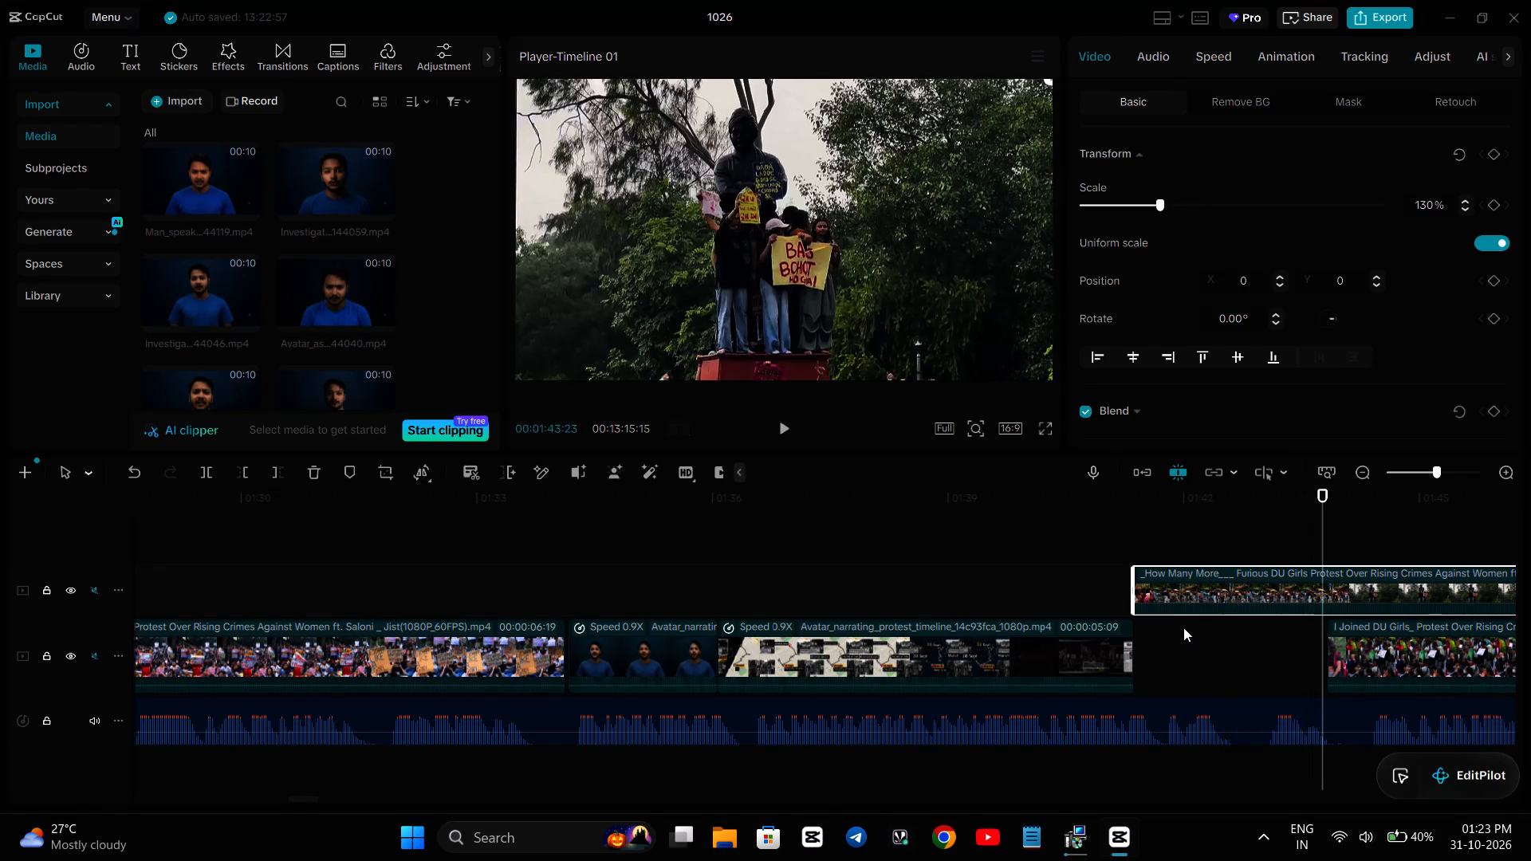
key("space")
key("space")
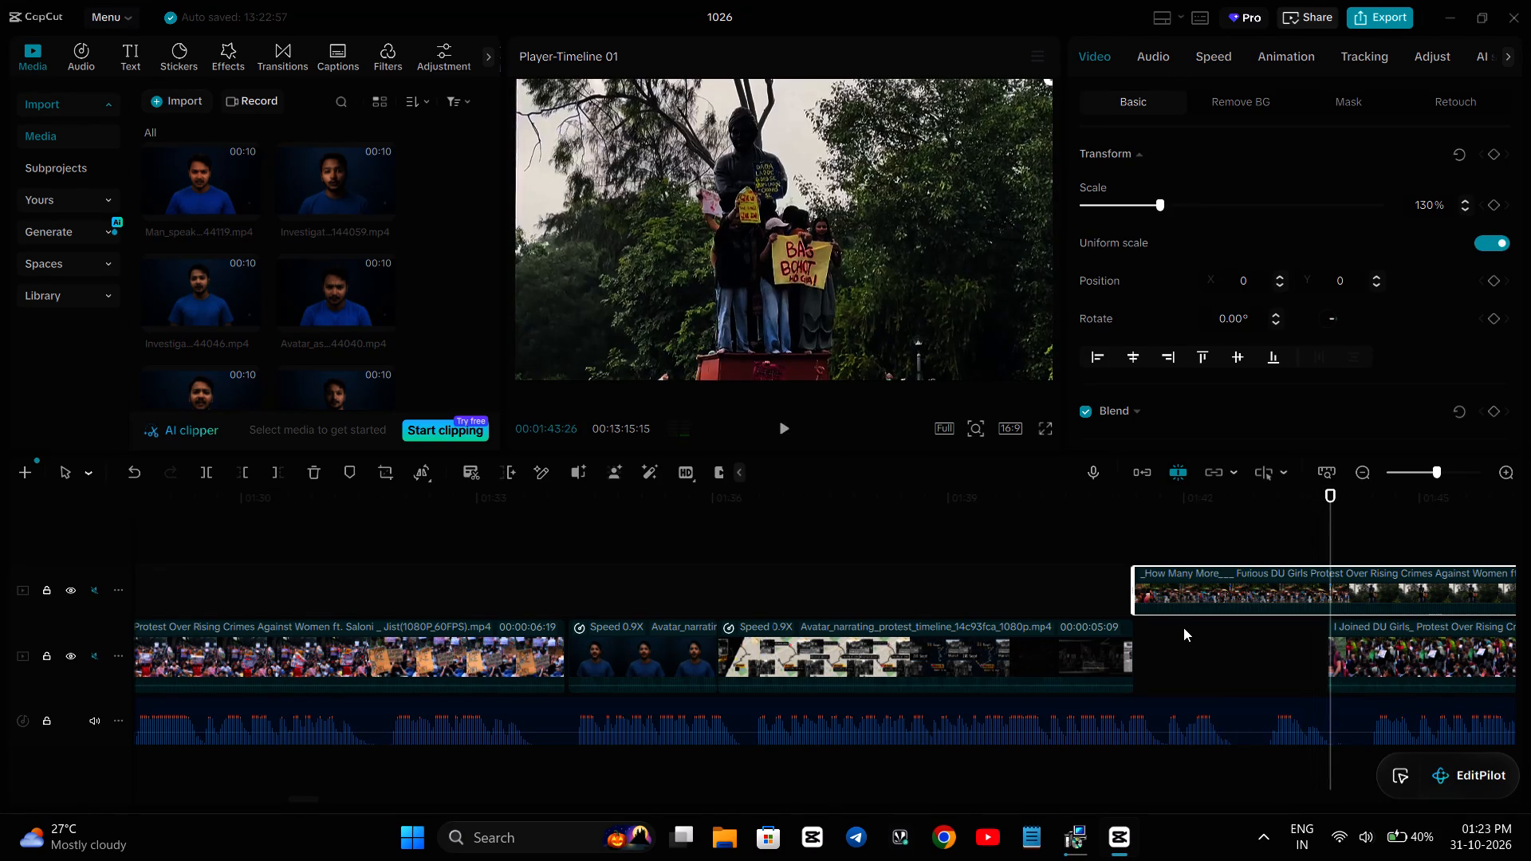
Replay the pasted DU Girls Protest clip from 00:01:39:24 to 00:01:43:18 to find where it should end against the voice-over.
key("space")
key("space")
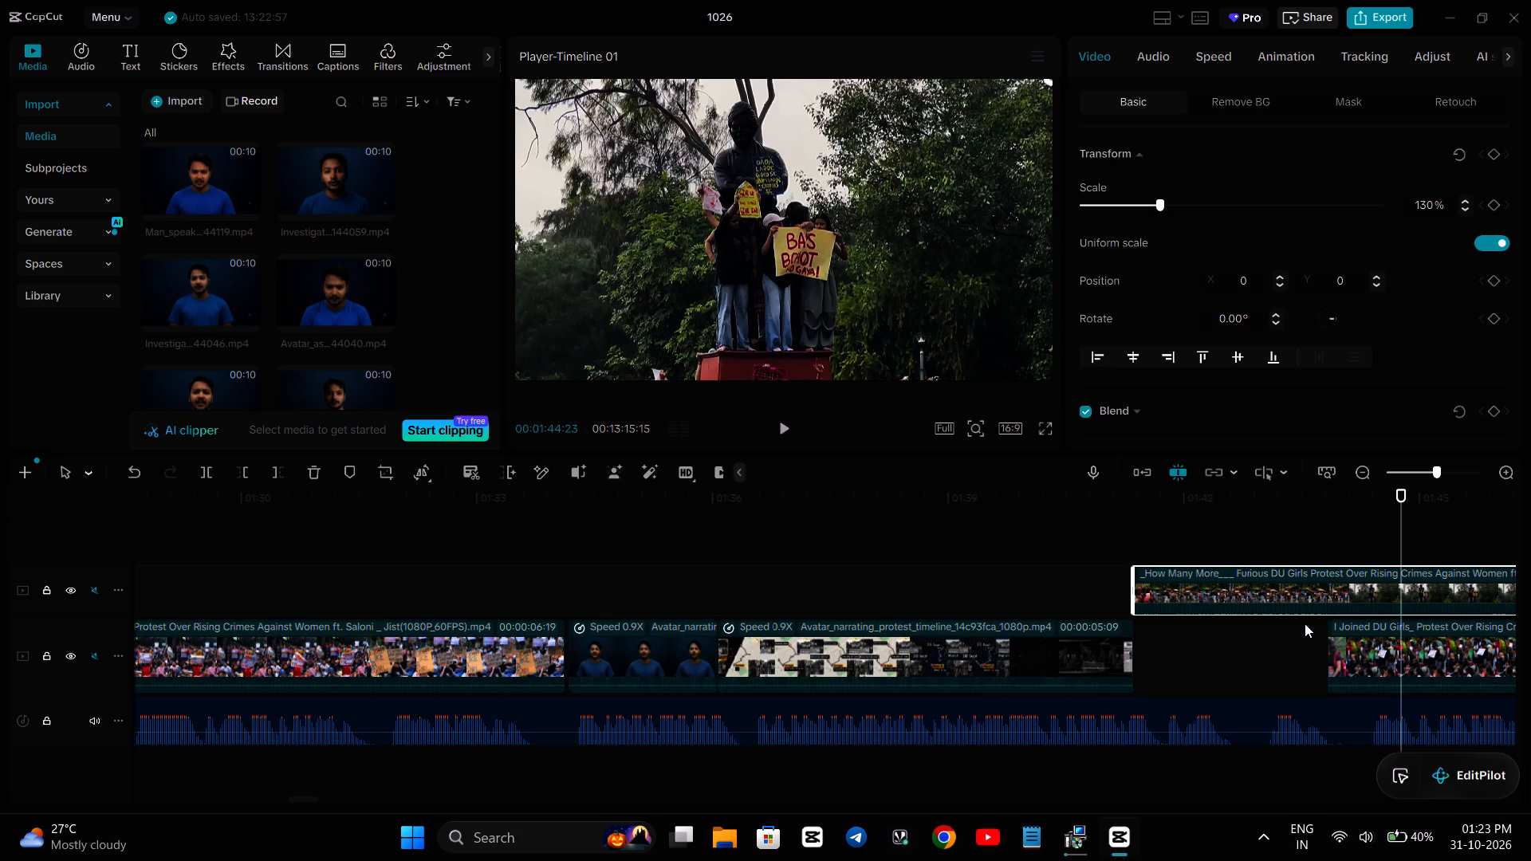
scroll(1305, 623, "left", 1)
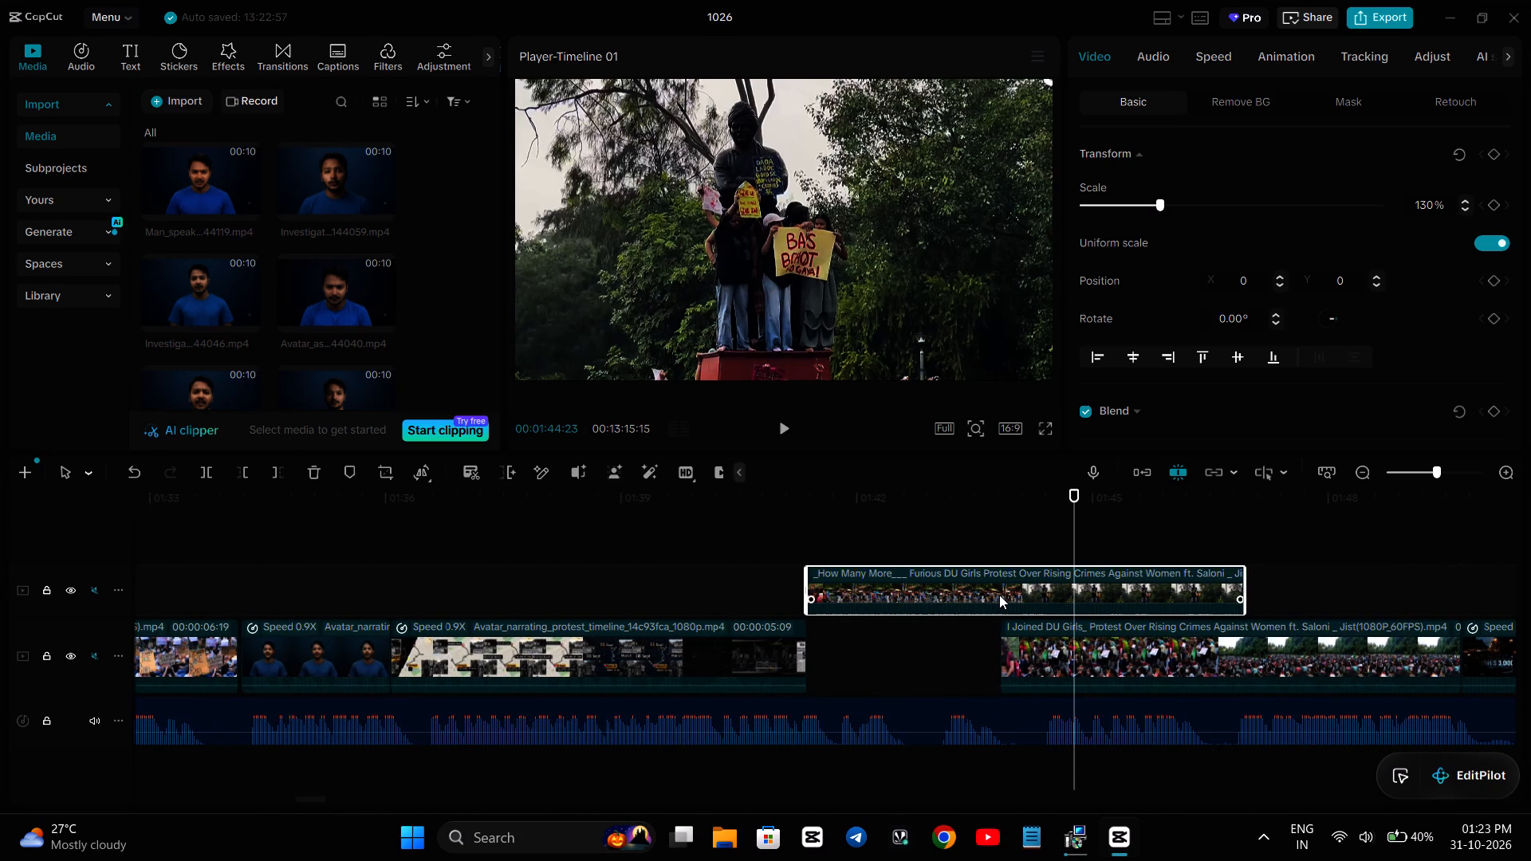
left_click(683, 589)
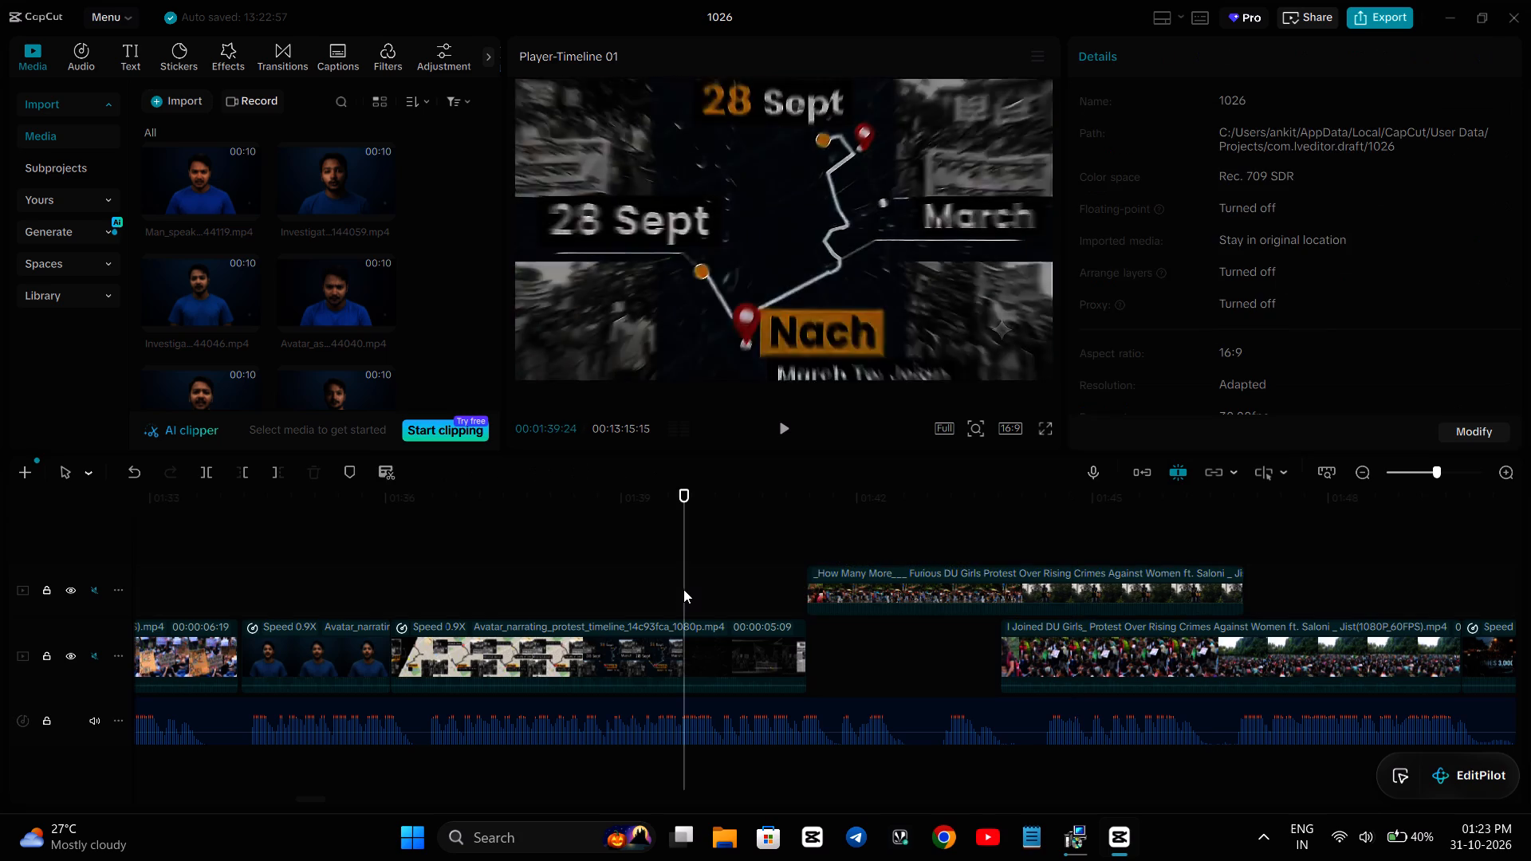
key("space")
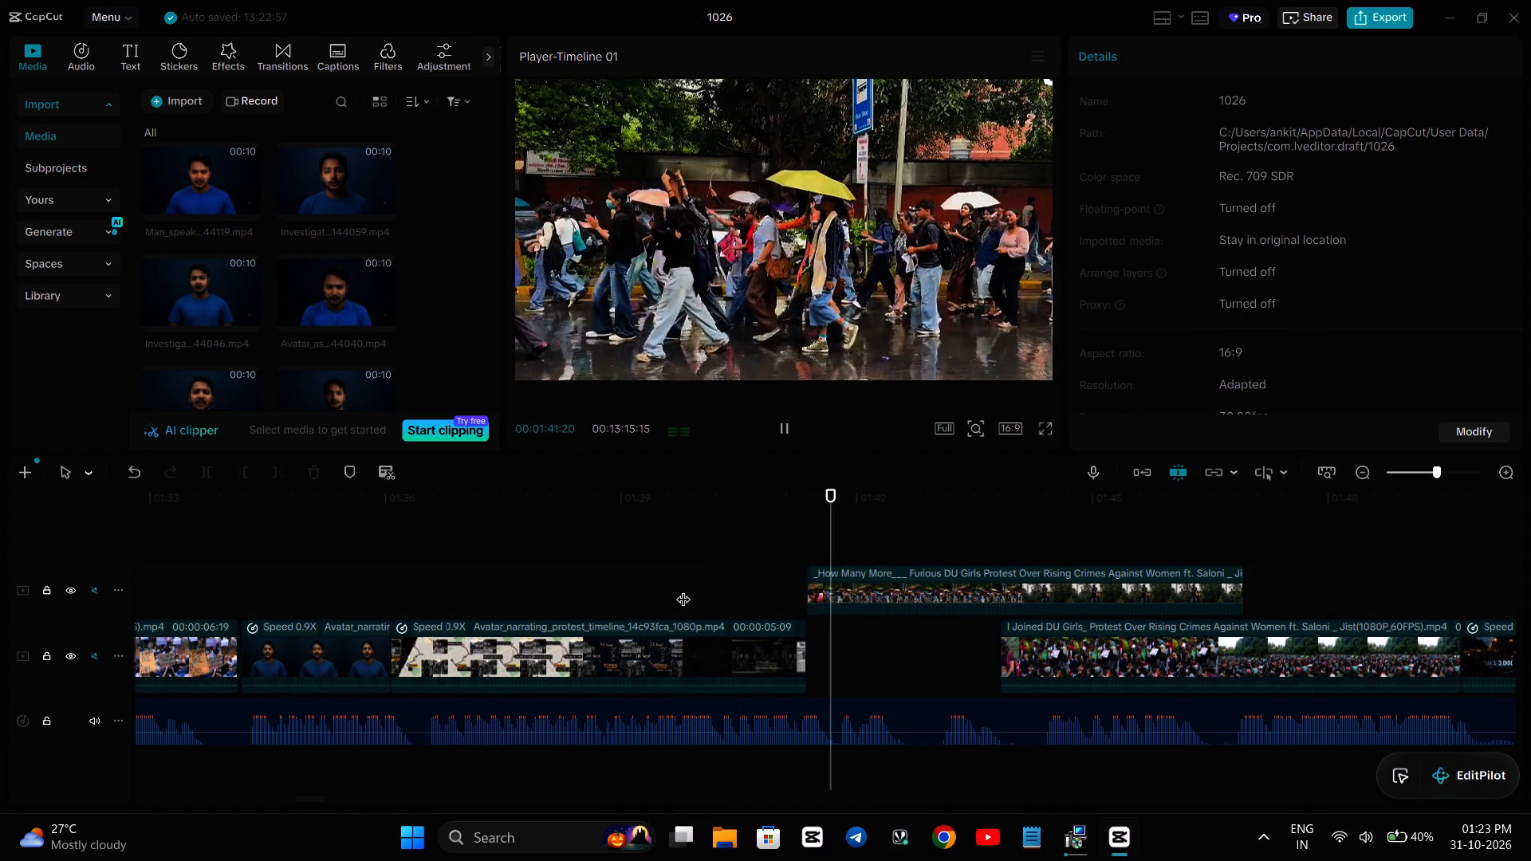
key("space")
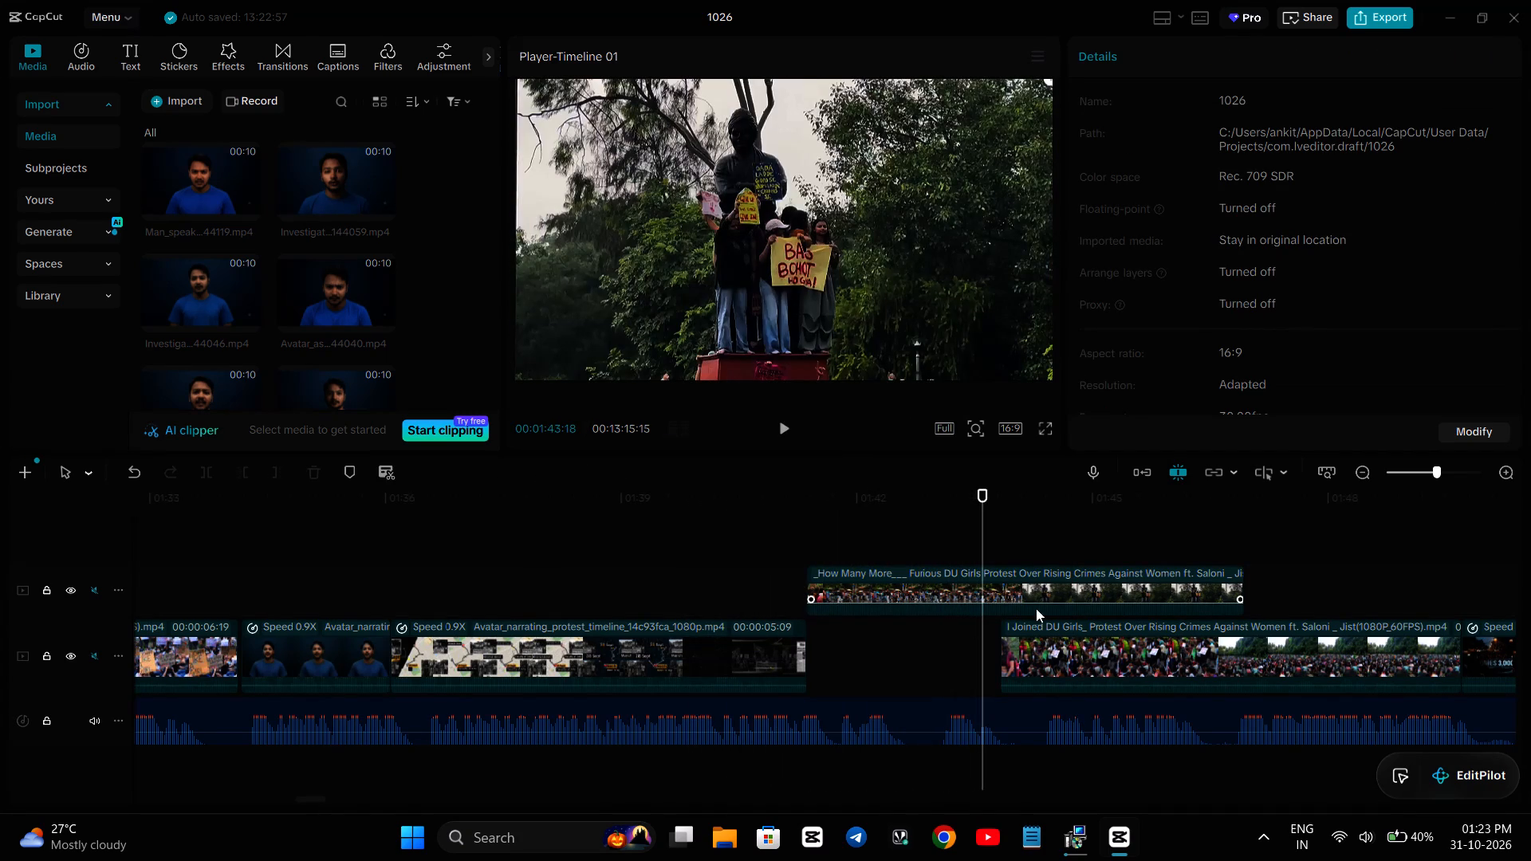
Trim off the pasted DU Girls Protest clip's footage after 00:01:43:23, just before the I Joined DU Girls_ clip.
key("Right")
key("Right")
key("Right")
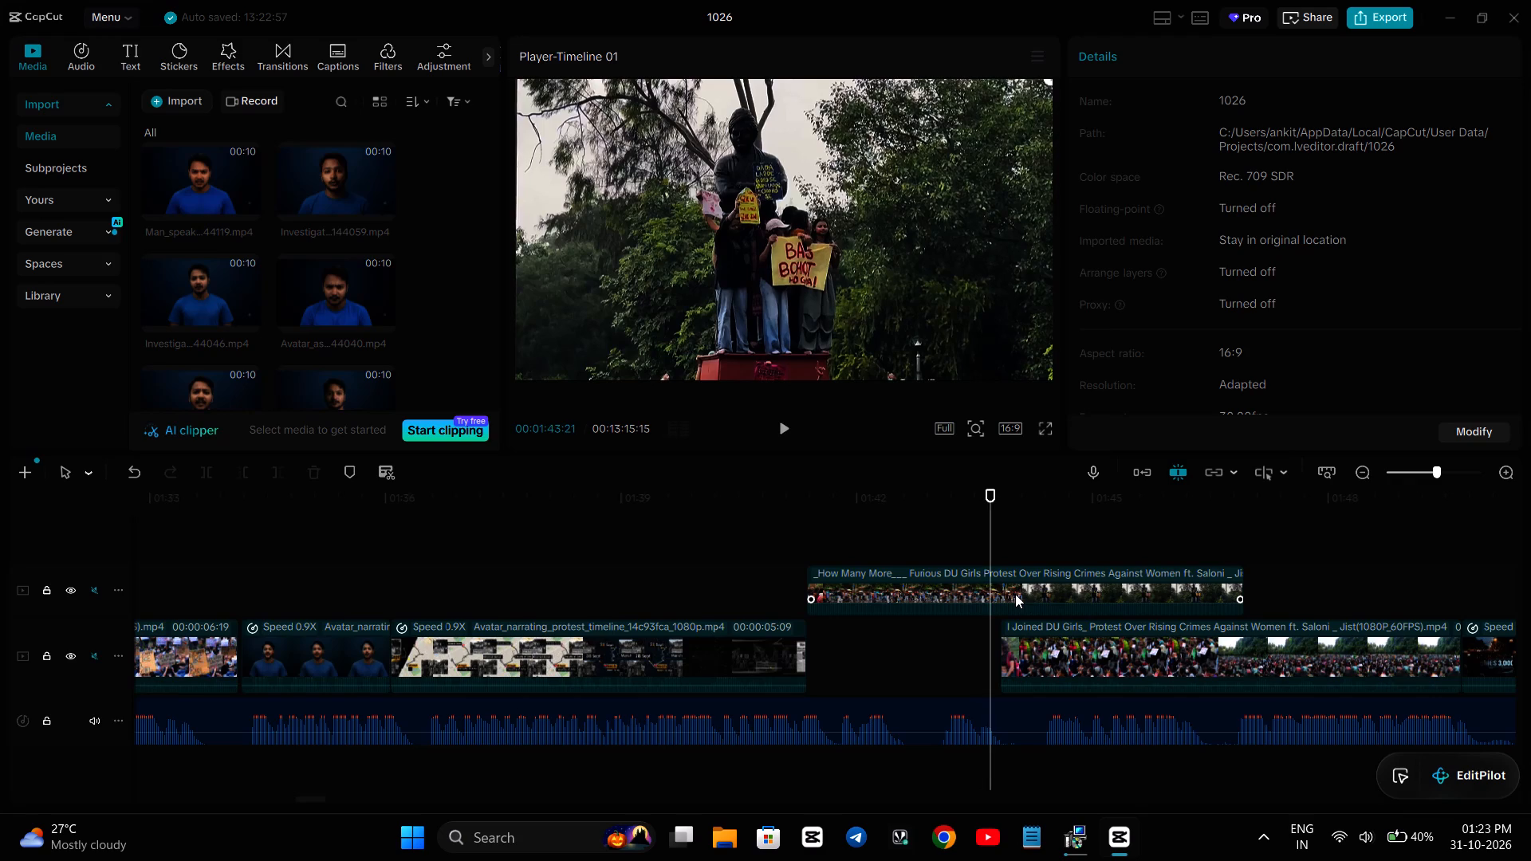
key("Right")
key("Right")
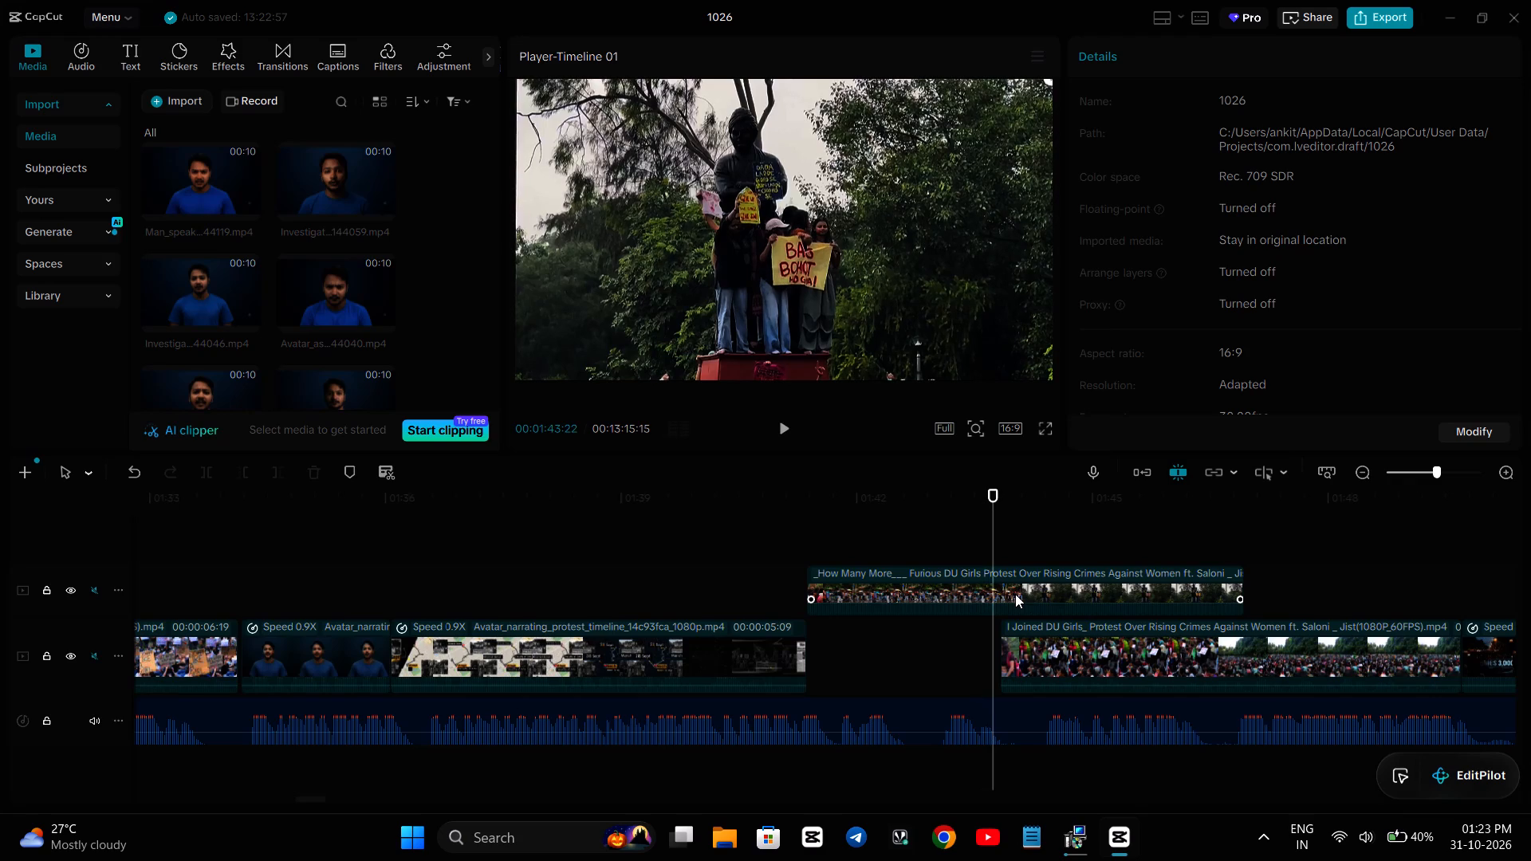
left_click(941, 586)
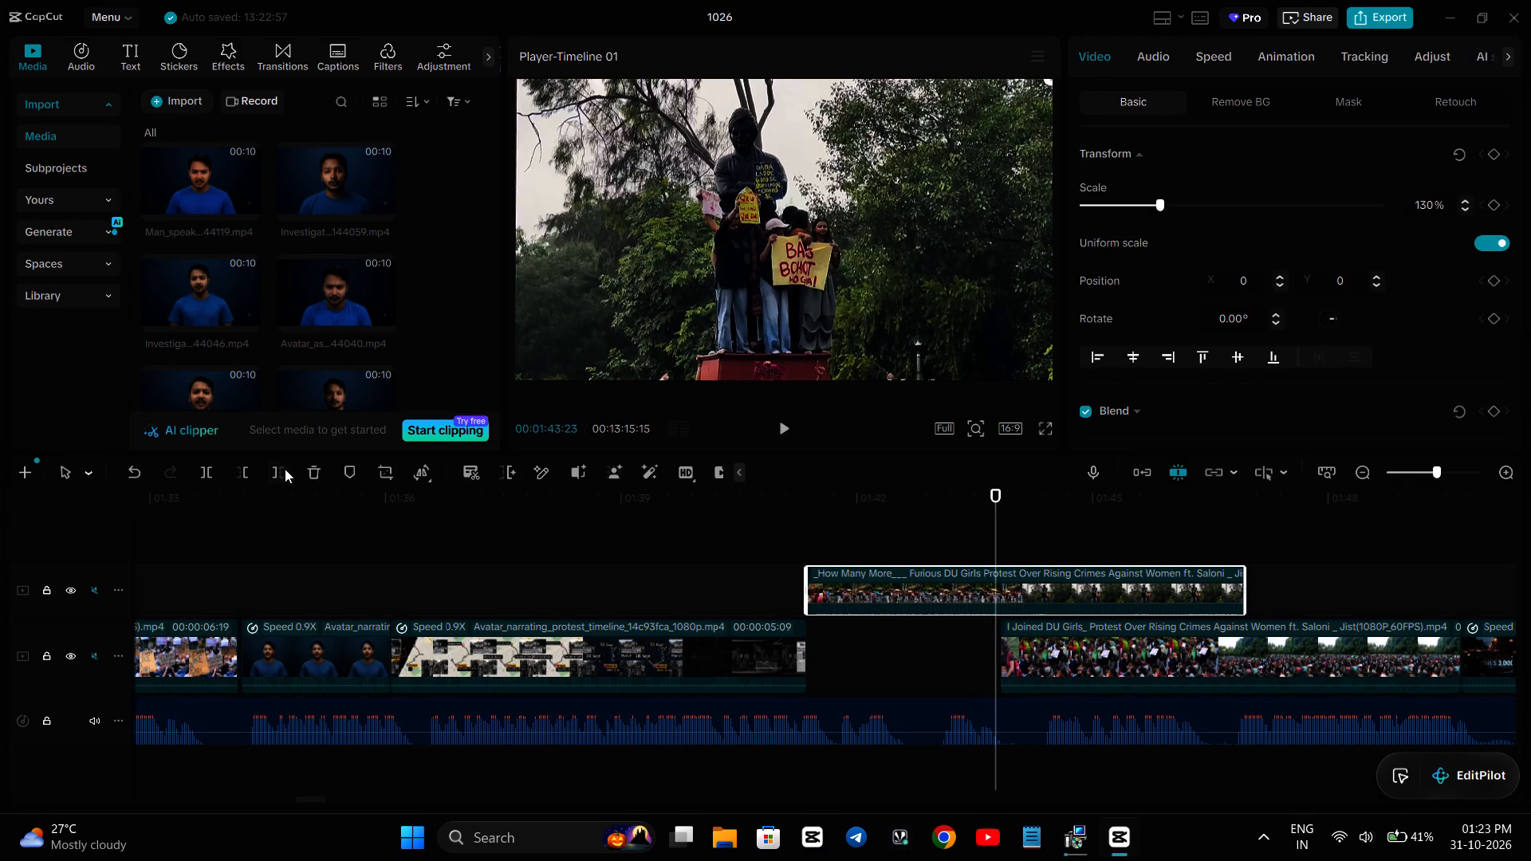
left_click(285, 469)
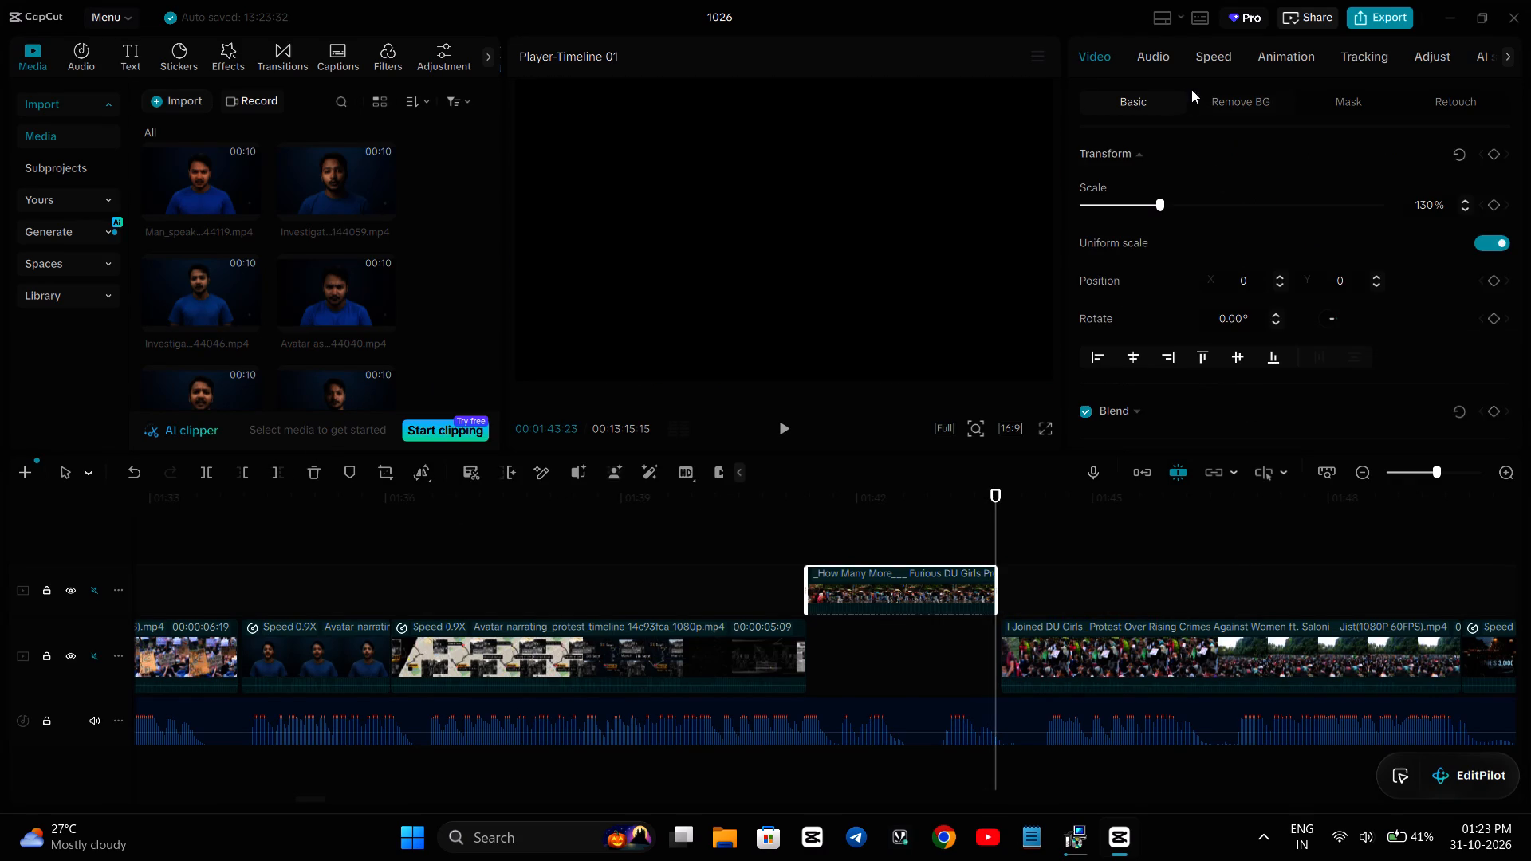
Play from about 00:01:40 to 00:01:43:23 to check the trimmed DU Girls Protest clip's ending.
left_click(1209, 55)
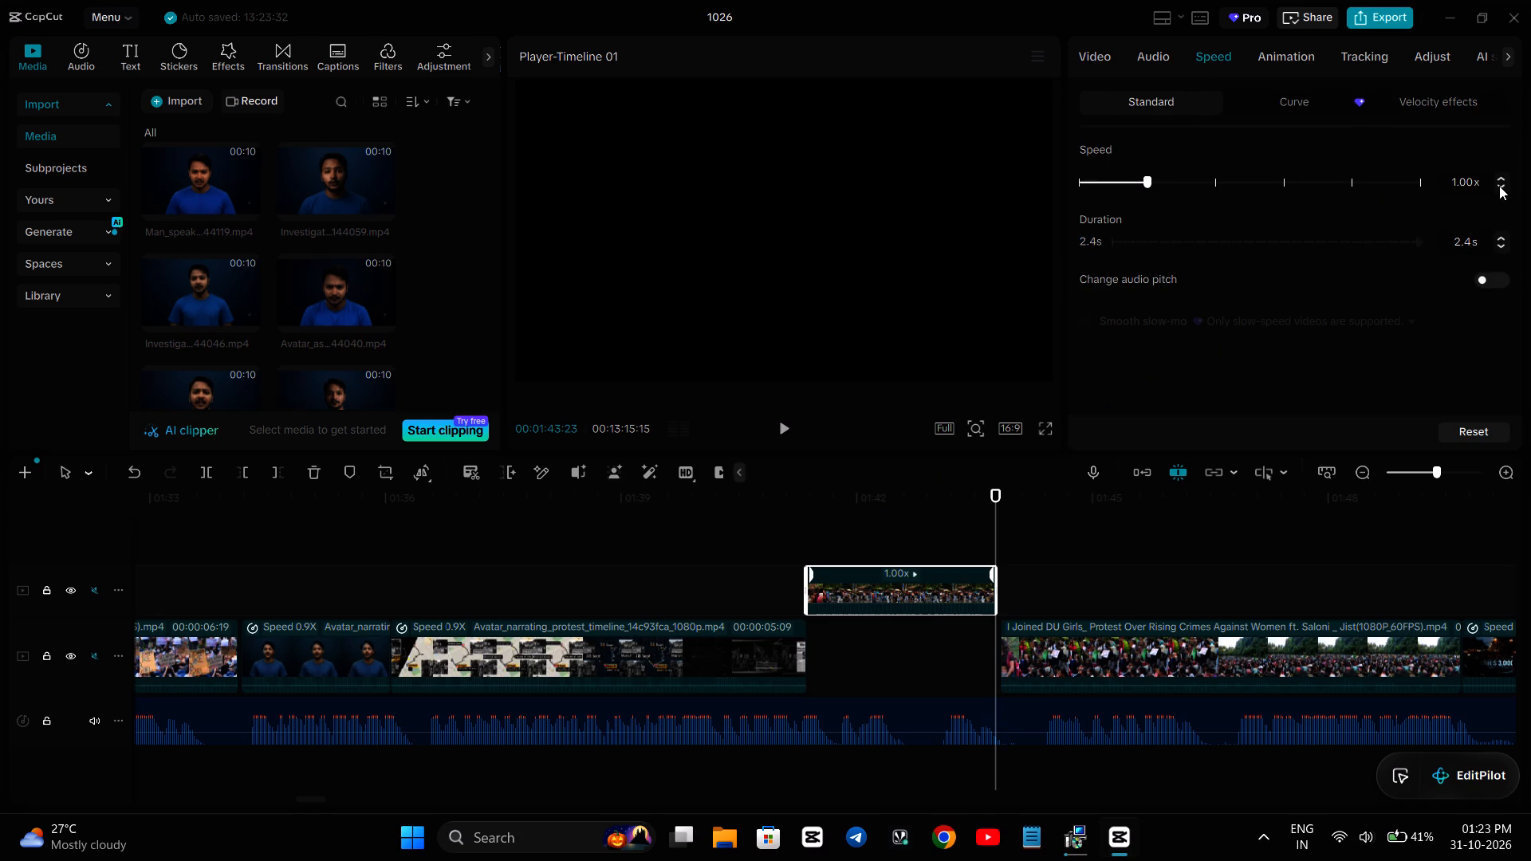
left_click(722, 556)
key("space")
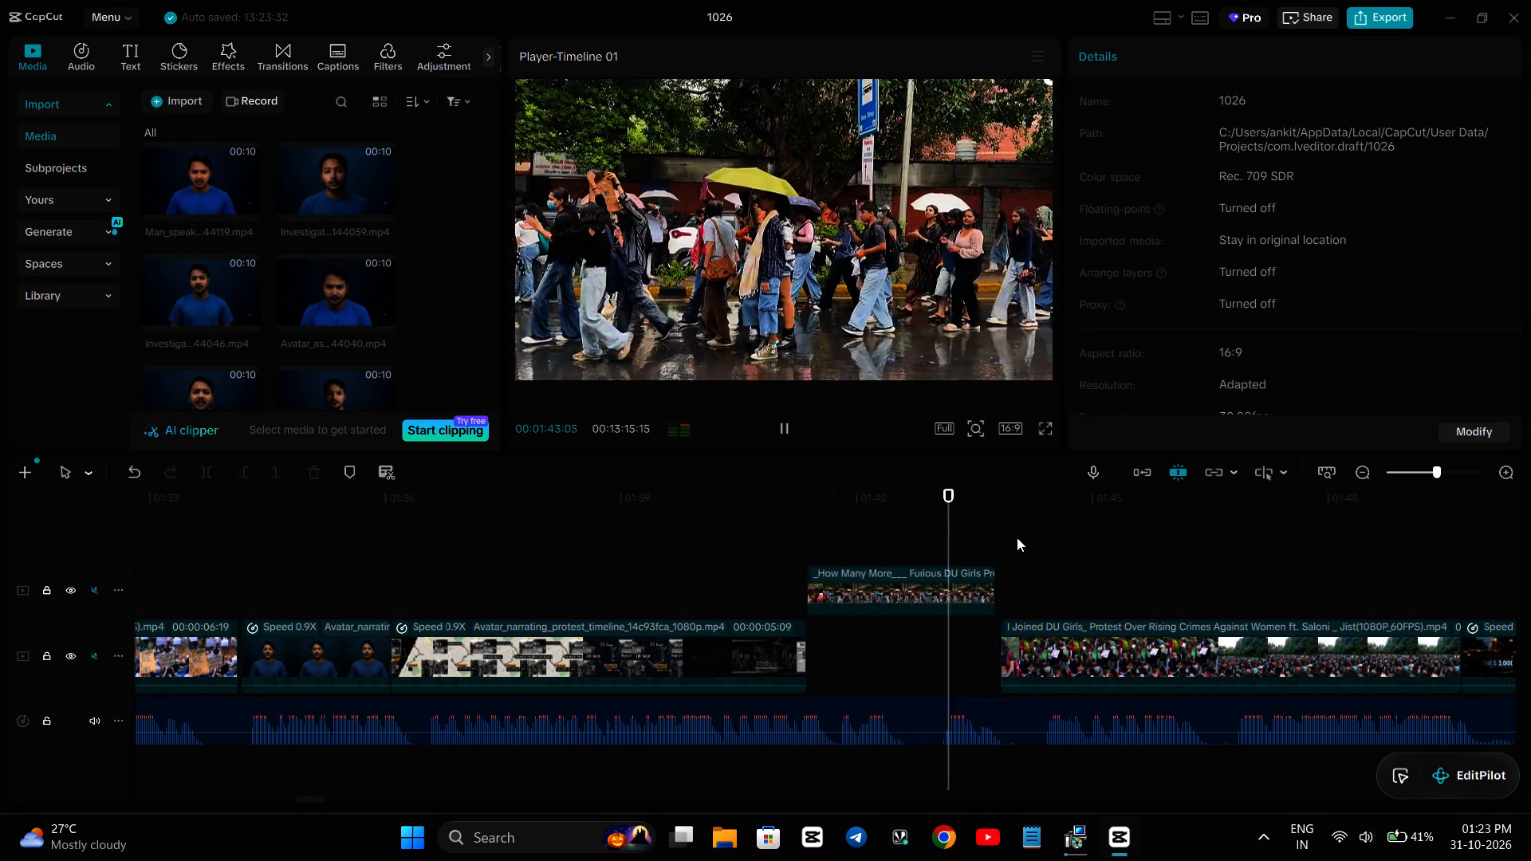
key("space")
key("space")
key("space")
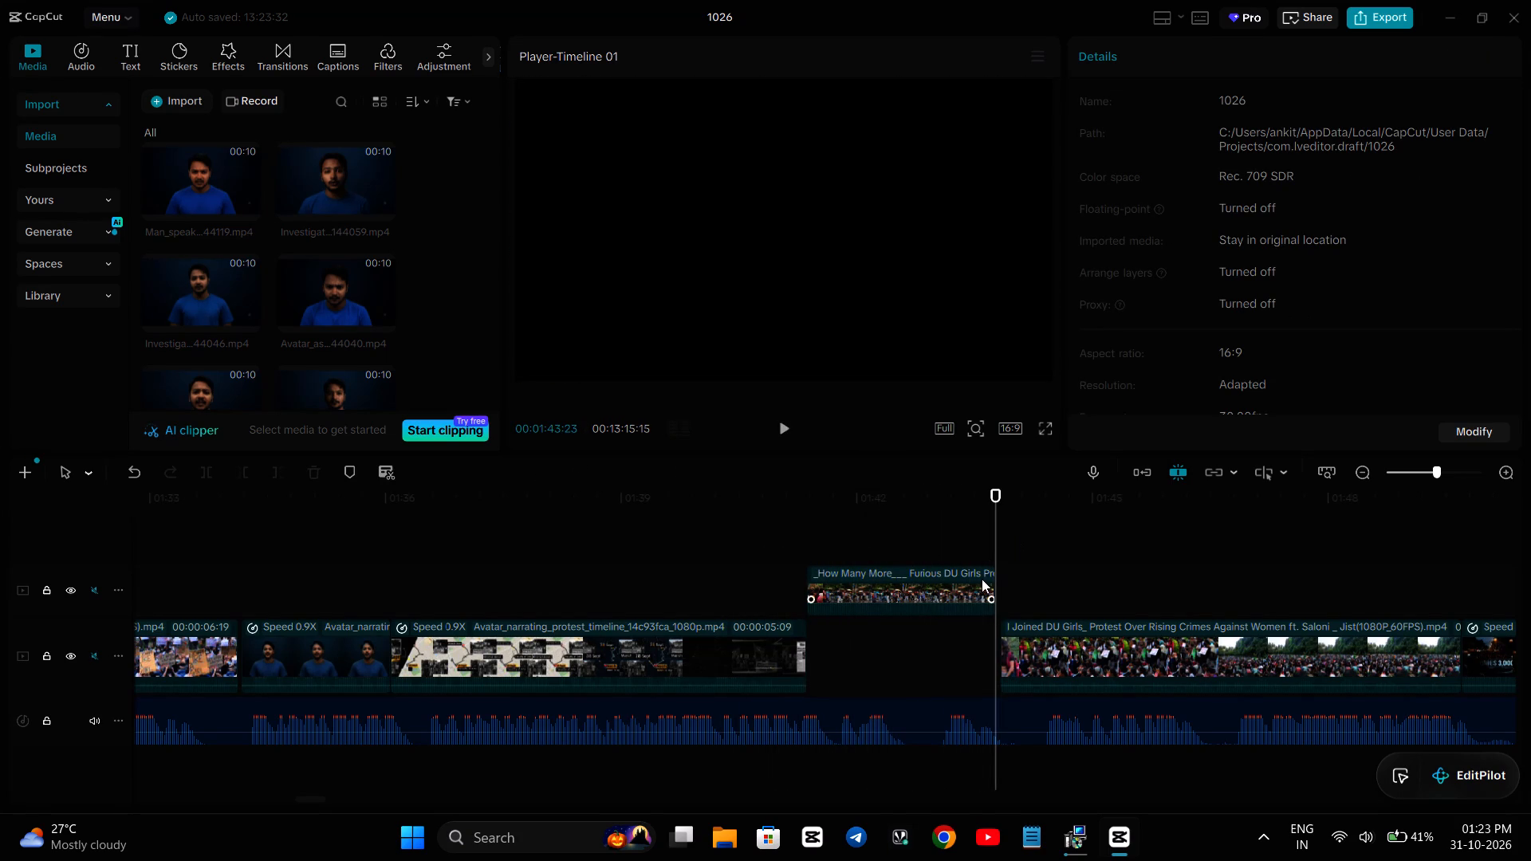
Trim the pasted DU Girls Protest clip's end to 00:01:43:15 and slow the clip to 0.90x speed.
left_click(982, 579)
left_click(974, 564)
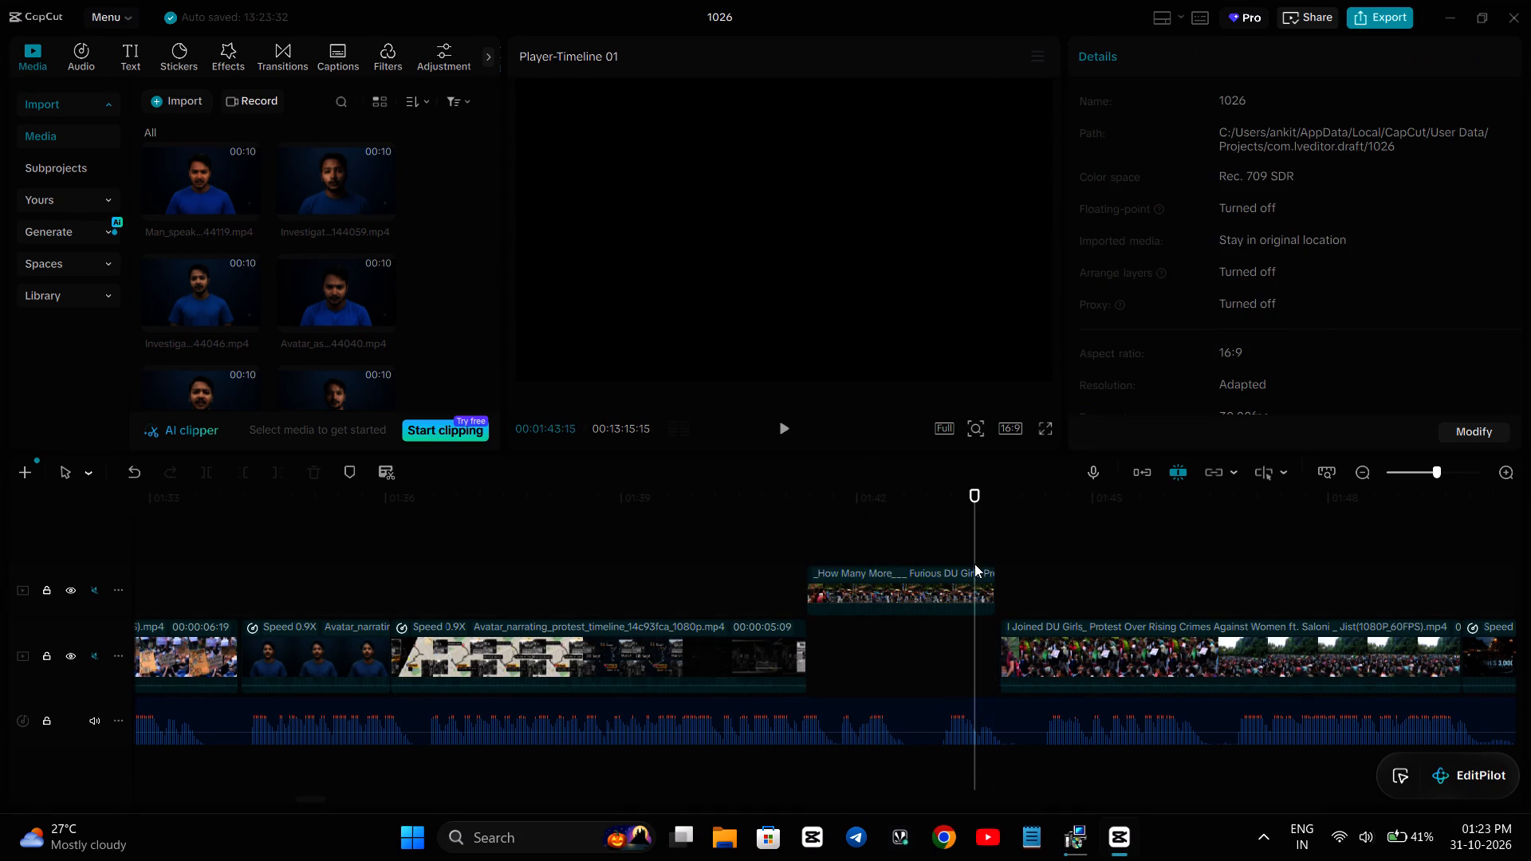
left_click(905, 584)
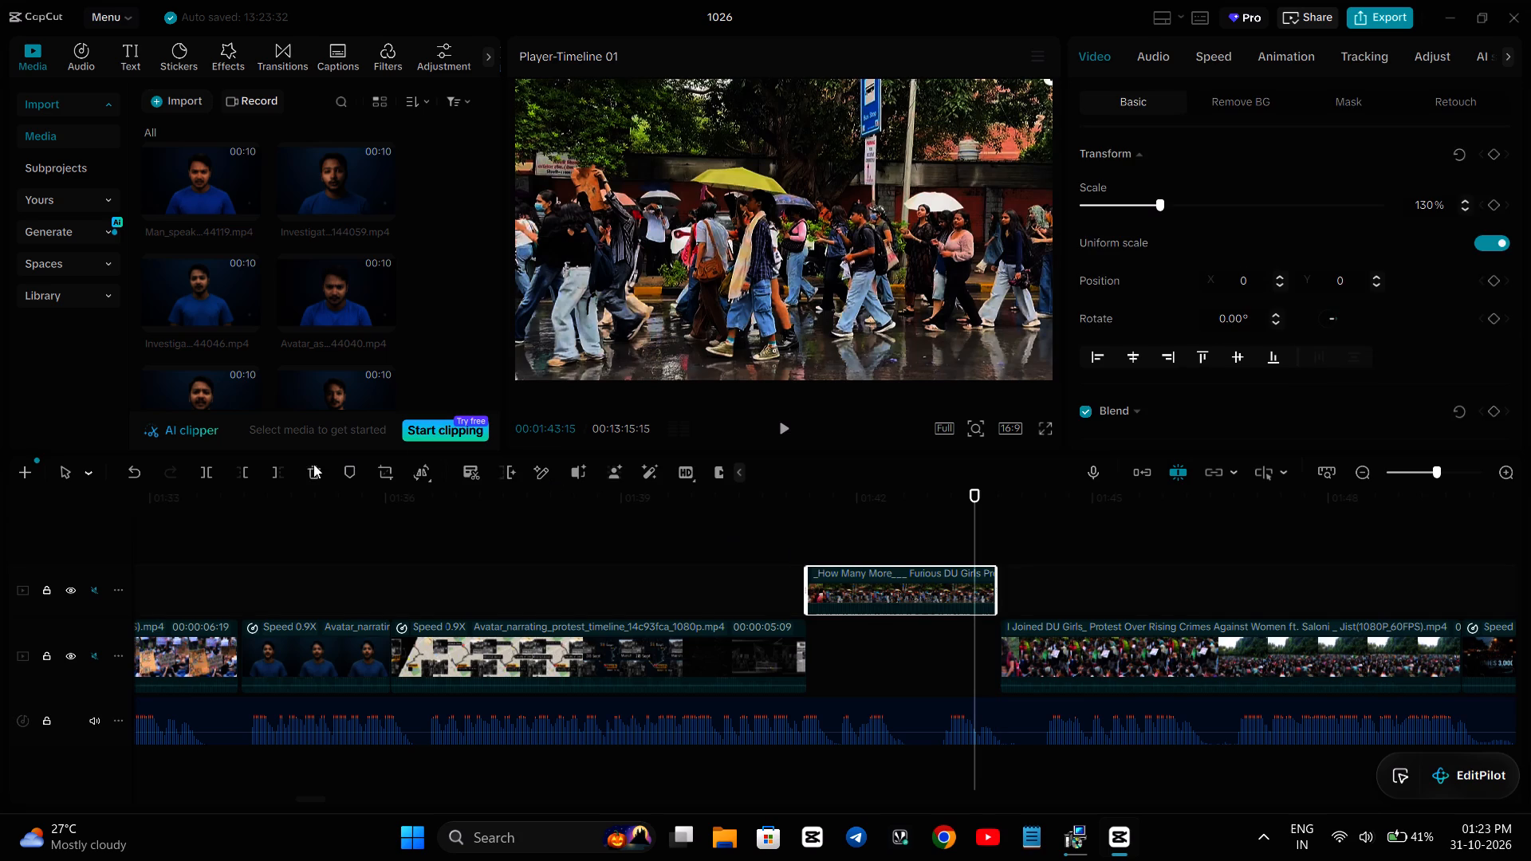
left_click(282, 474)
left_click(1203, 61)
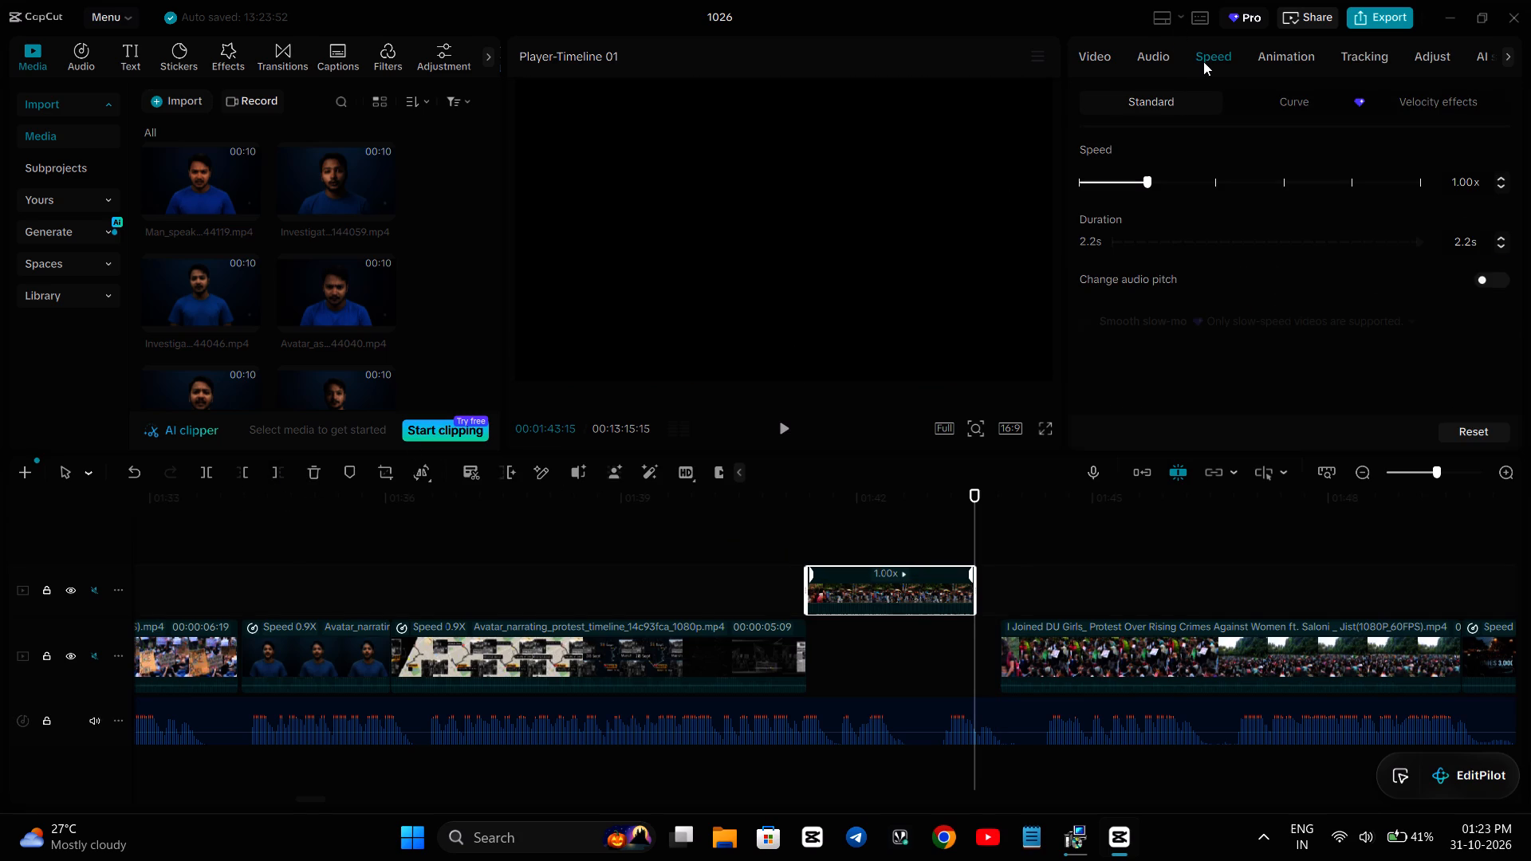
left_click(1497, 185)
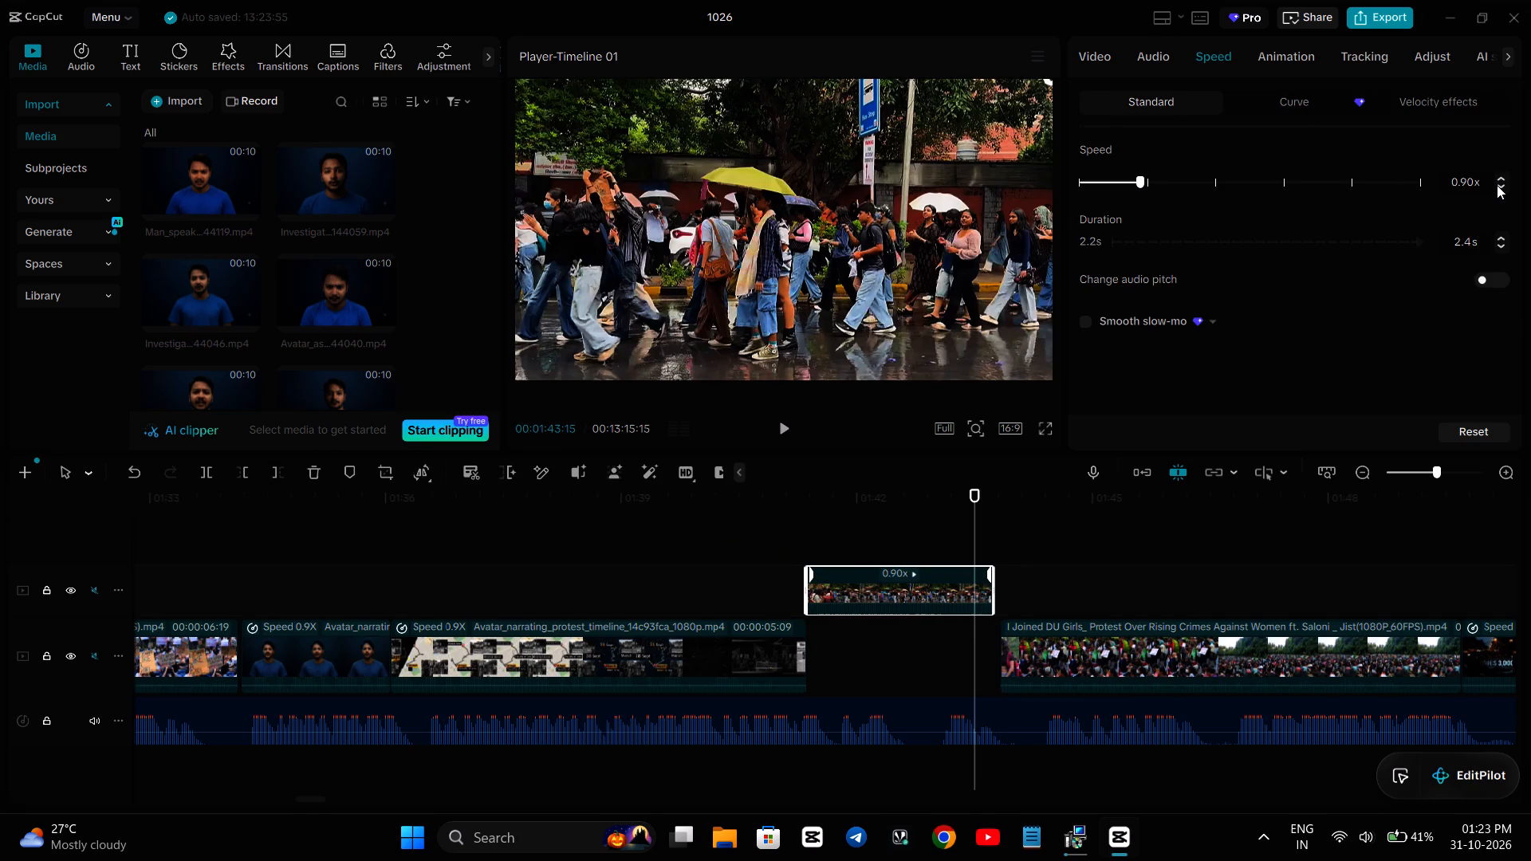
Move the slowed DU Girls Protest clip down into the main video track gap after the protest-timeline clip.
left_click_drag(899, 581, 899, 608)
left_click_drag(899, 608, 900, 619)
left_click_drag(901, 585, 907, 616)
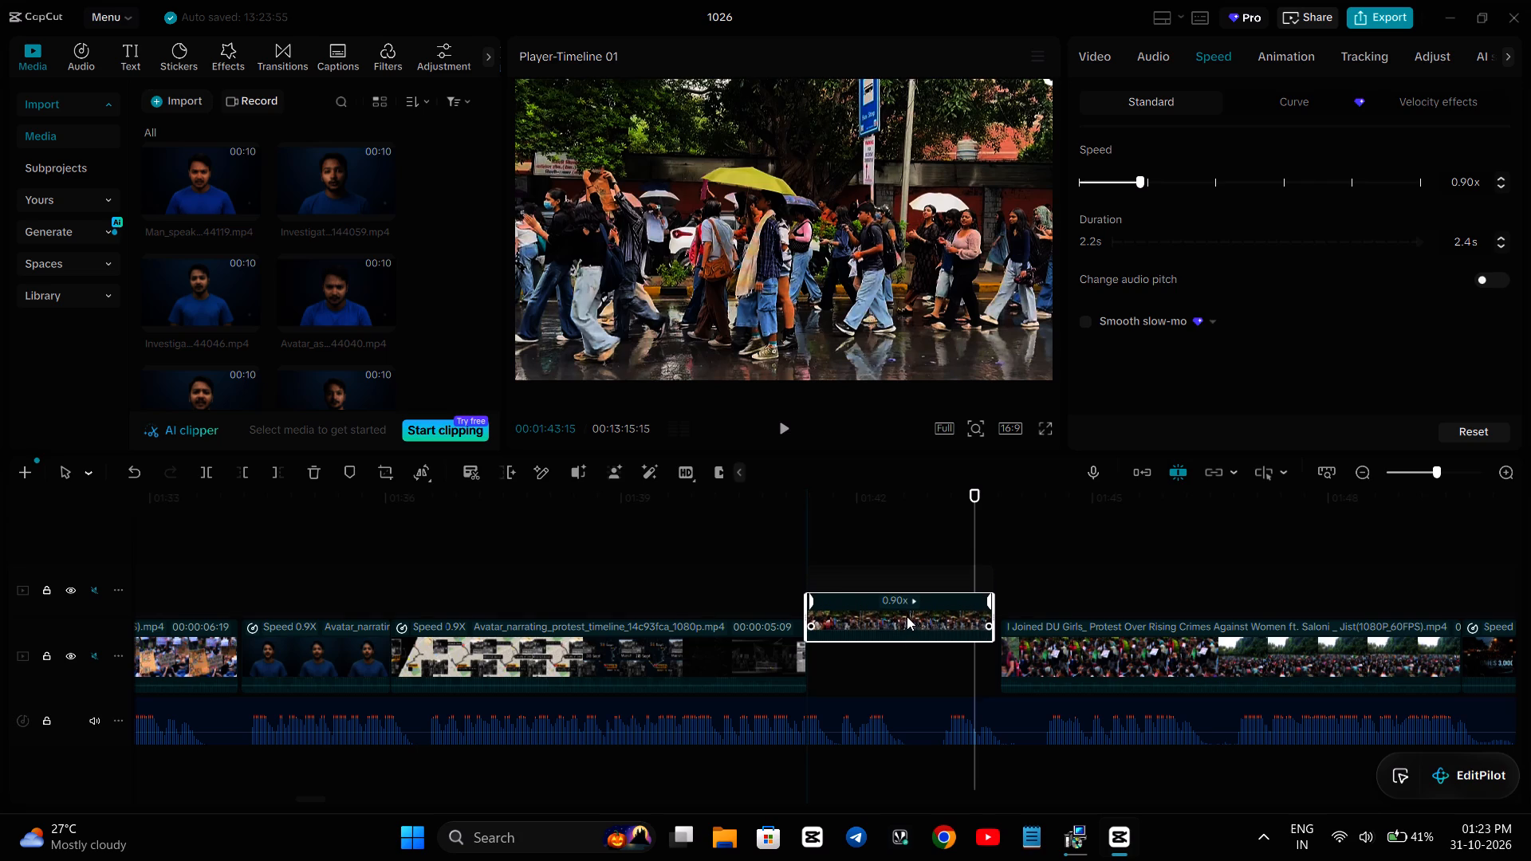
left_click_drag(907, 616, 909, 635)
left_click_drag(902, 643, 892, 643)
Play from about 00:01:39 to 00:01:44:03 to check the filled gap and the cut into the I Joined DU Girls_ footage.
left_click(630, 561)
key("space")
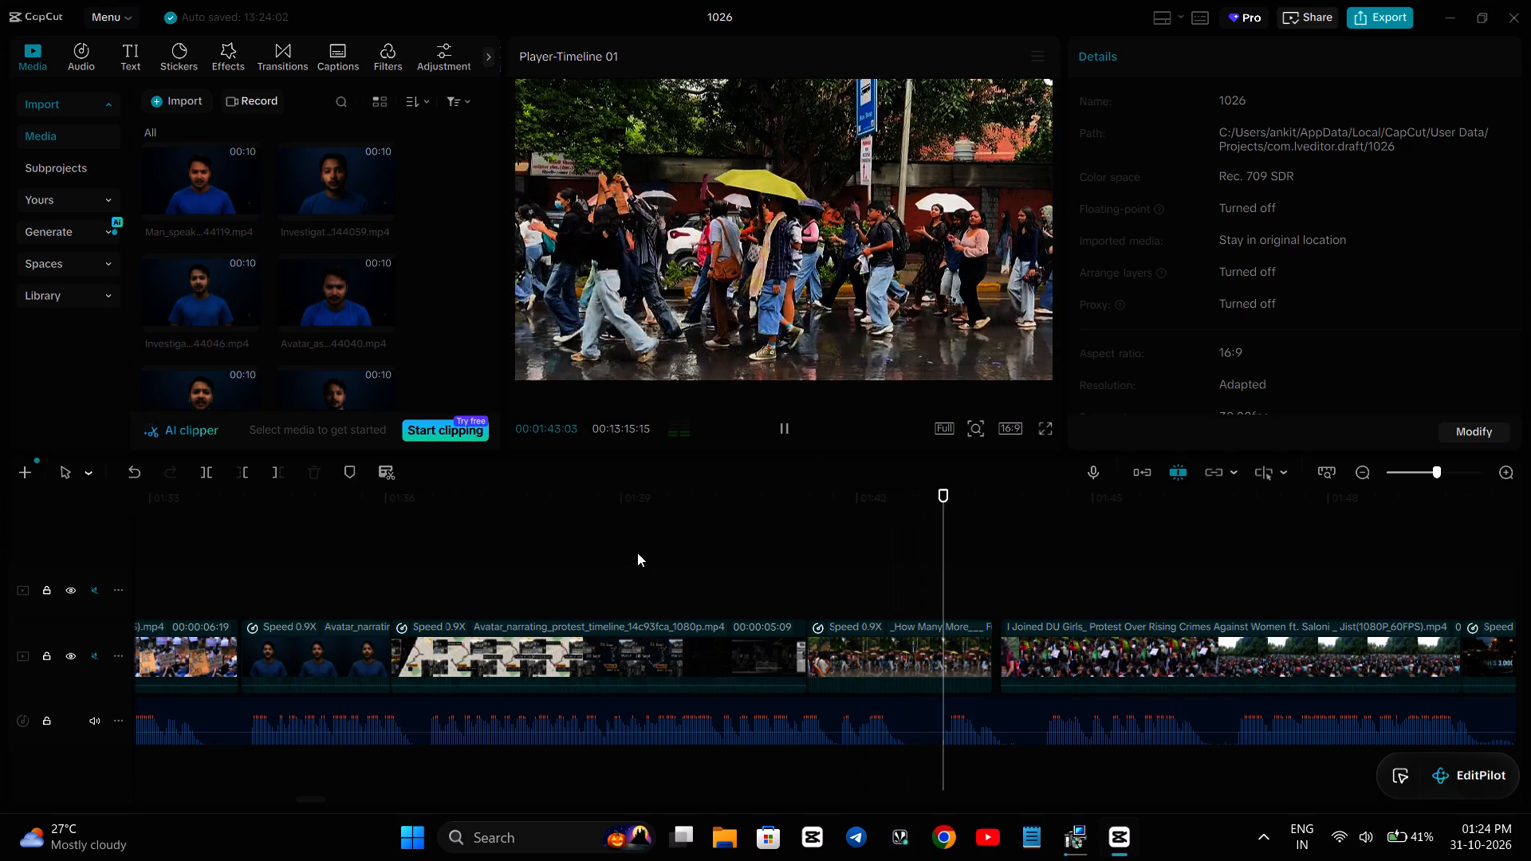
key("space")
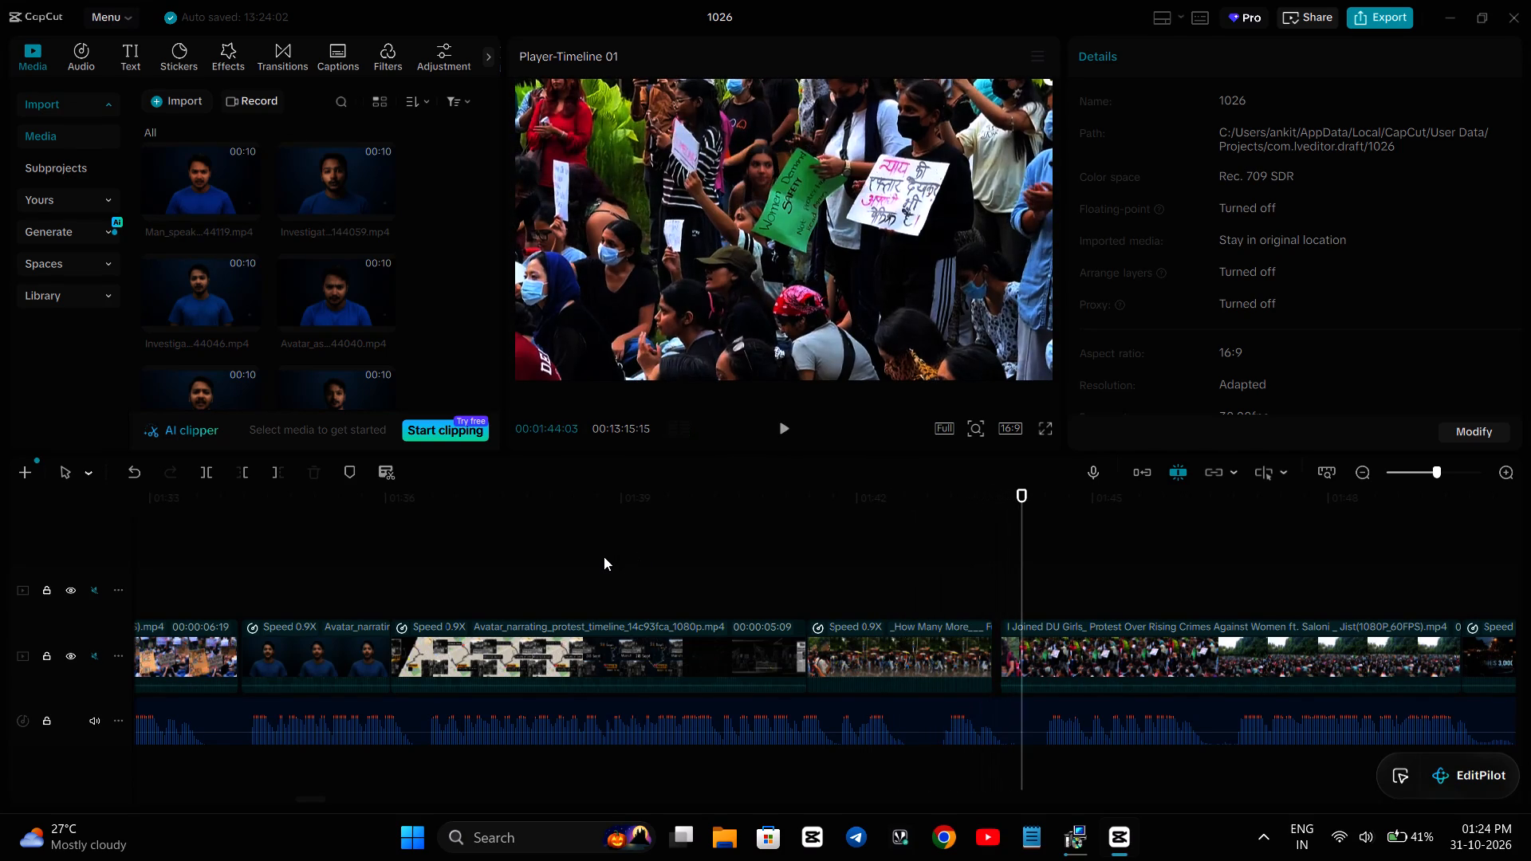
Review the video's opening from about 00:00:04 to 00:00:12:20, including the gap before the birdcage clip and the safety graphics.
scroll(604, 556, "right", 15)
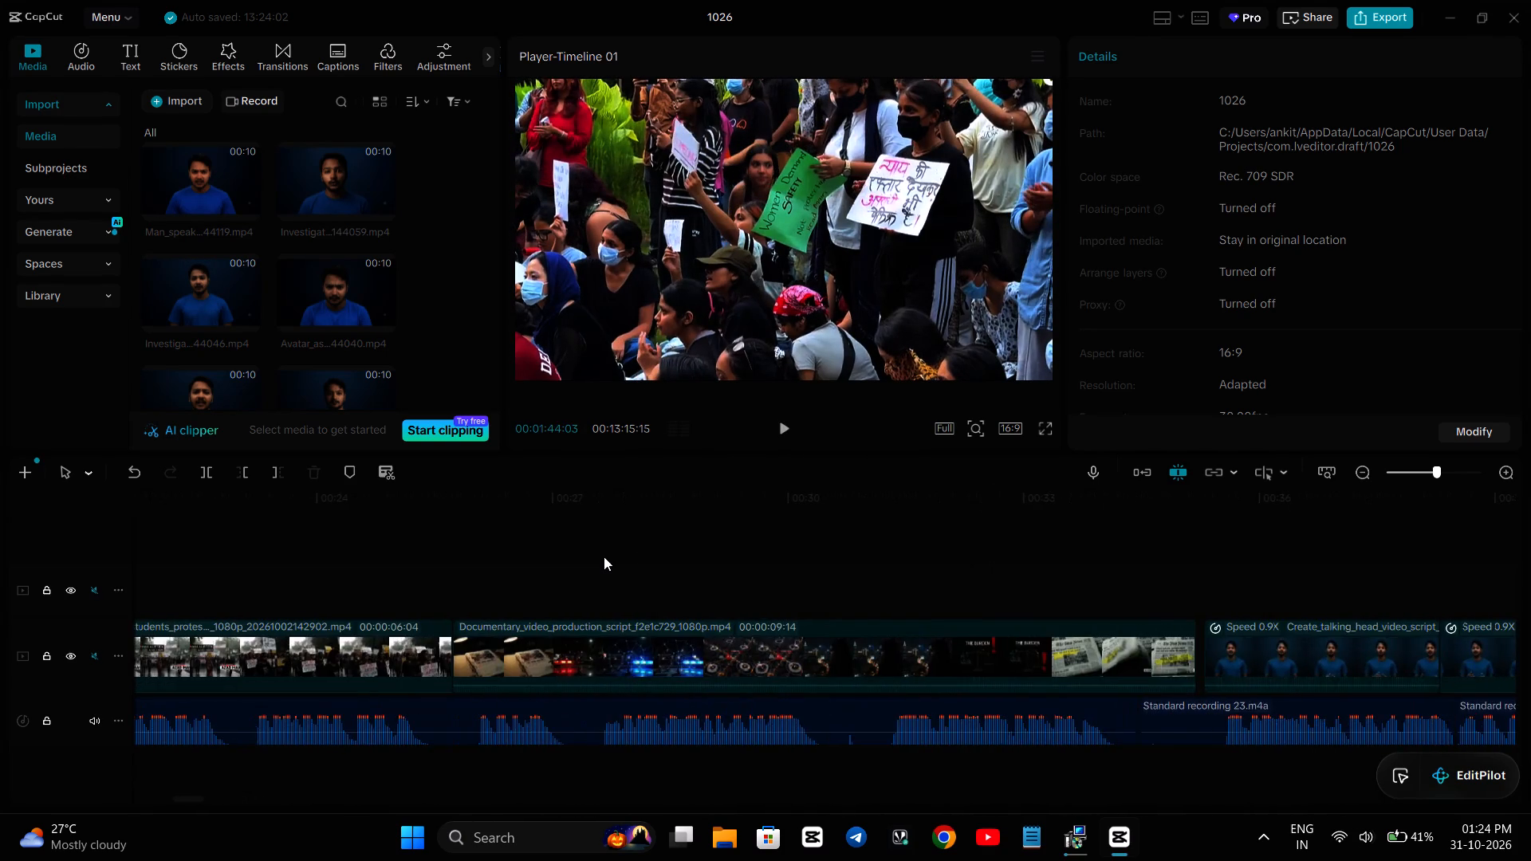
scroll(604, 556, "right", 10)
left_click(487, 556)
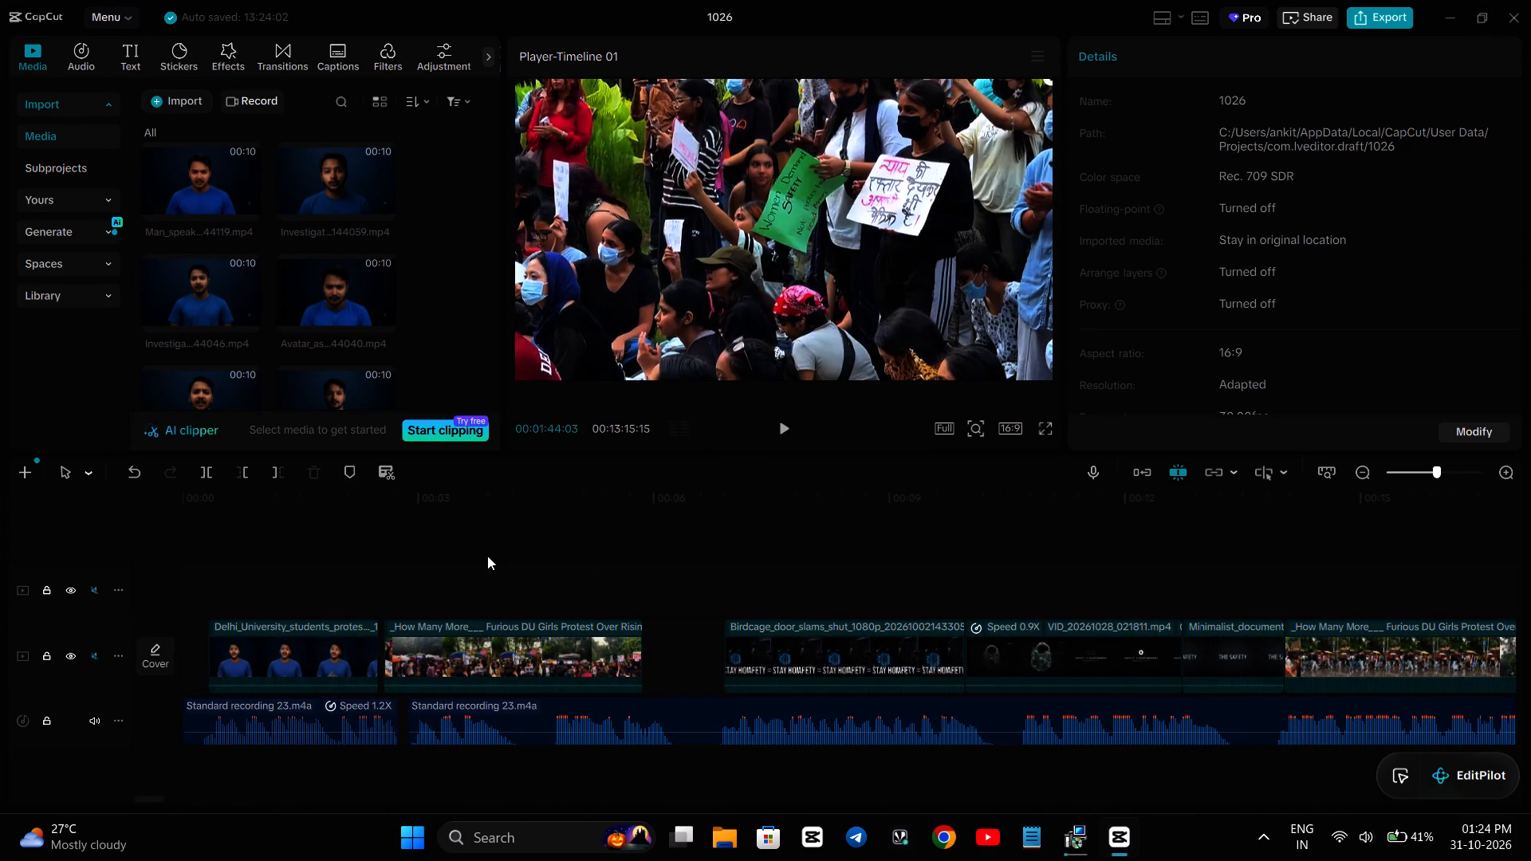
key("space")
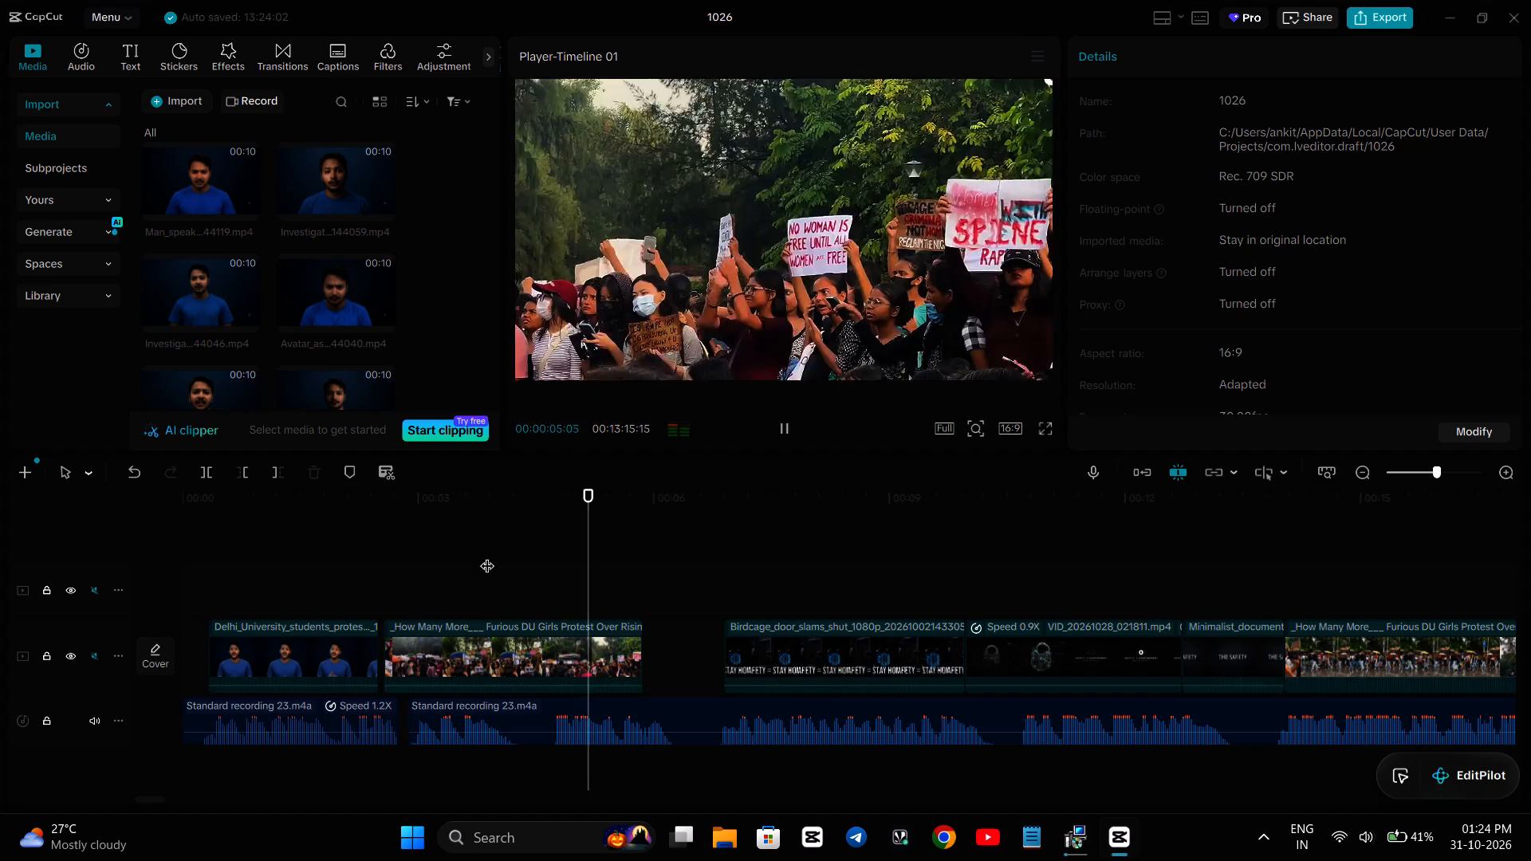
key("space")
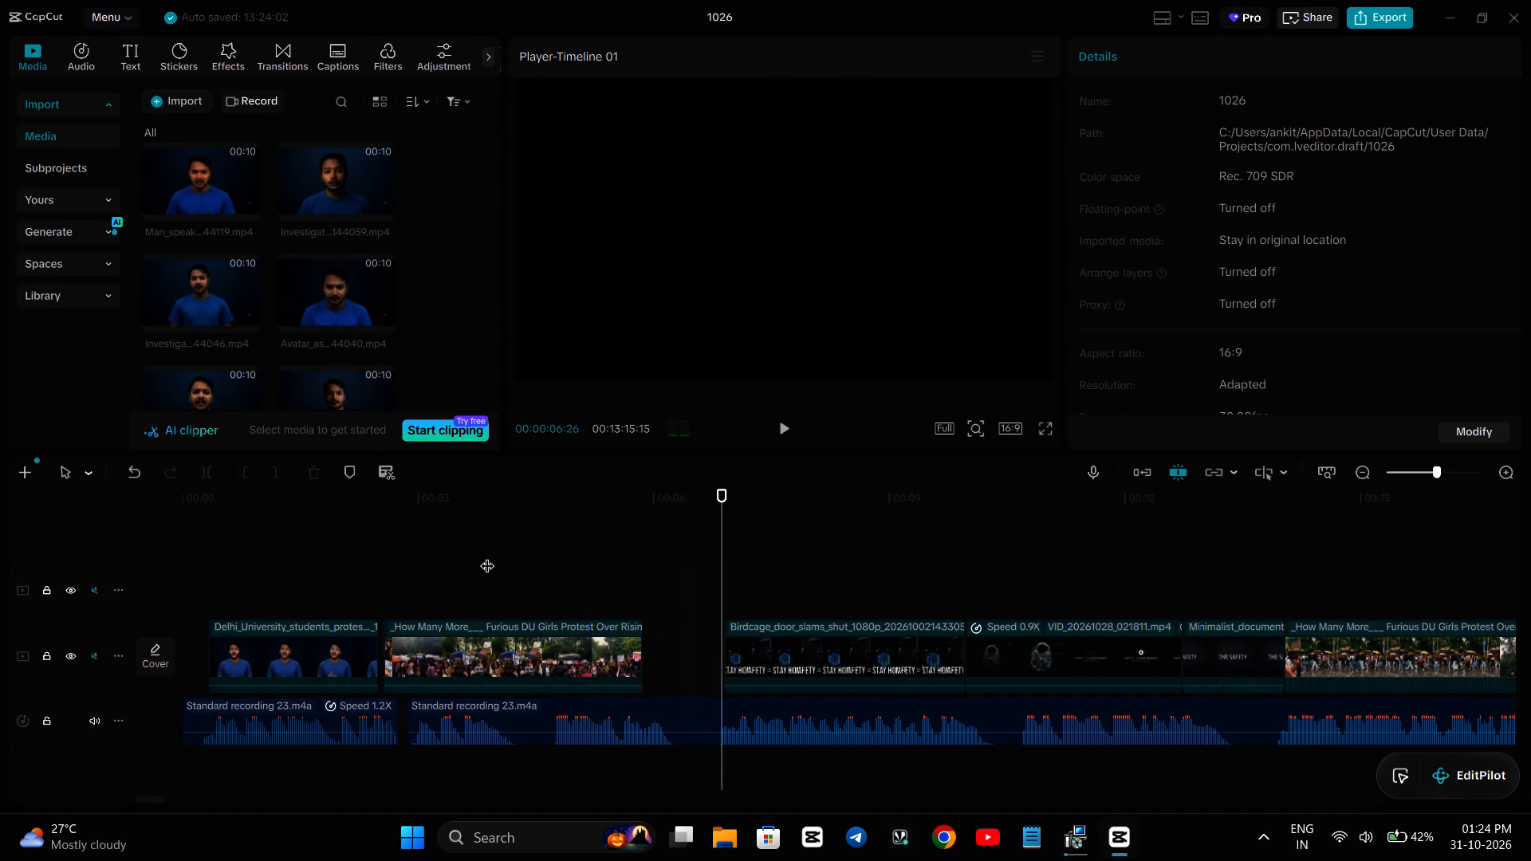
key("space")
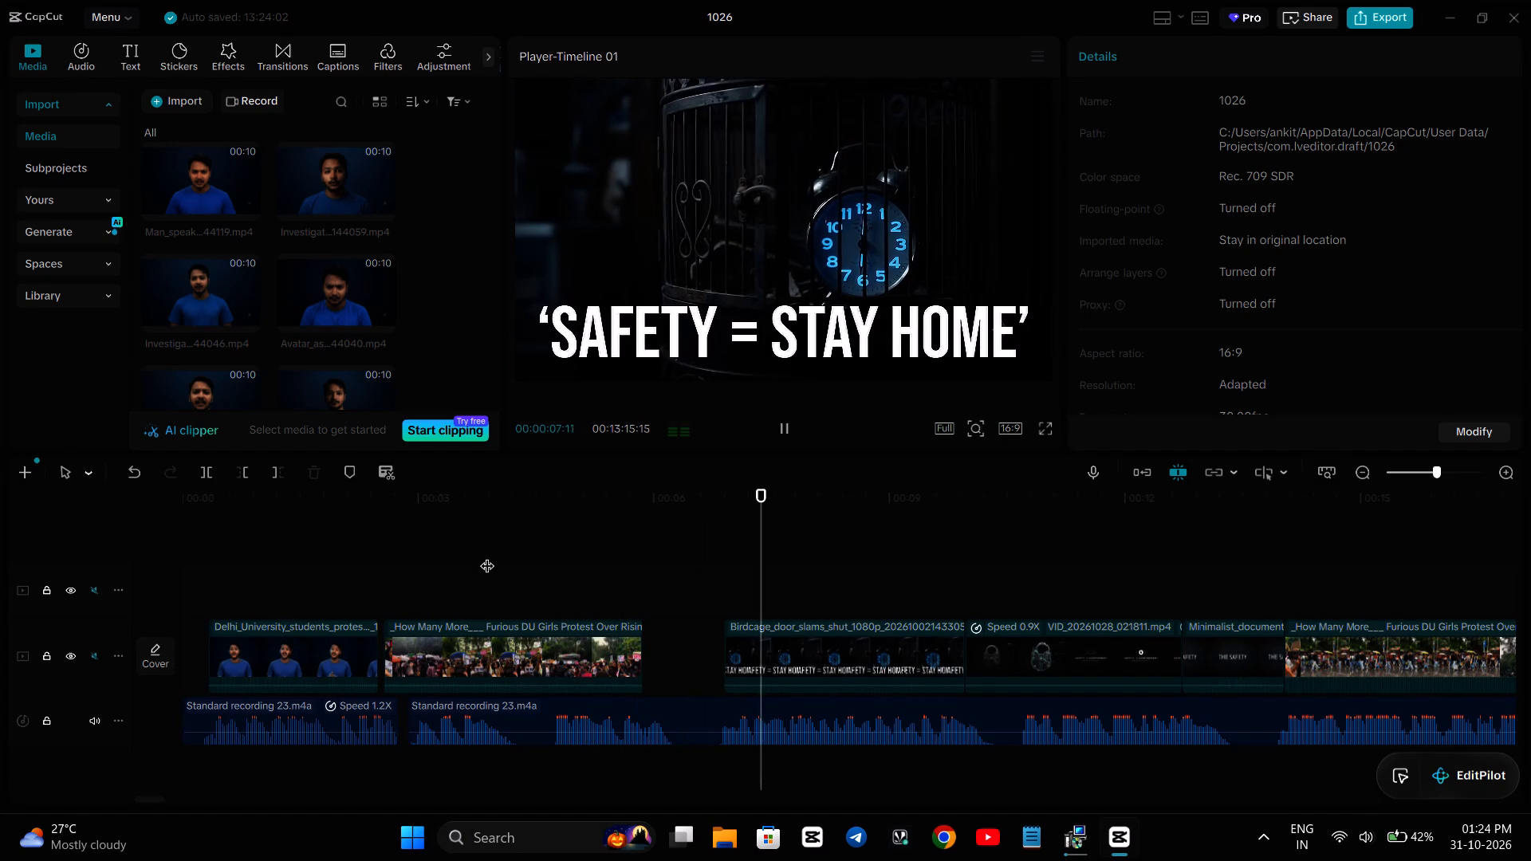
key("space")
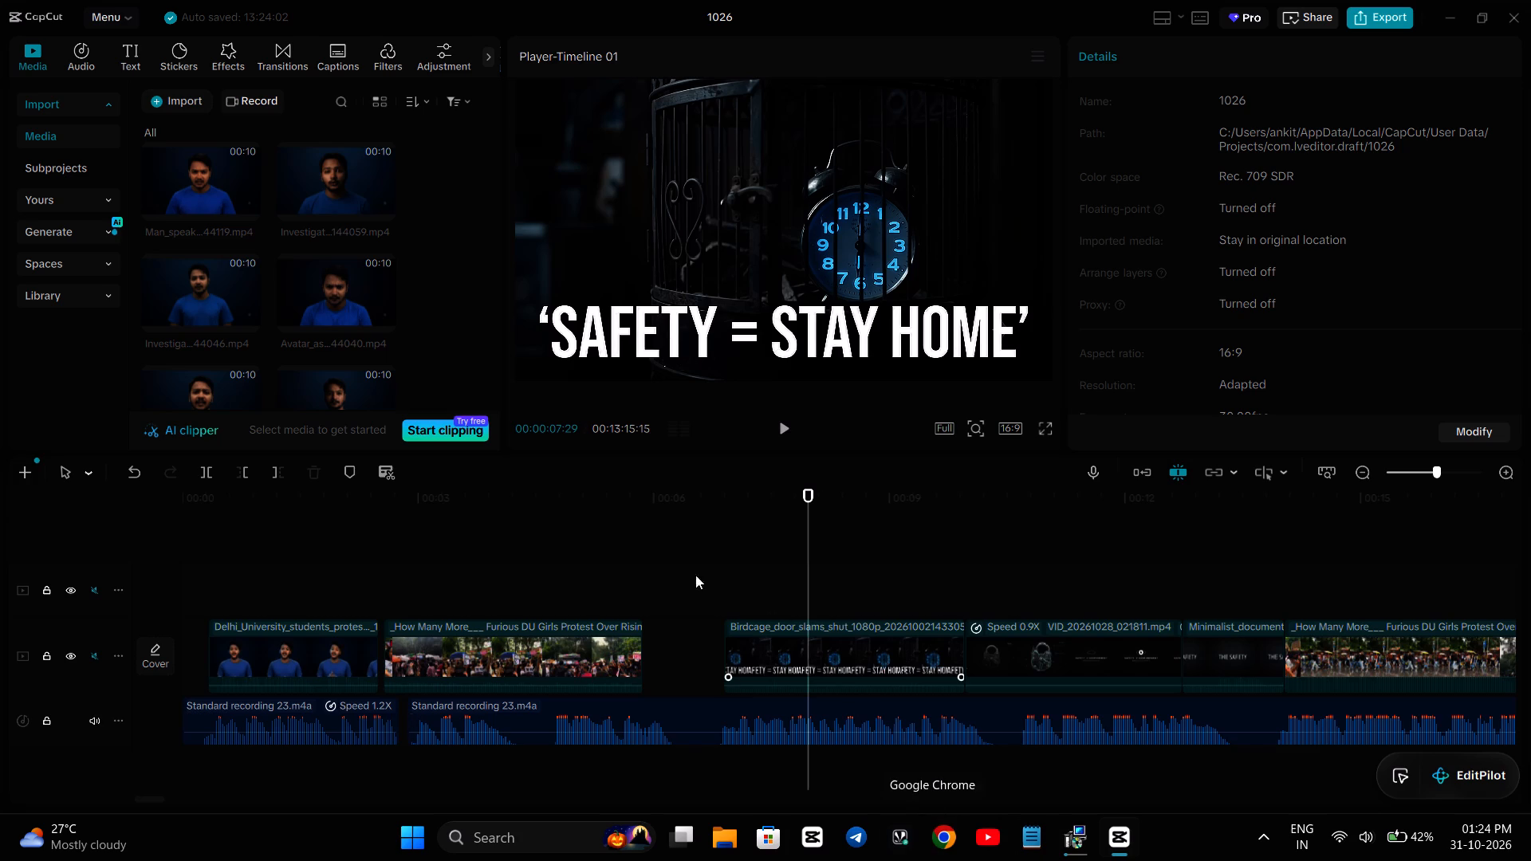
left_click(676, 568)
key("space")
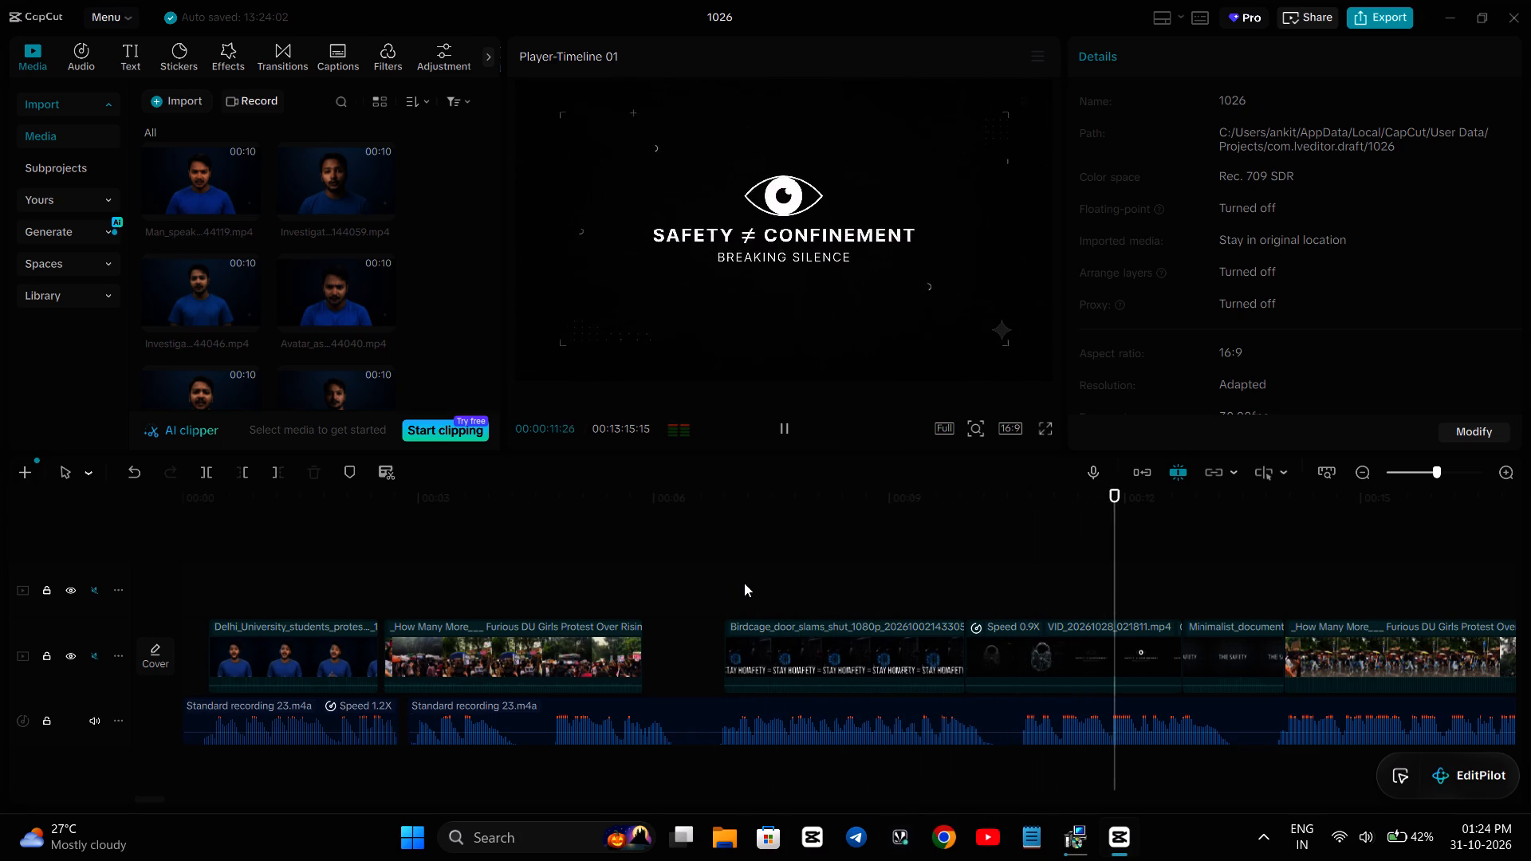
key("space")
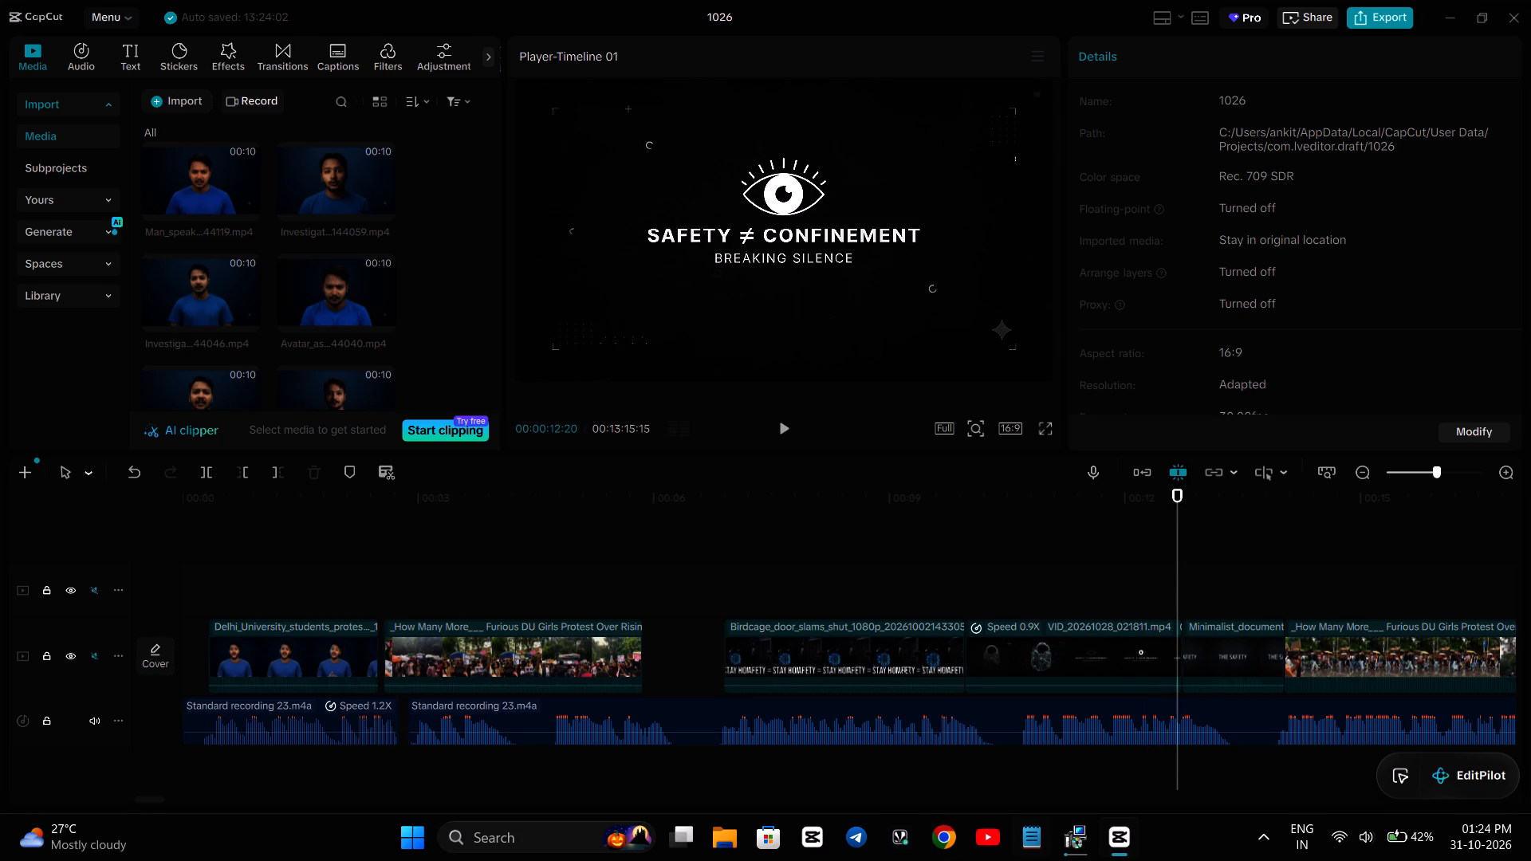
In the DU Women Safety Protest script in Notepad, copy SHOT 01's closing sentence, starting "उनका कहना है".
left_click(1019, 860)
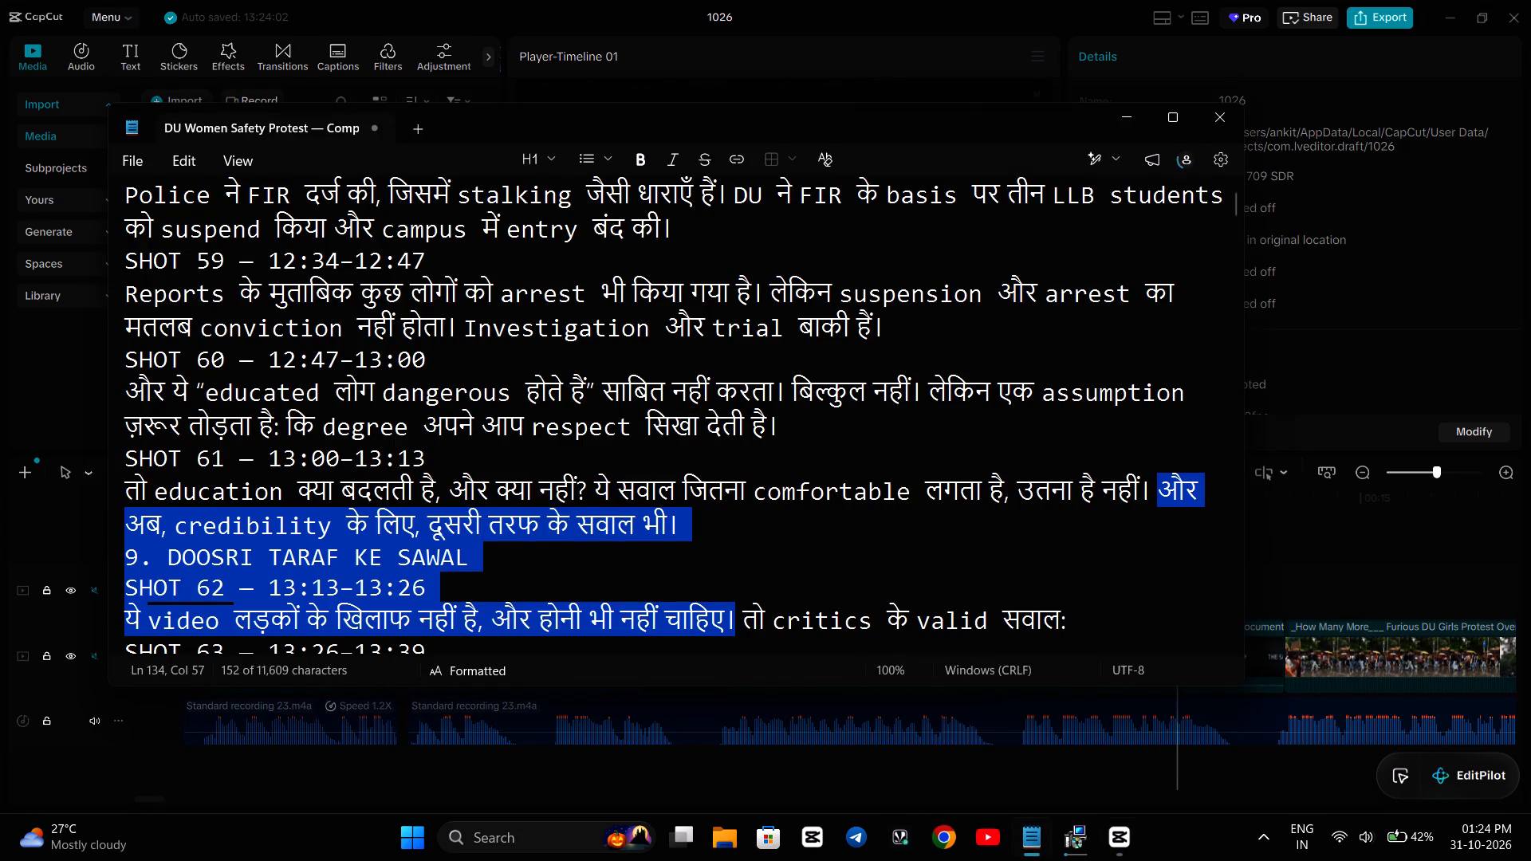
left_click(1170, 107)
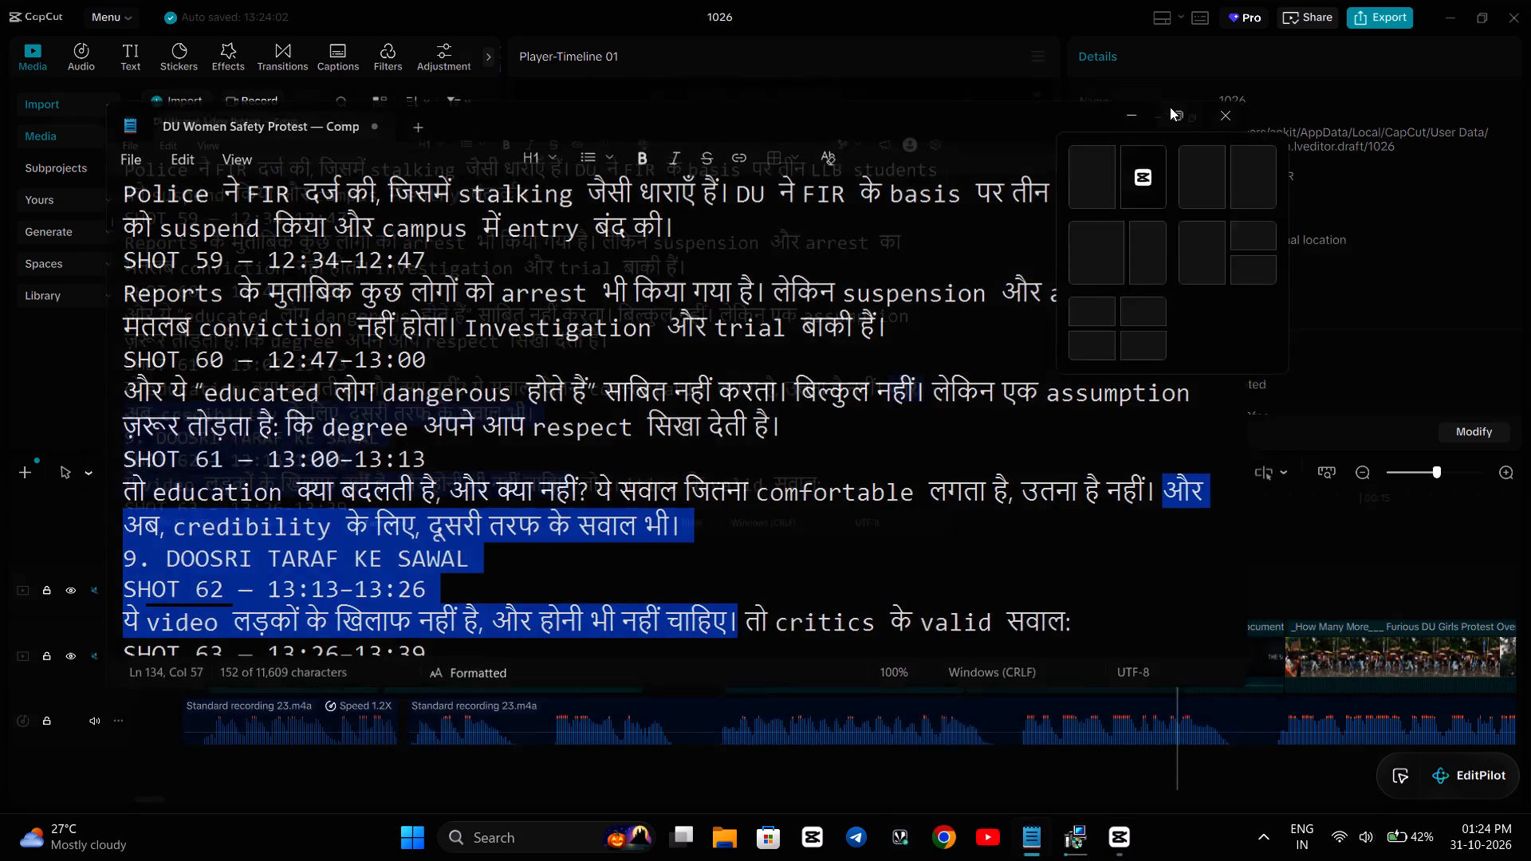
left_click(939, 436)
scroll(939, 436, "up", 4)
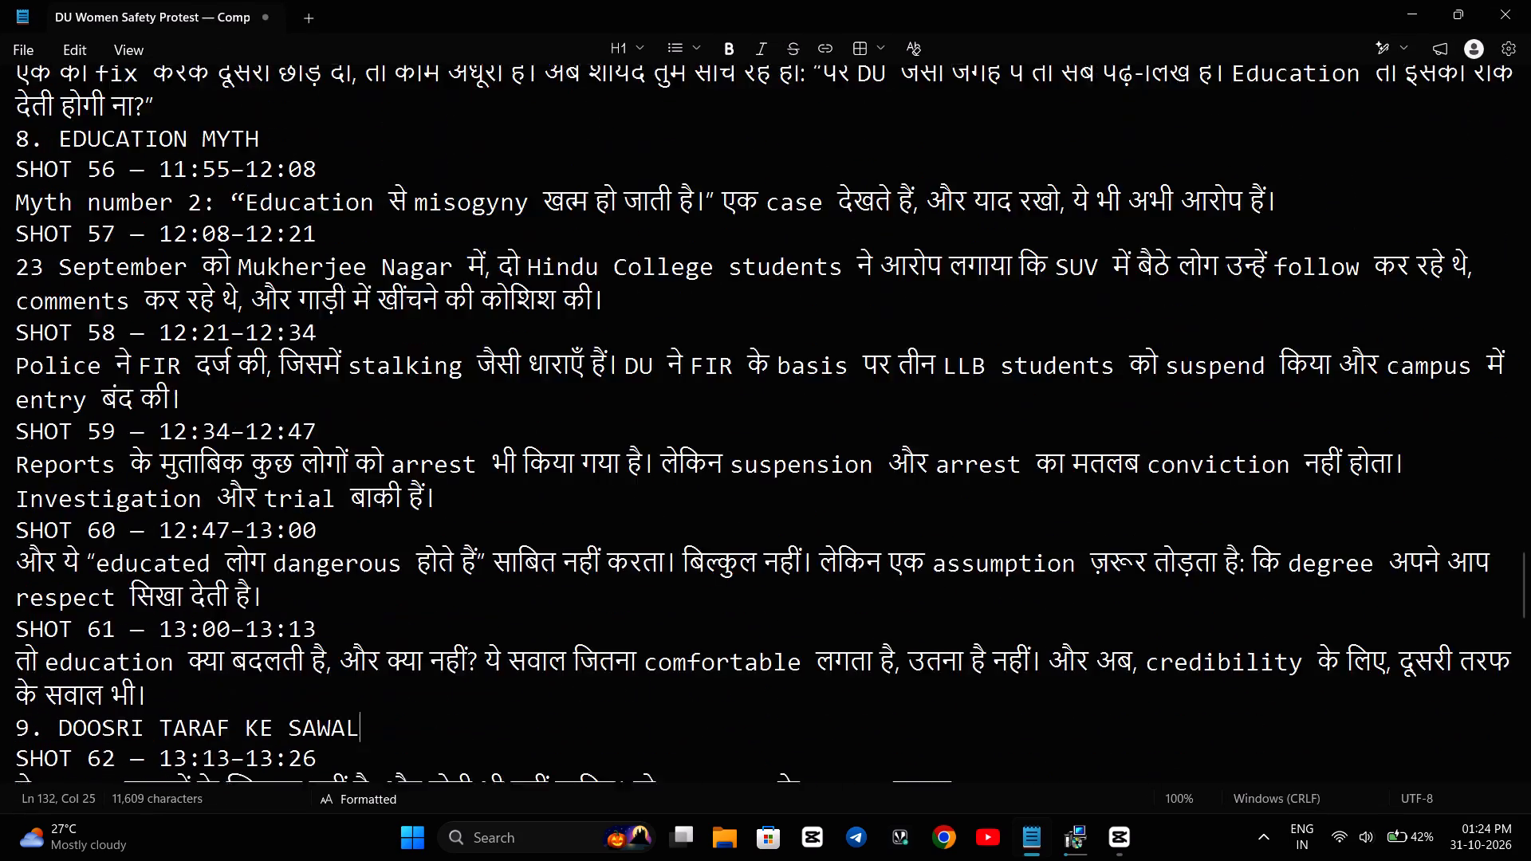
scroll(944, 429, "up", 17)
scroll(952, 415, "up", 11)
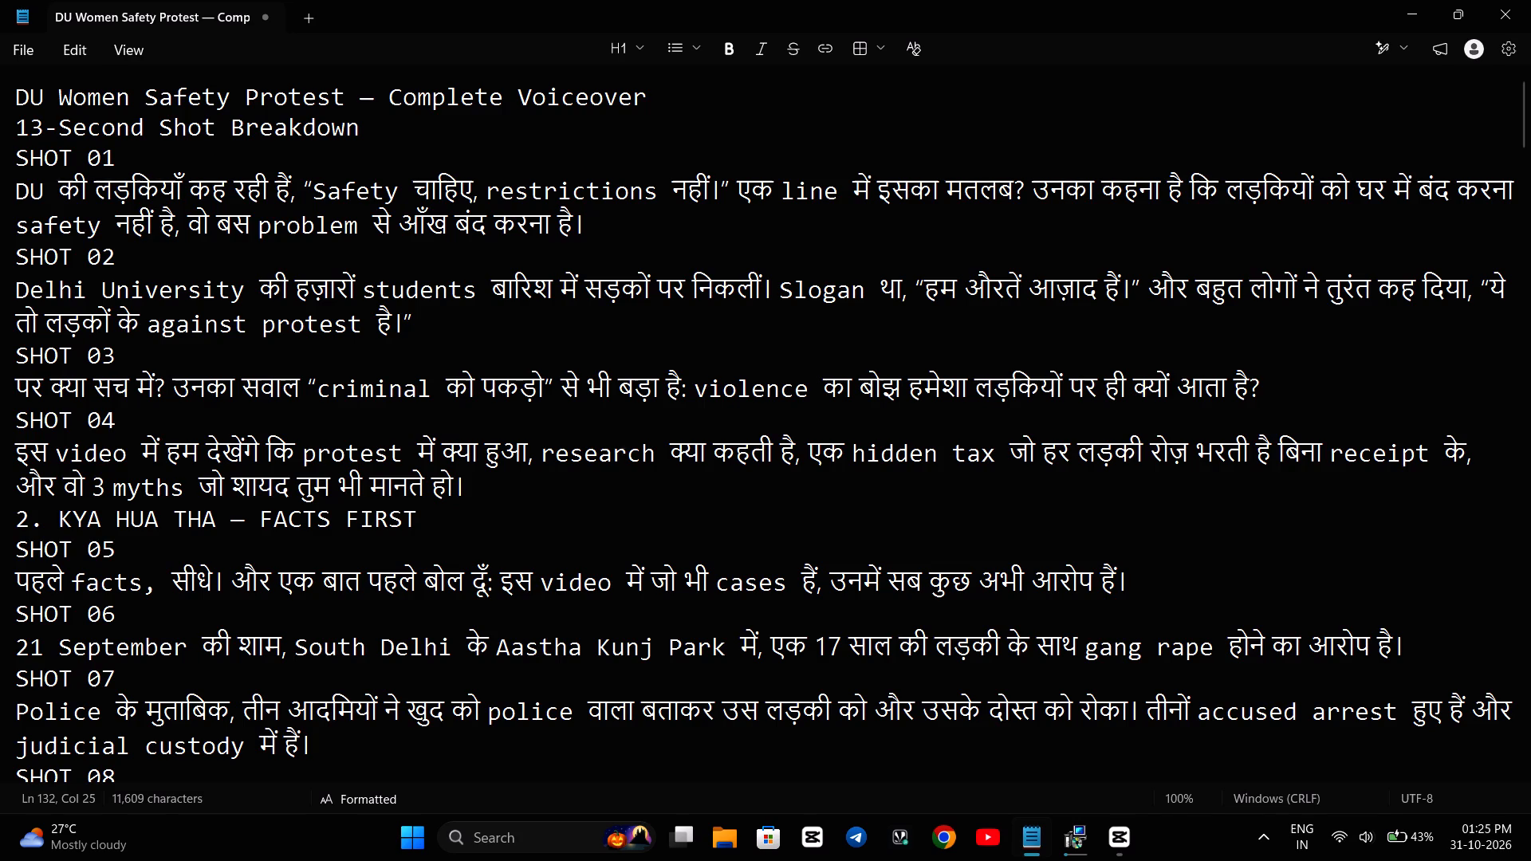
left_click_drag(1035, 188, 1122, 215)
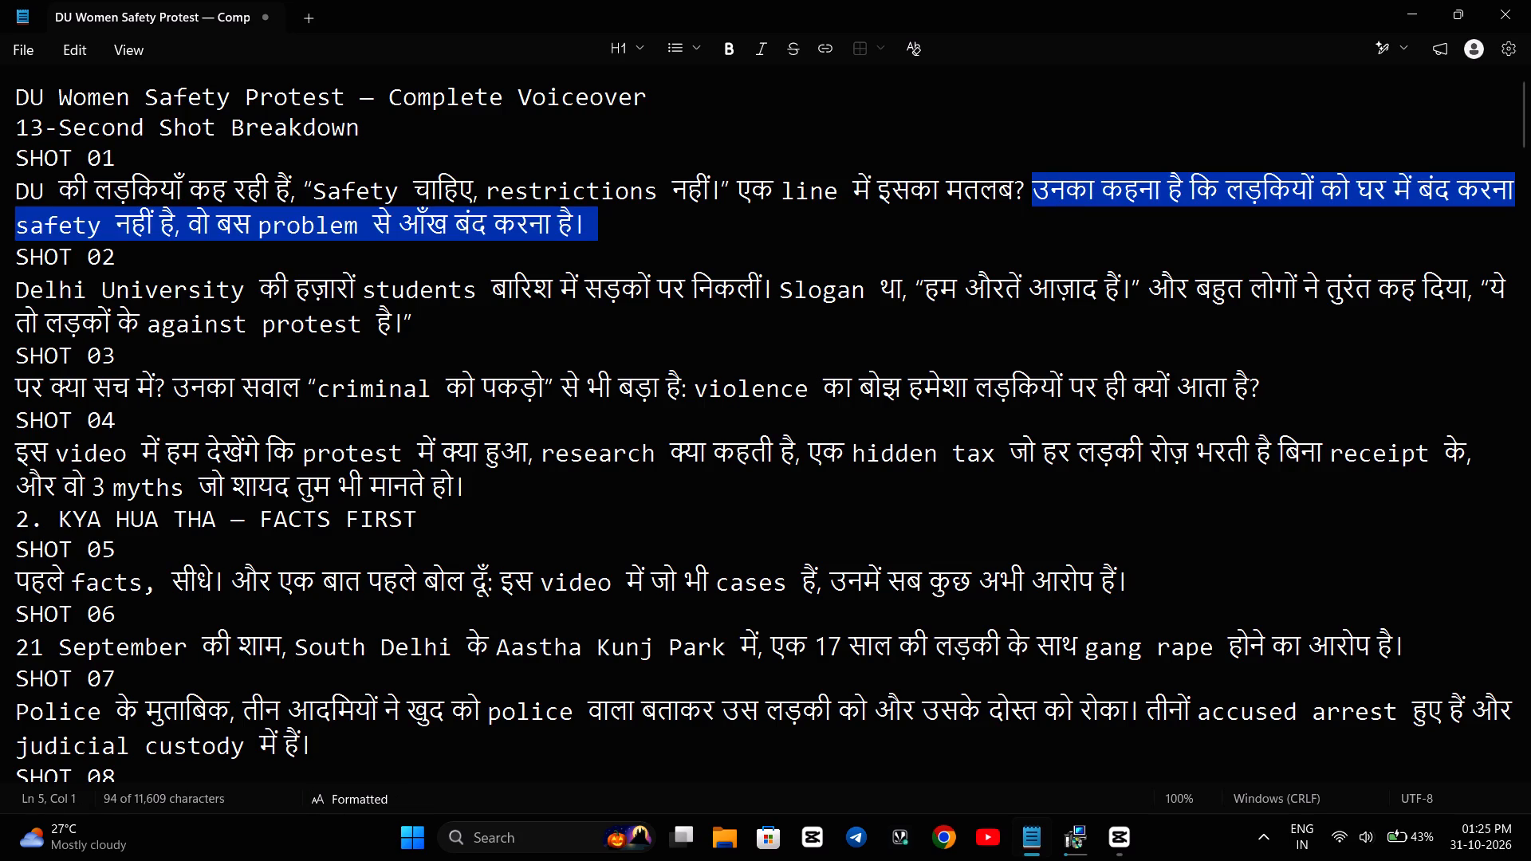
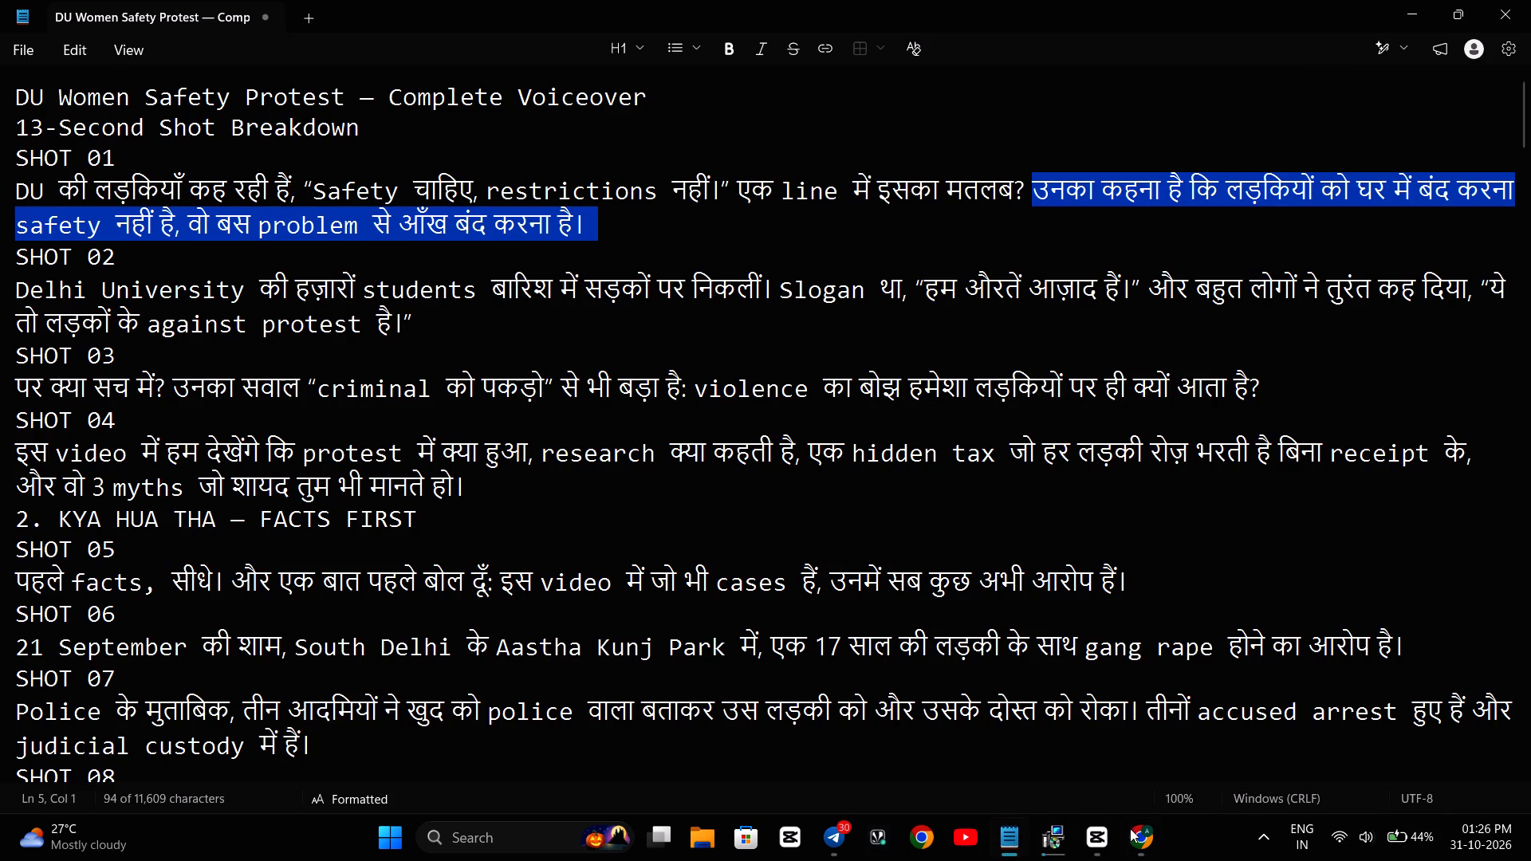
left_click(1135, 831)
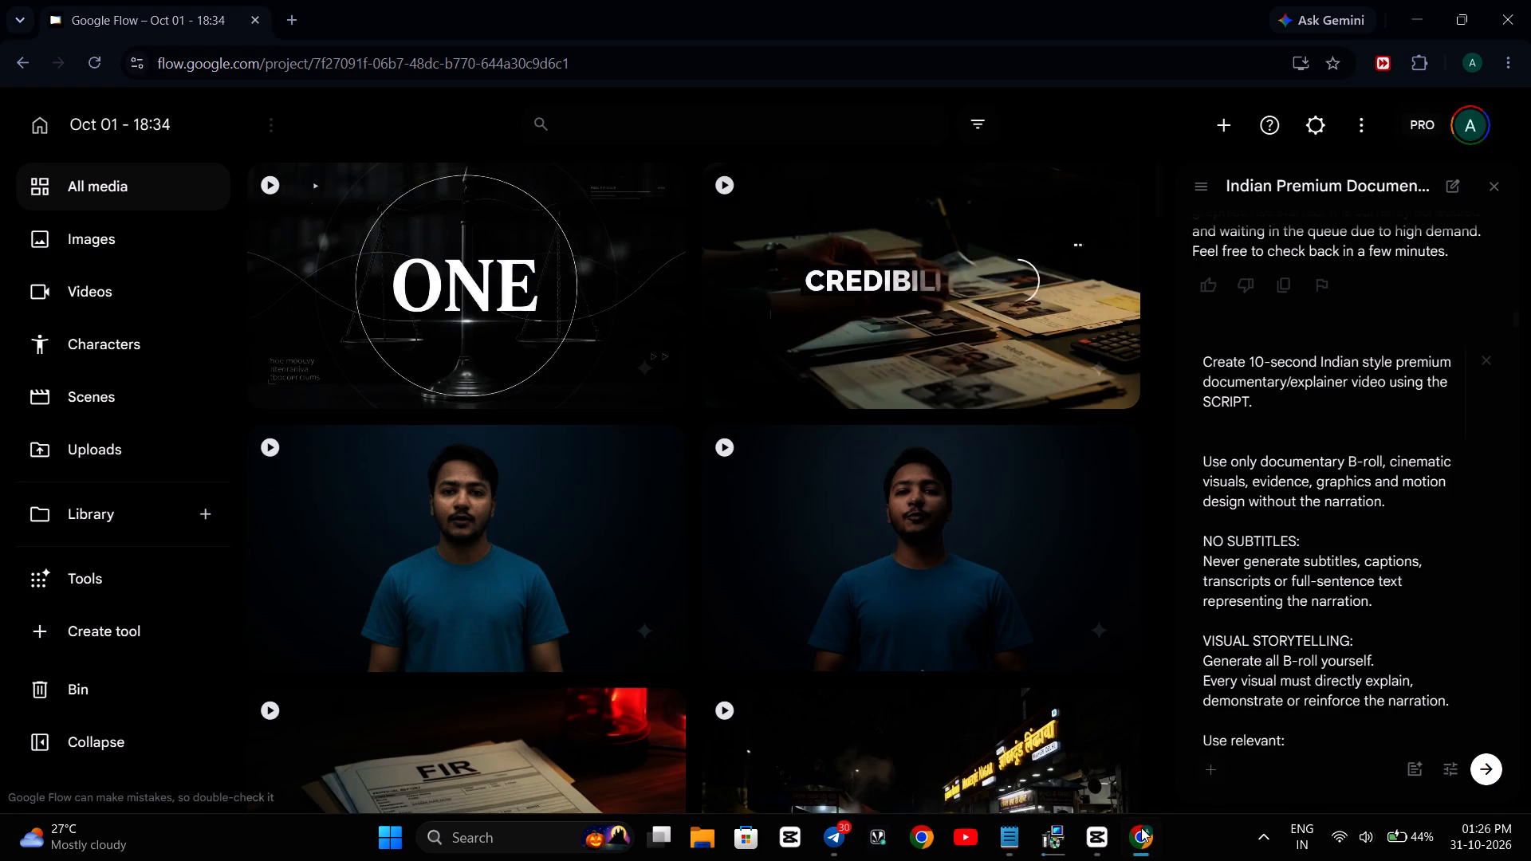
key("ctrl+v")
scroll(1344, 546, "down", 20)
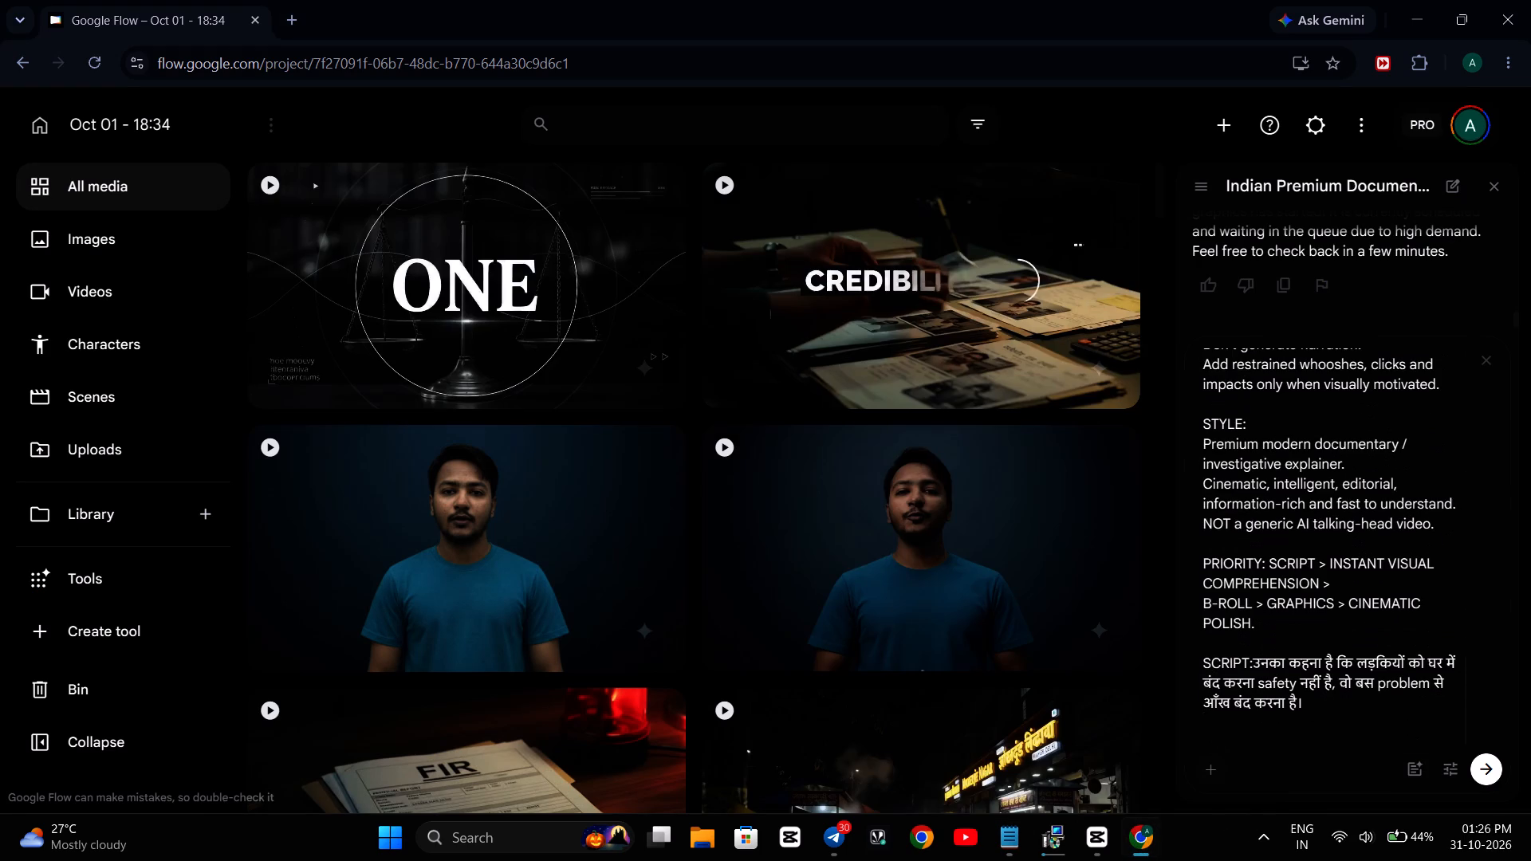
key("Return")
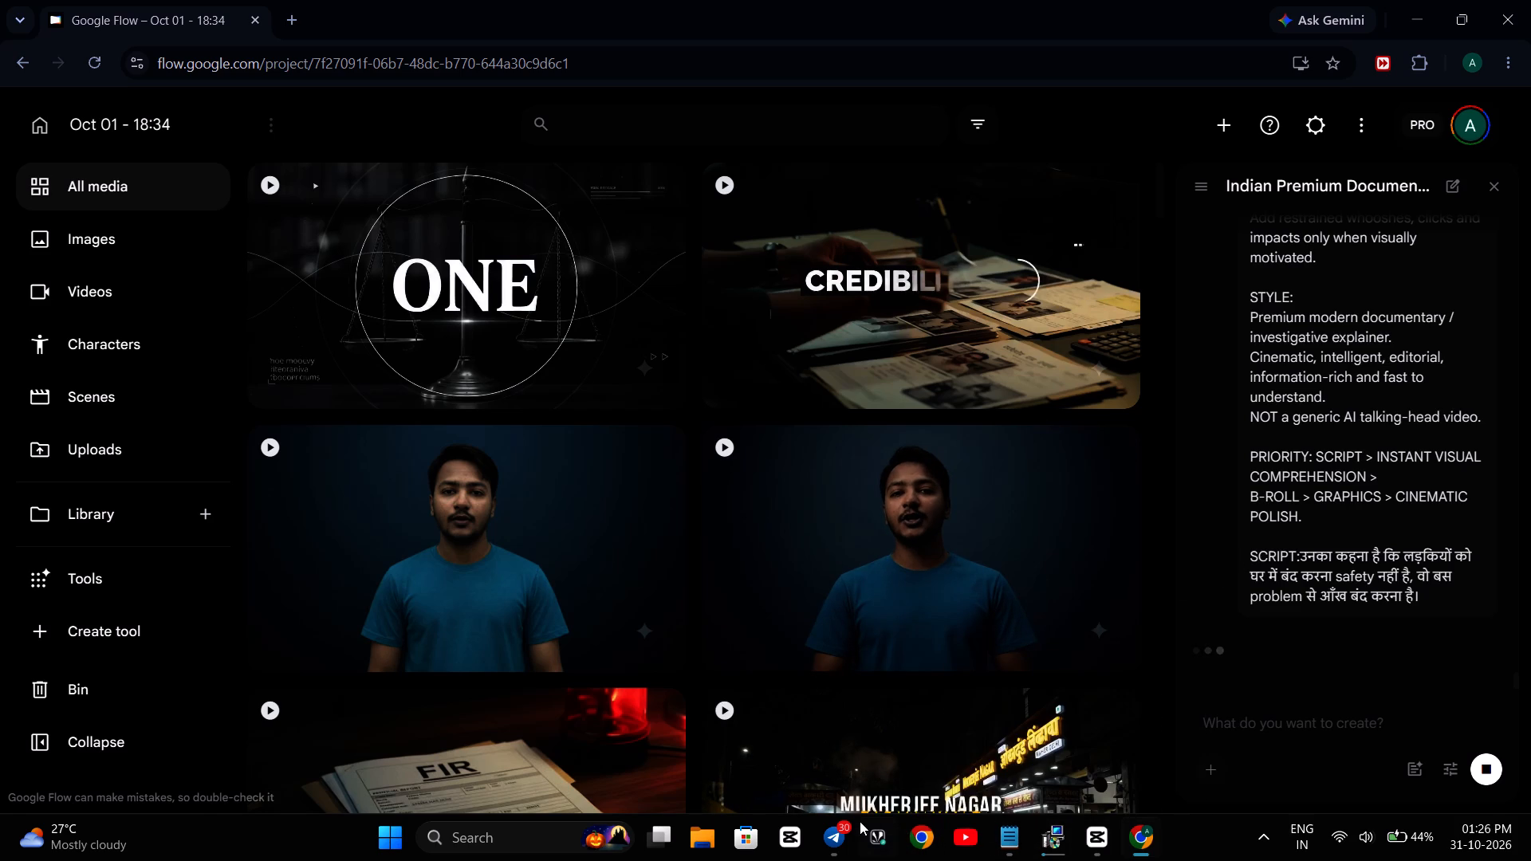
Switch to CapCut and review the section from about 00:01:49 to 00:02:06, covering the crowd counter, protest and talking-head clips.
left_click(1103, 851)
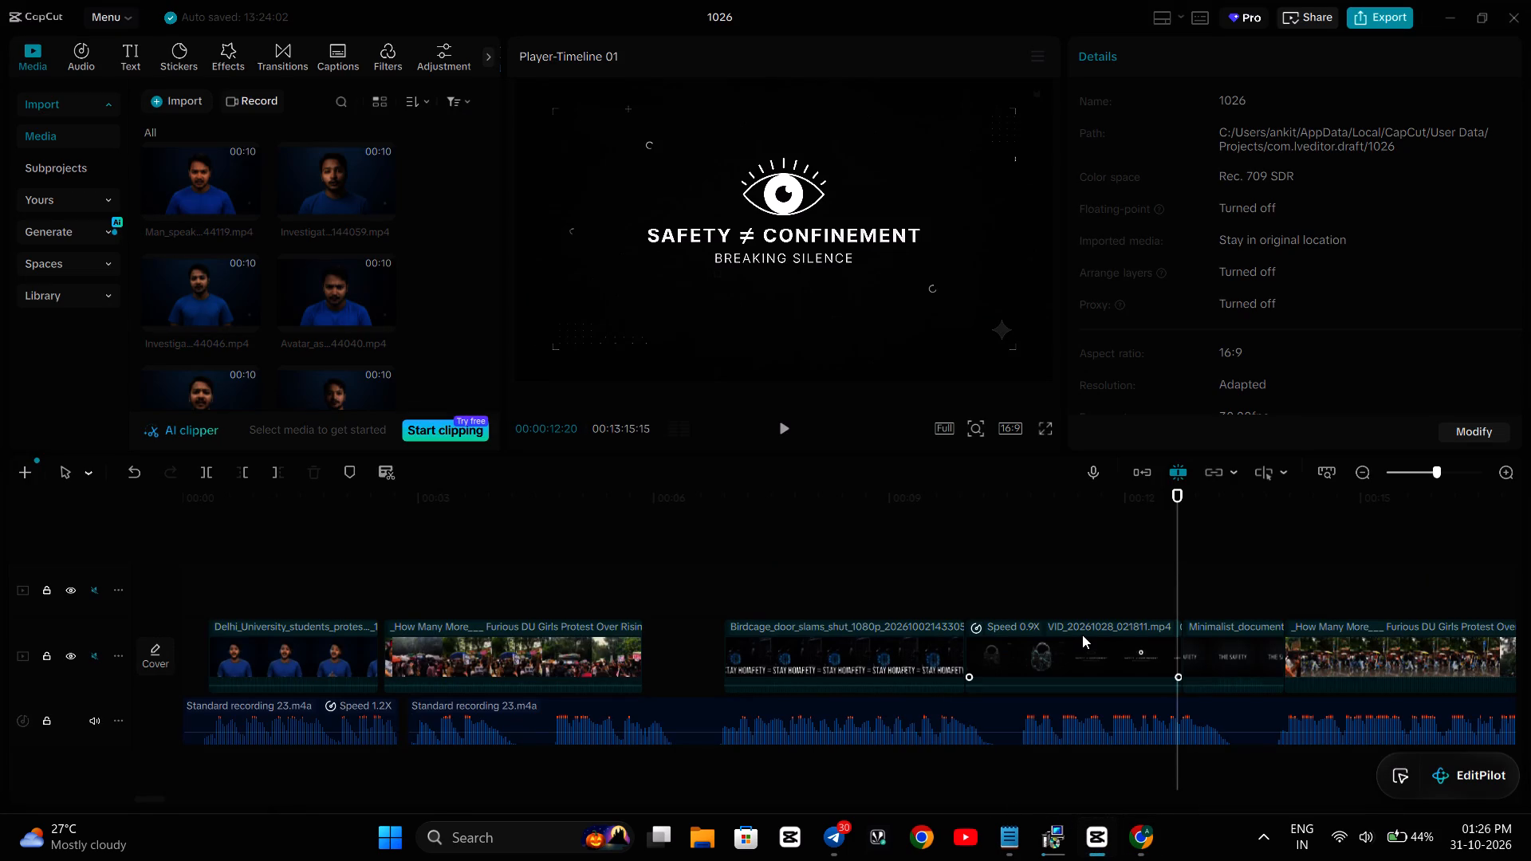
scroll(1082, 635, "left", 6)
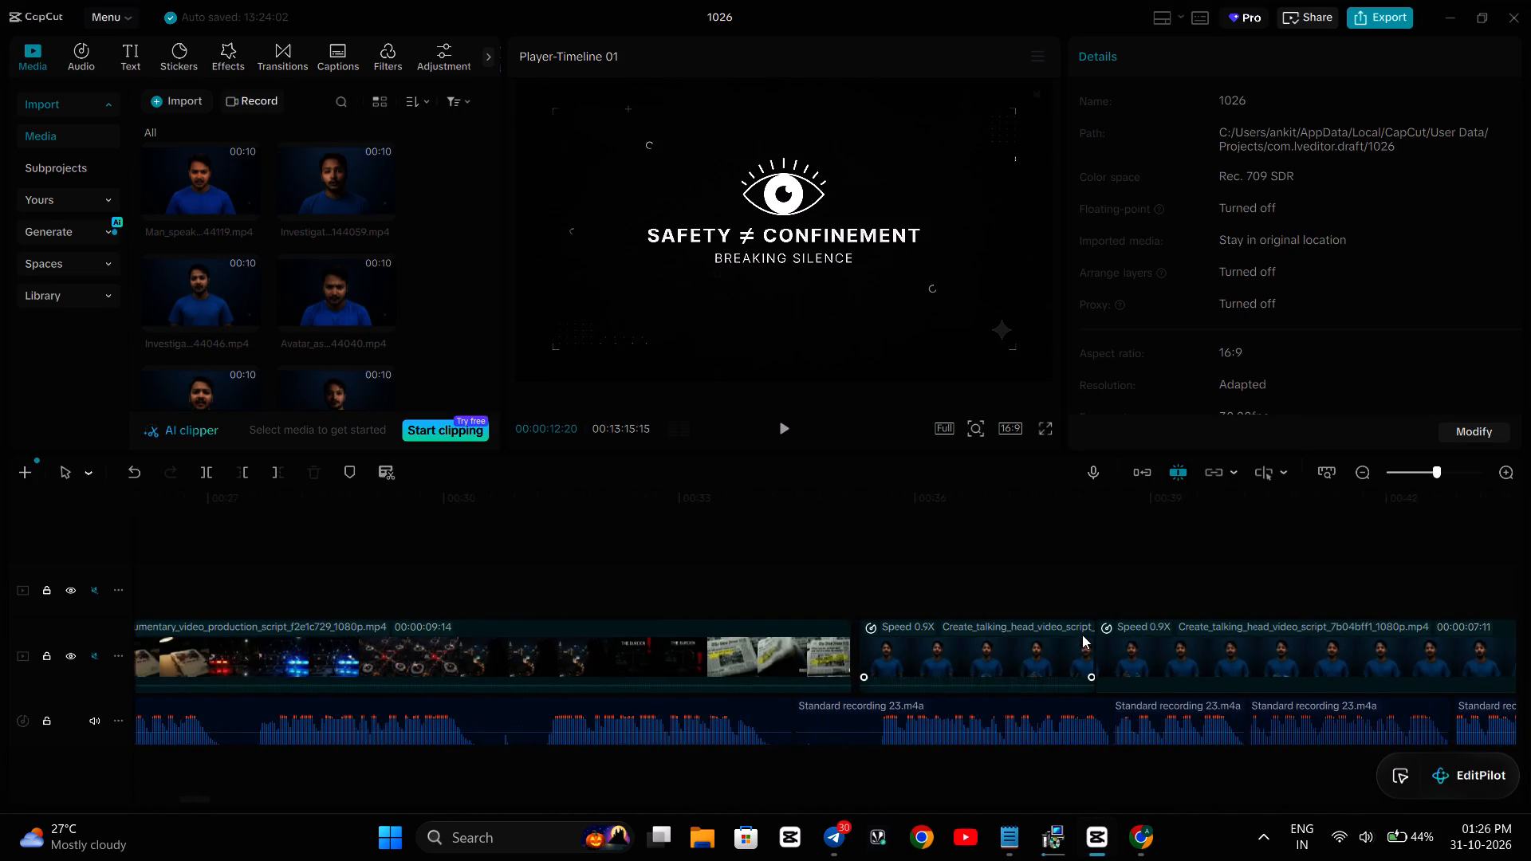
scroll(1082, 635, "left", 9)
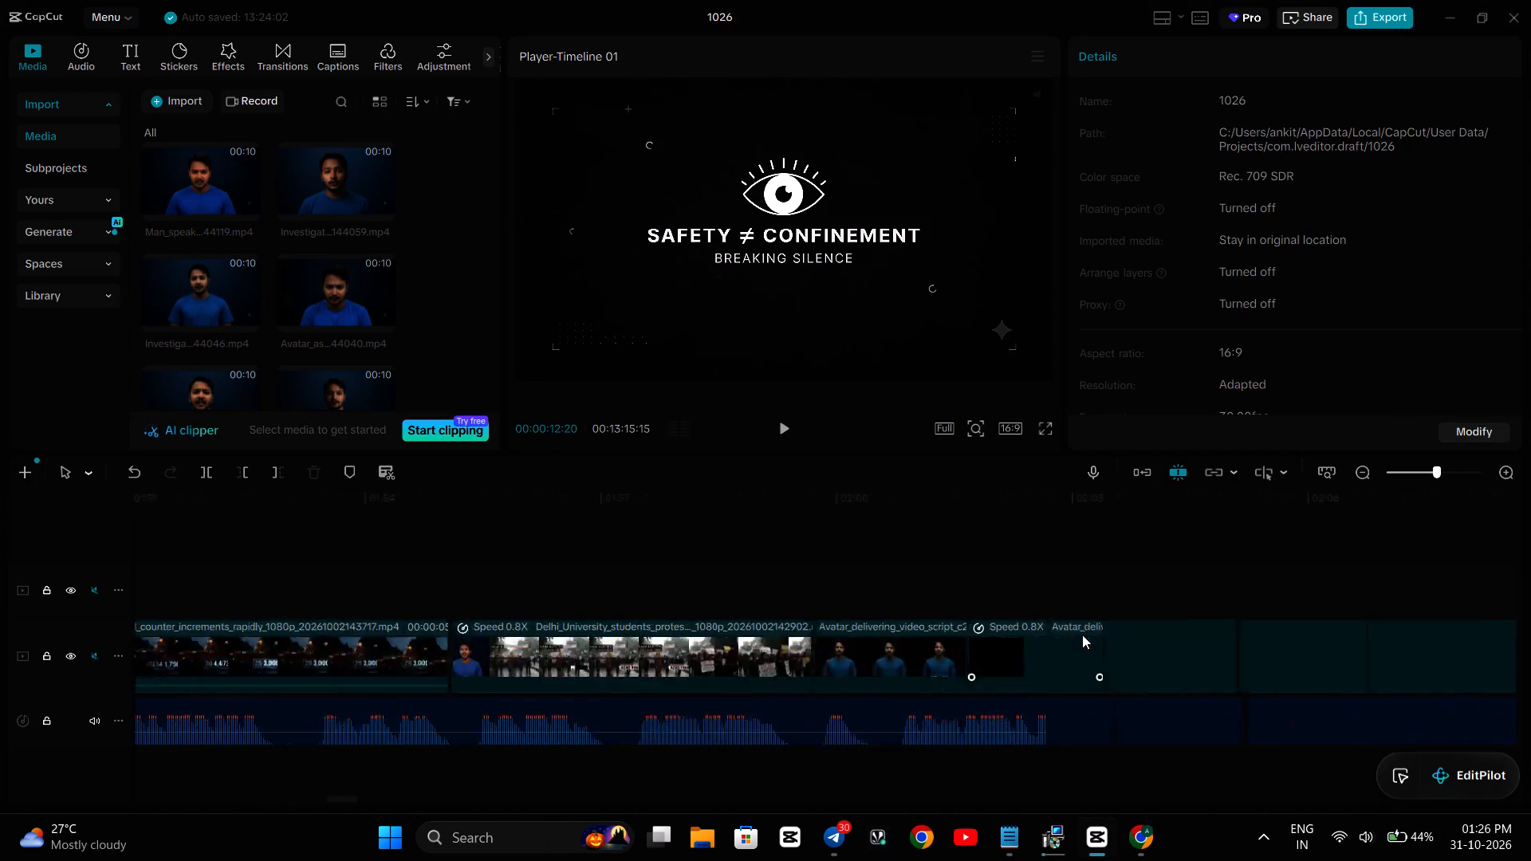
scroll(1082, 635, "left", 1)
left_click(966, 558)
key("space")
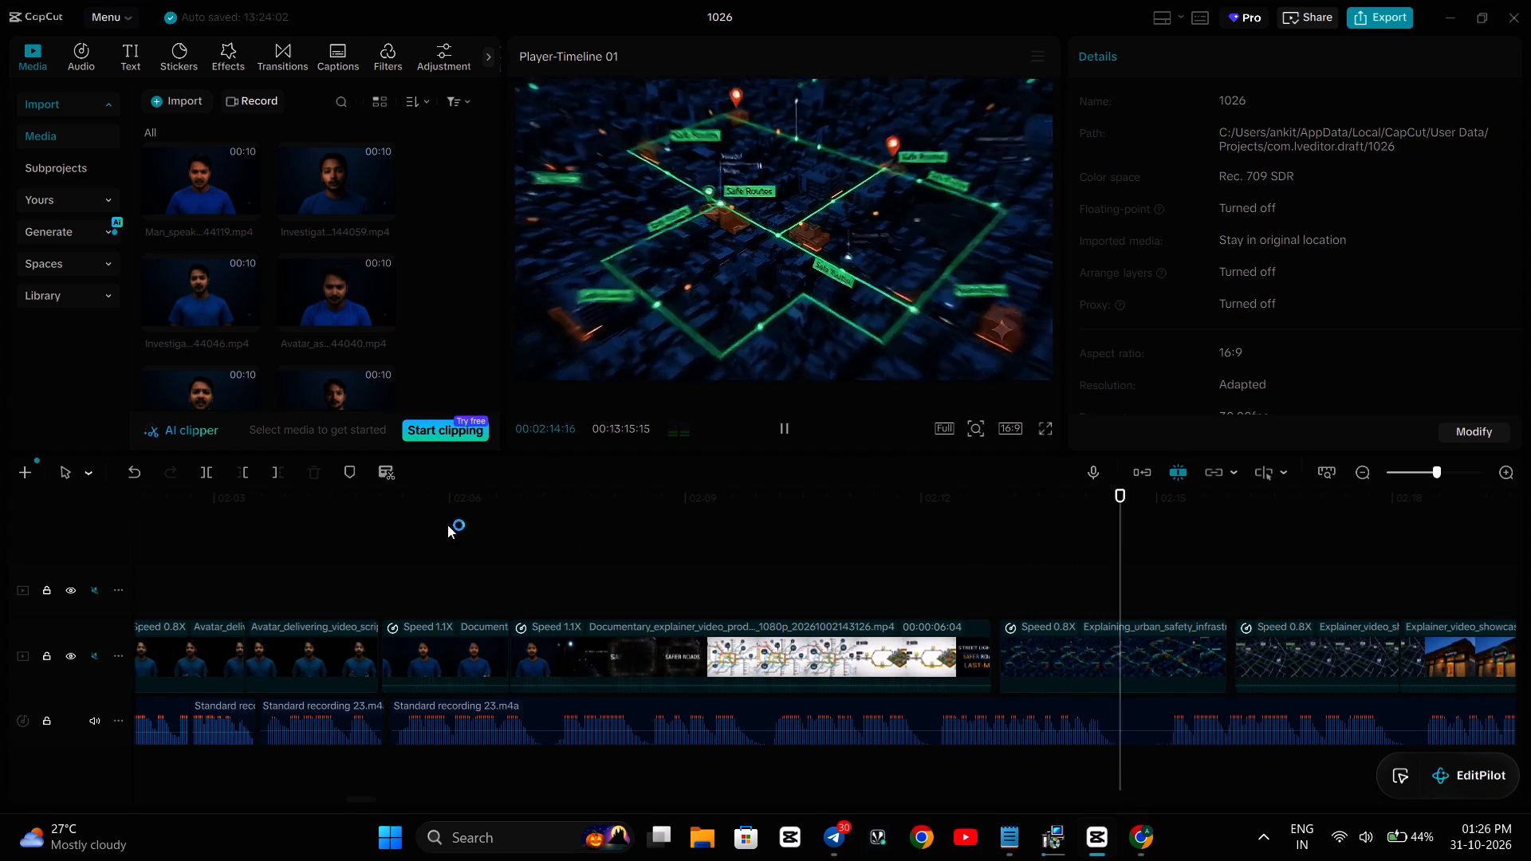
left_click(232, 610)
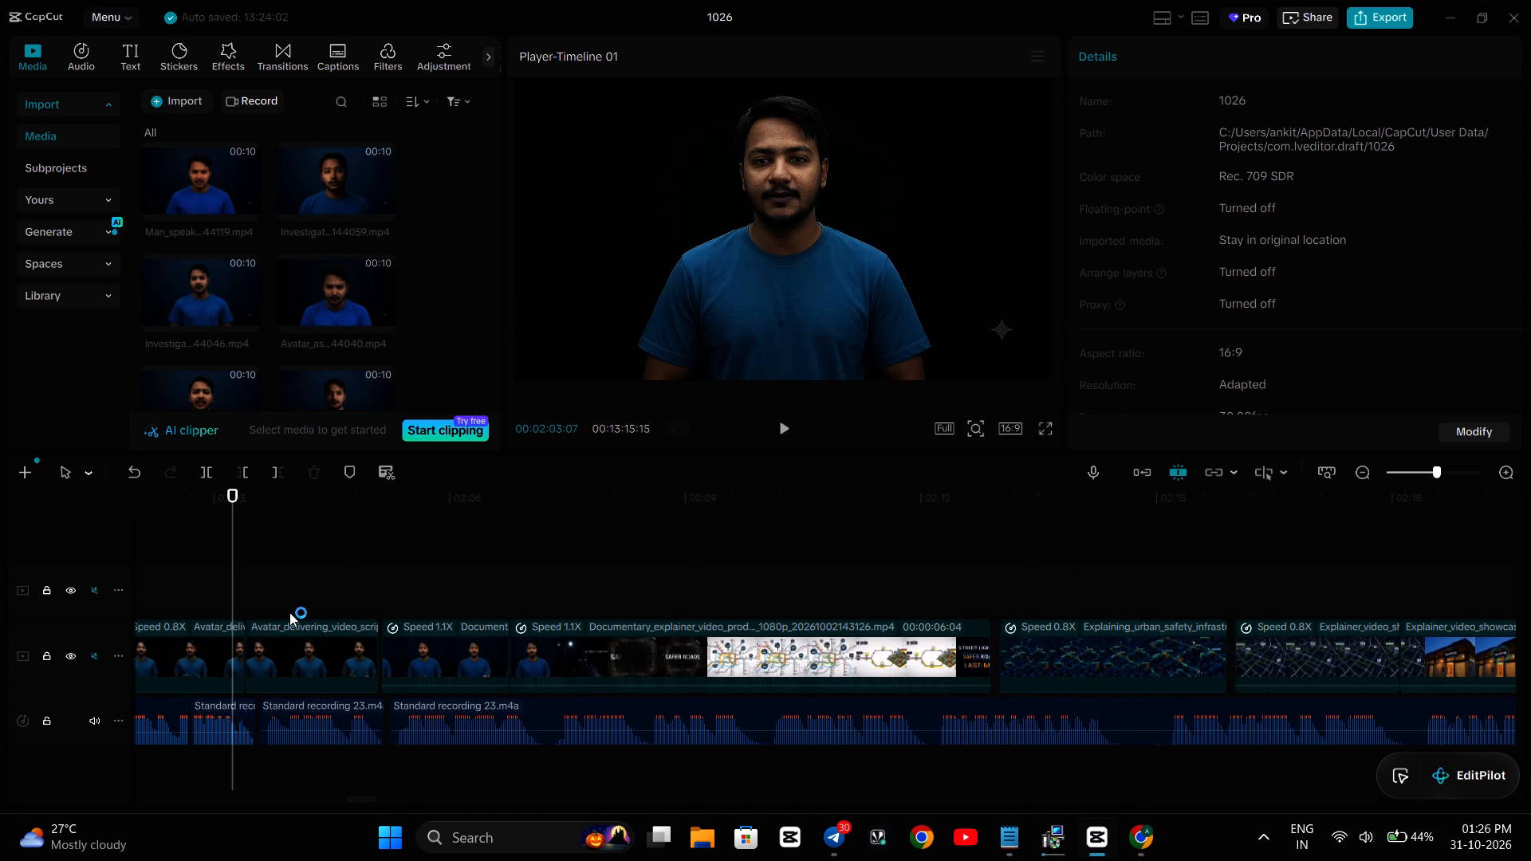
scroll(289, 612, "right", 2)
left_click(340, 597)
key("space")
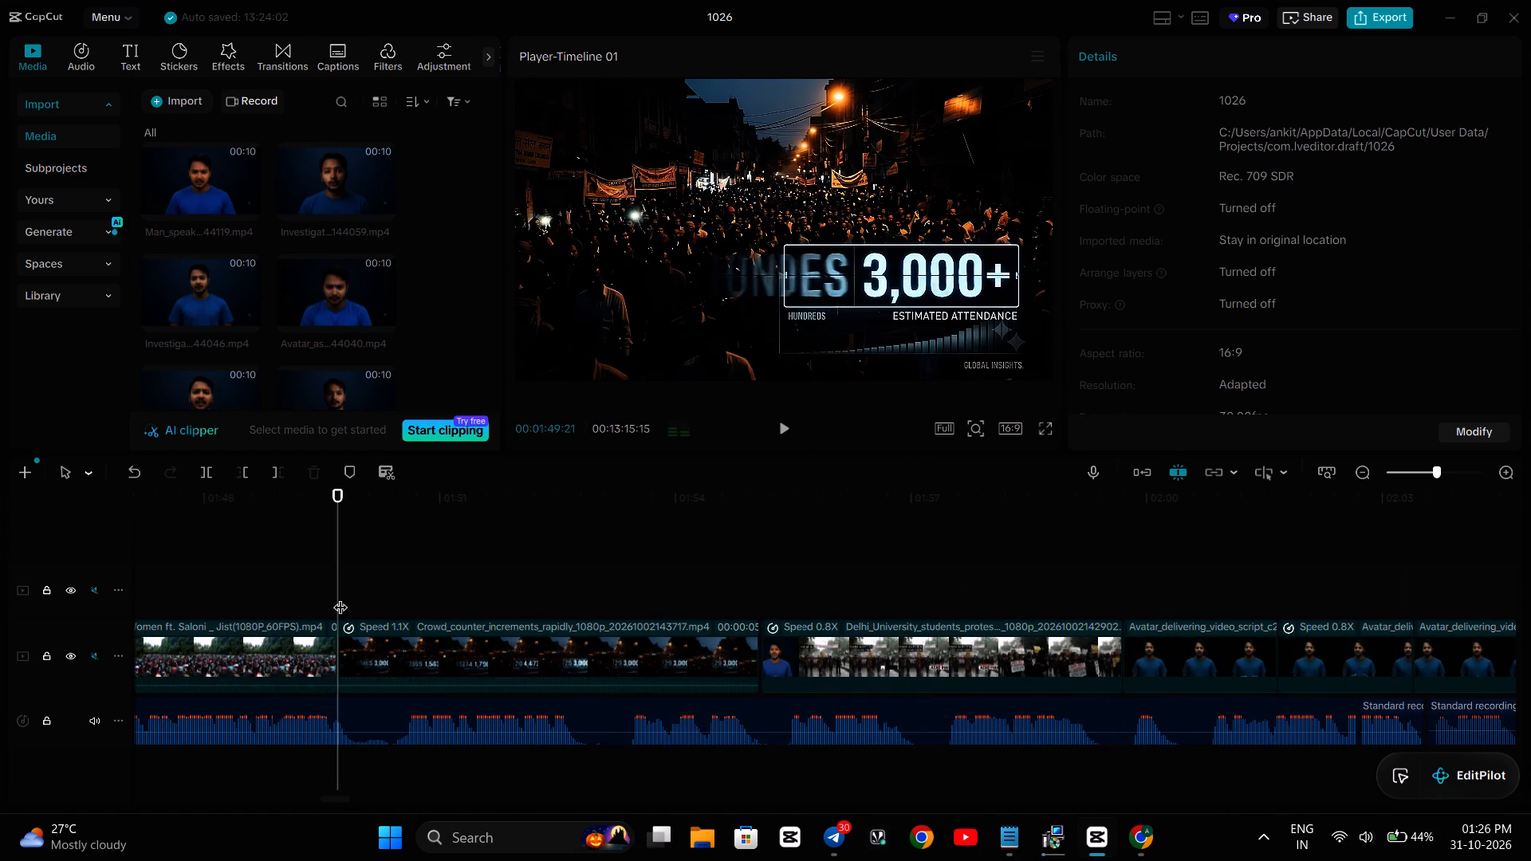
key("space")
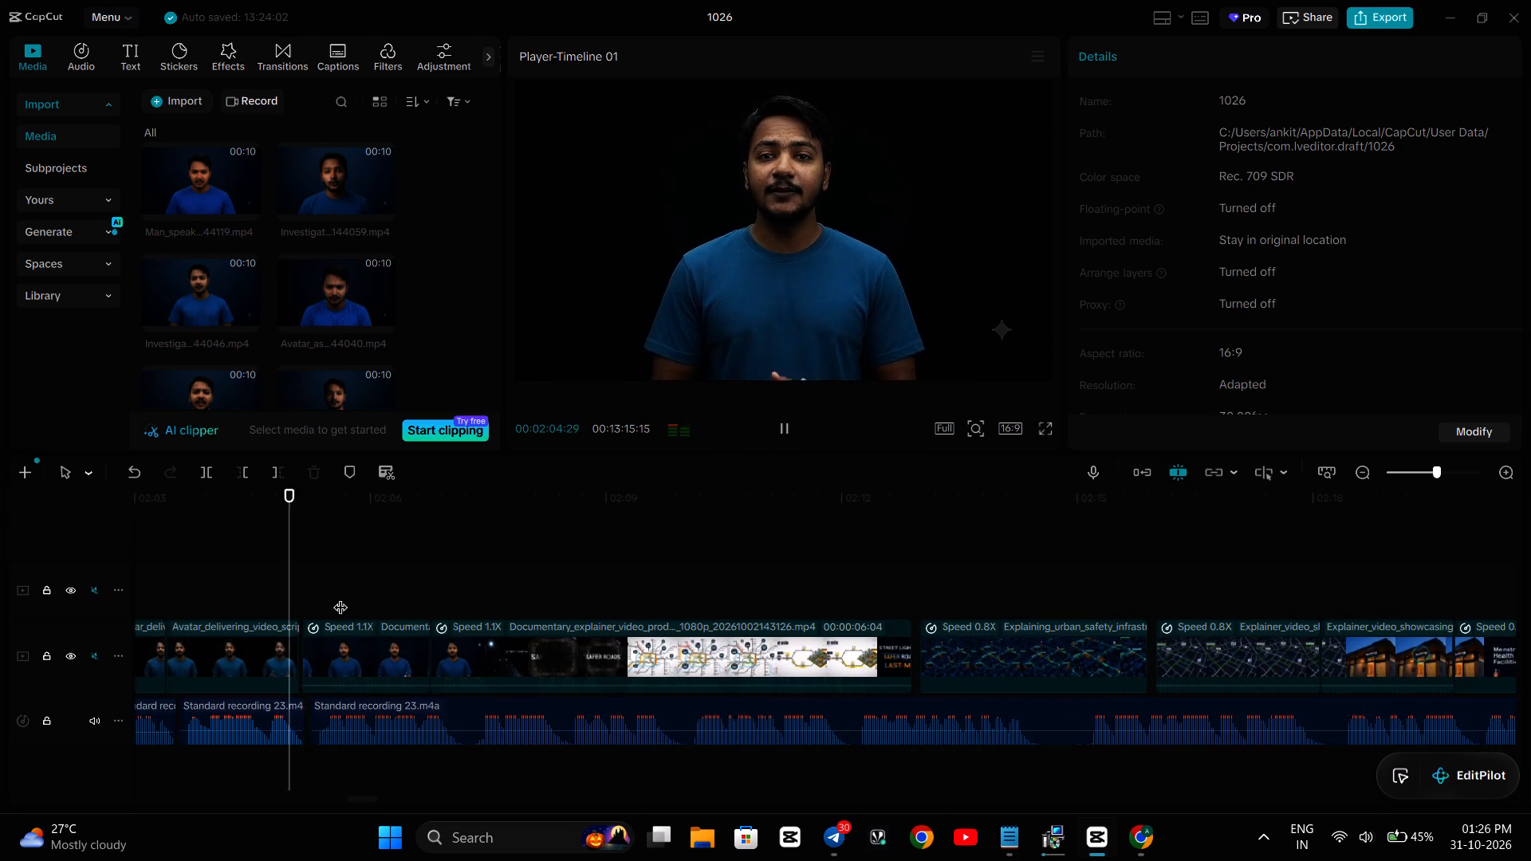
scroll(340, 597, "right", 1)
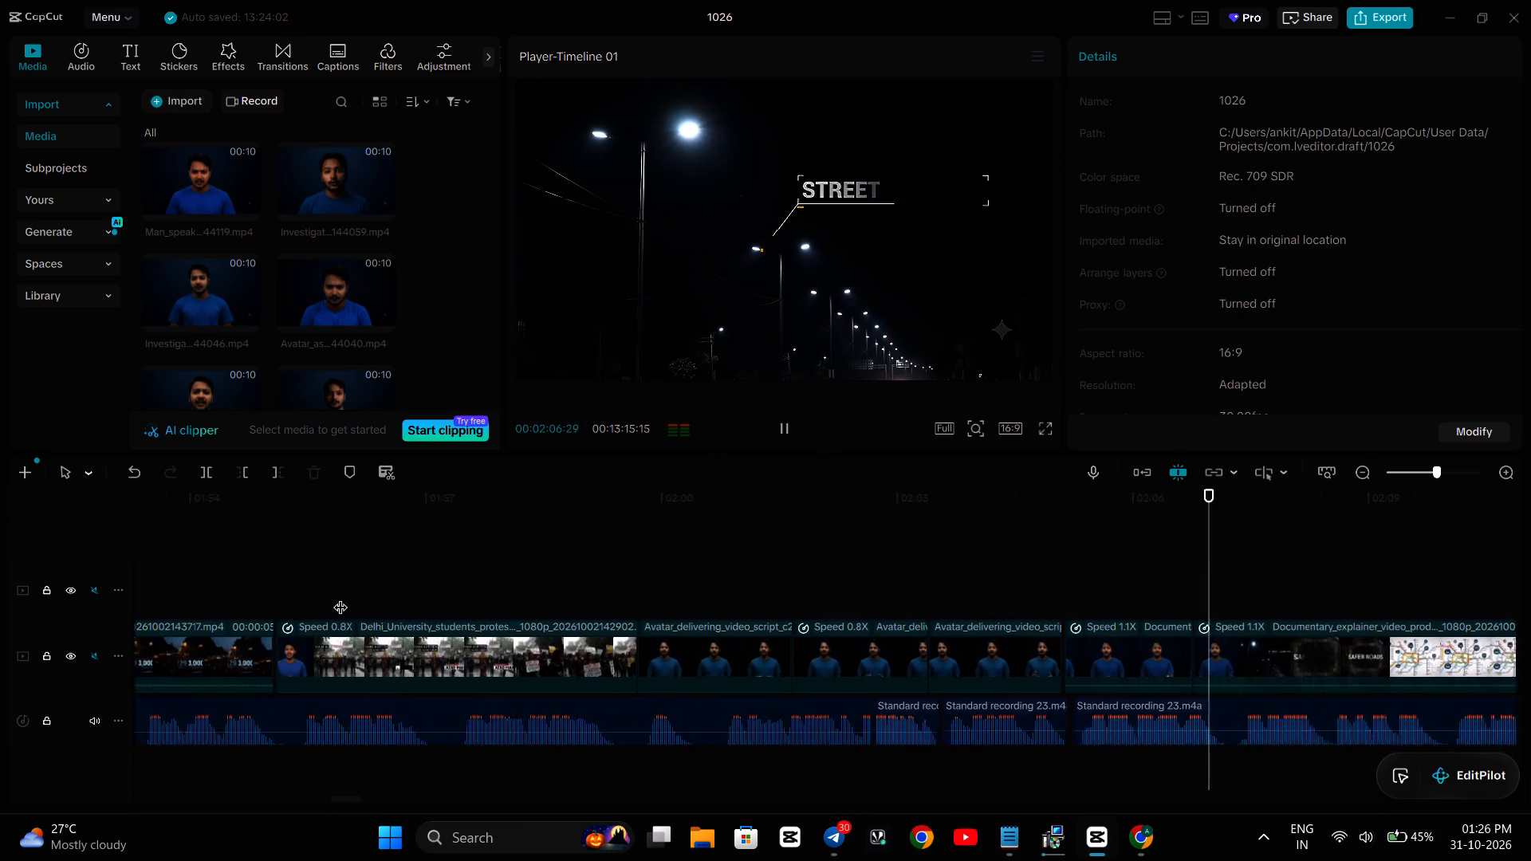
scroll(340, 597, "right", 1)
left_click(564, 540)
left_click(751, 521)
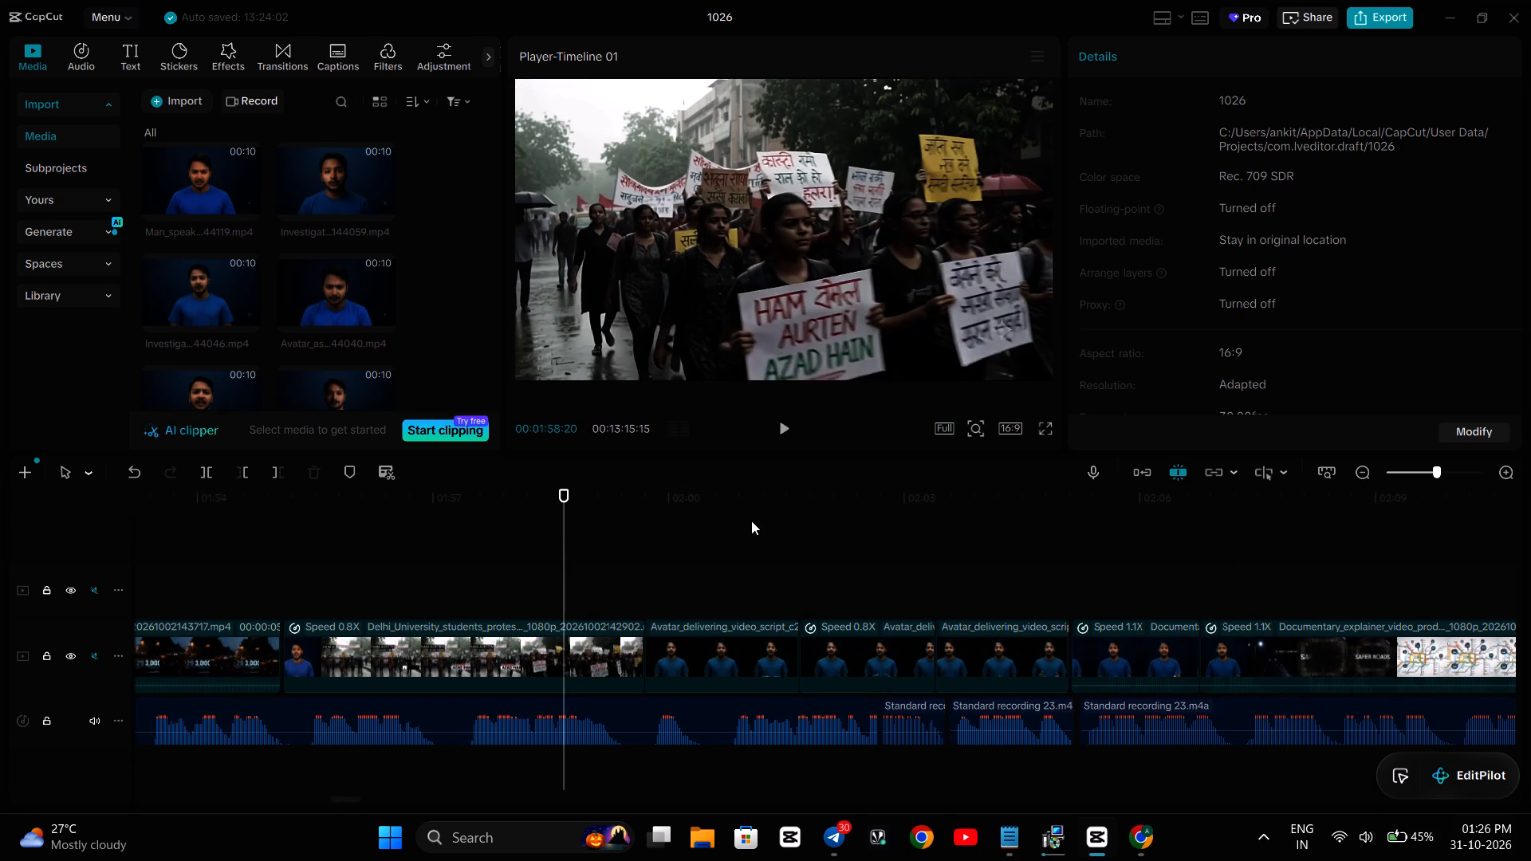
key("space")
key("space")
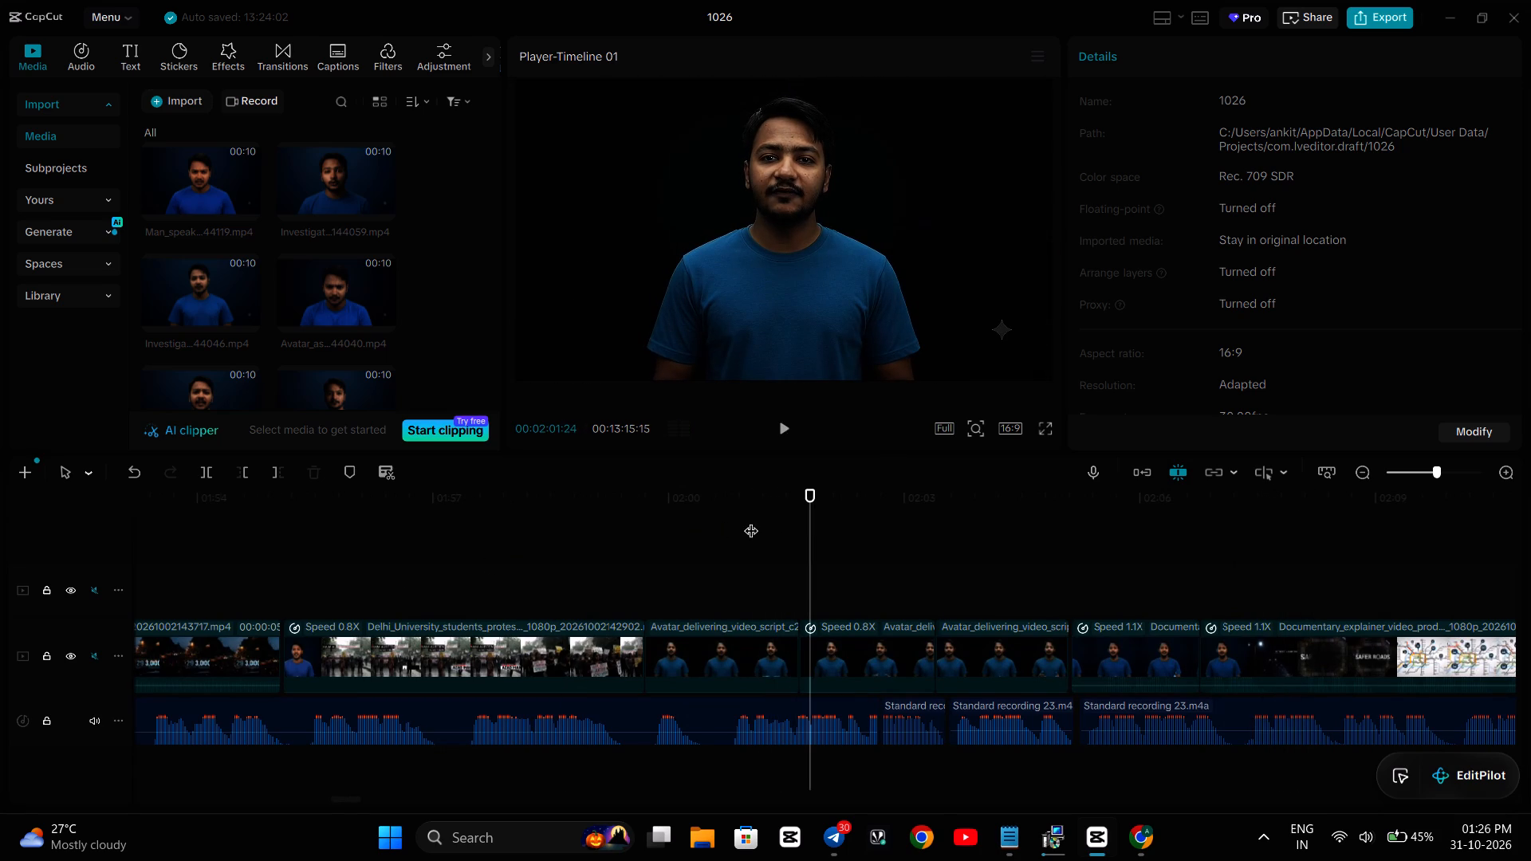
Play the talking-head clips in short bursts from about 00:02:00 to 00:02:04:05 to check them against the voice-over.
left_click(664, 557)
key("space")
key("space")
key("space")
key("space")
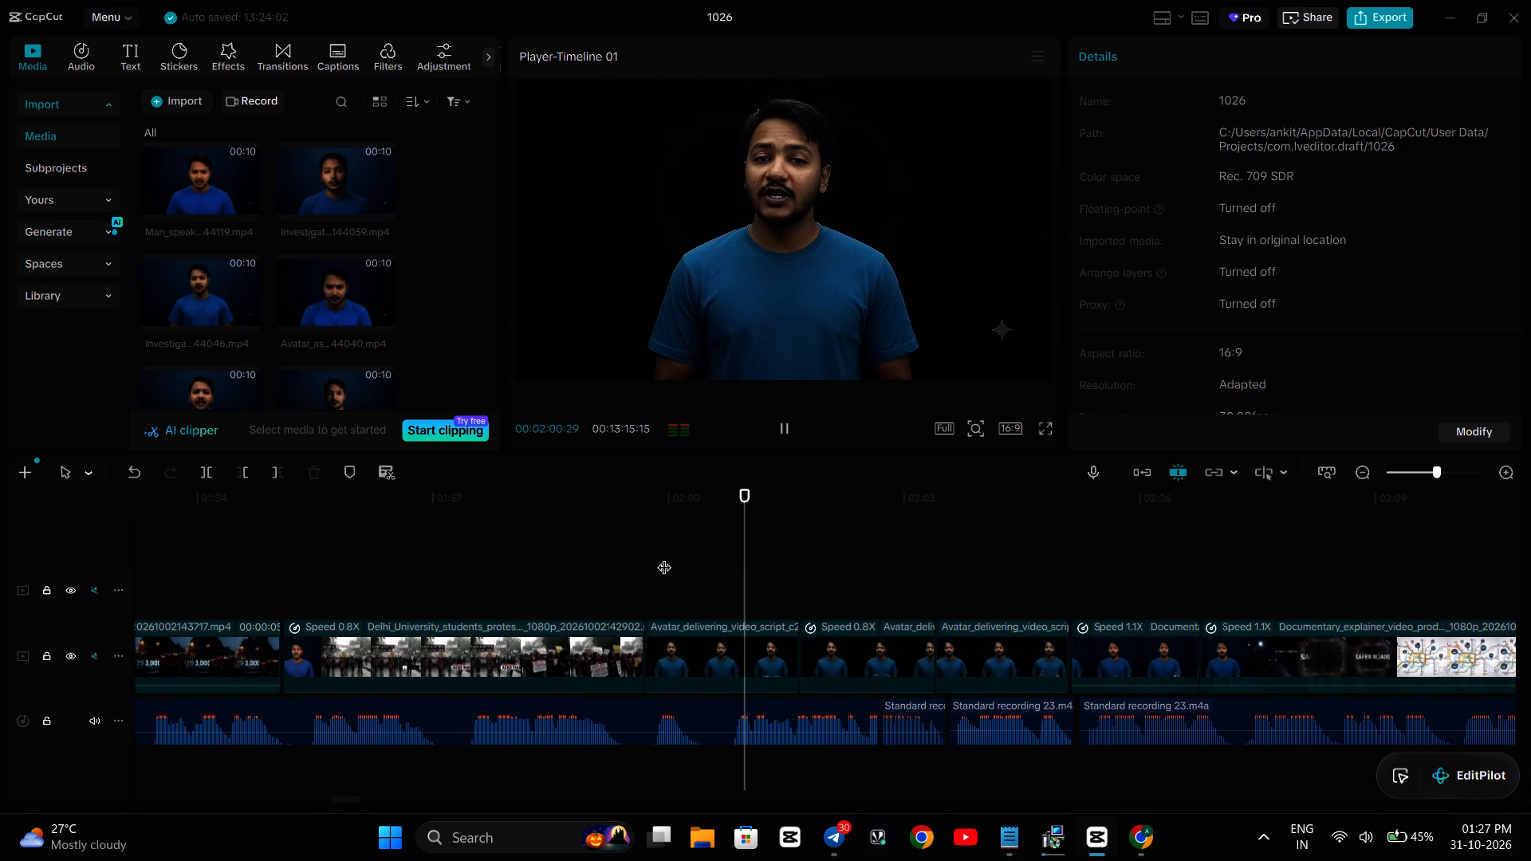
key("space")
key("space")
key("space")
key("space")
key("space")
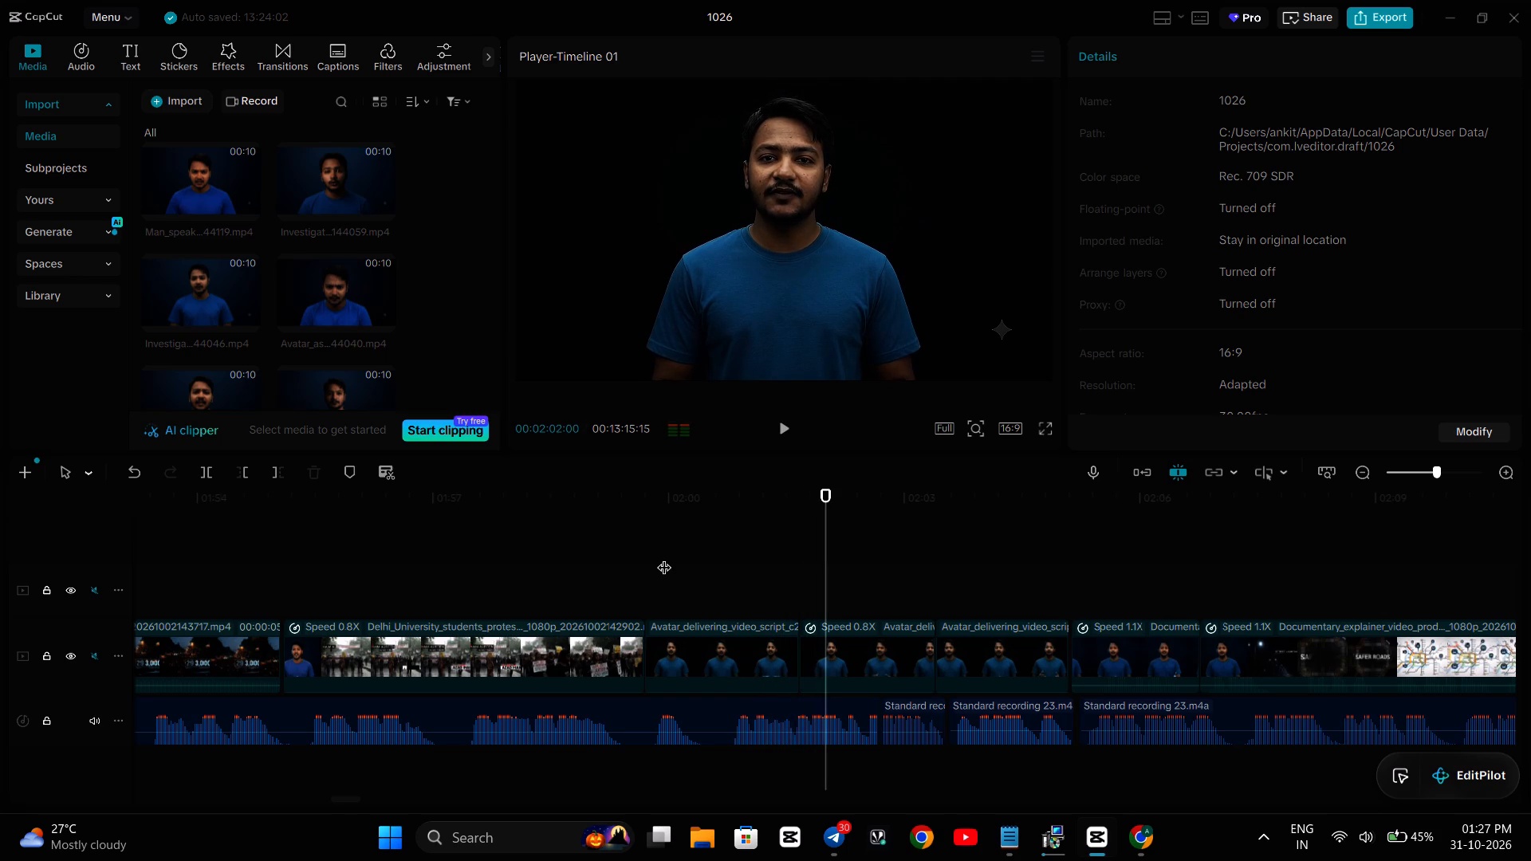
key("space")
key("space")
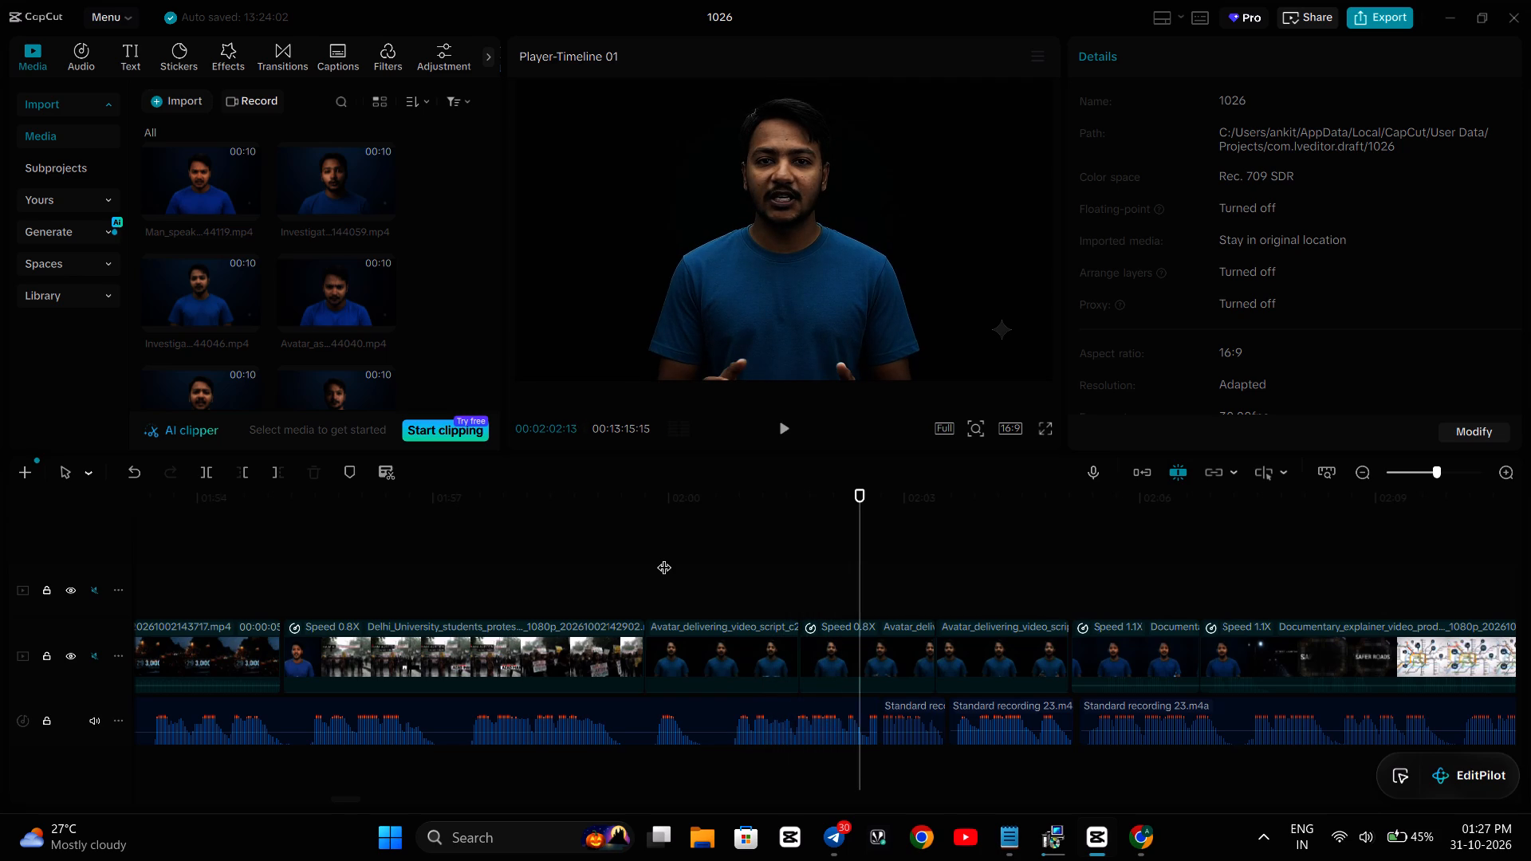
key("space")
key("space")
key("space")
key("space")
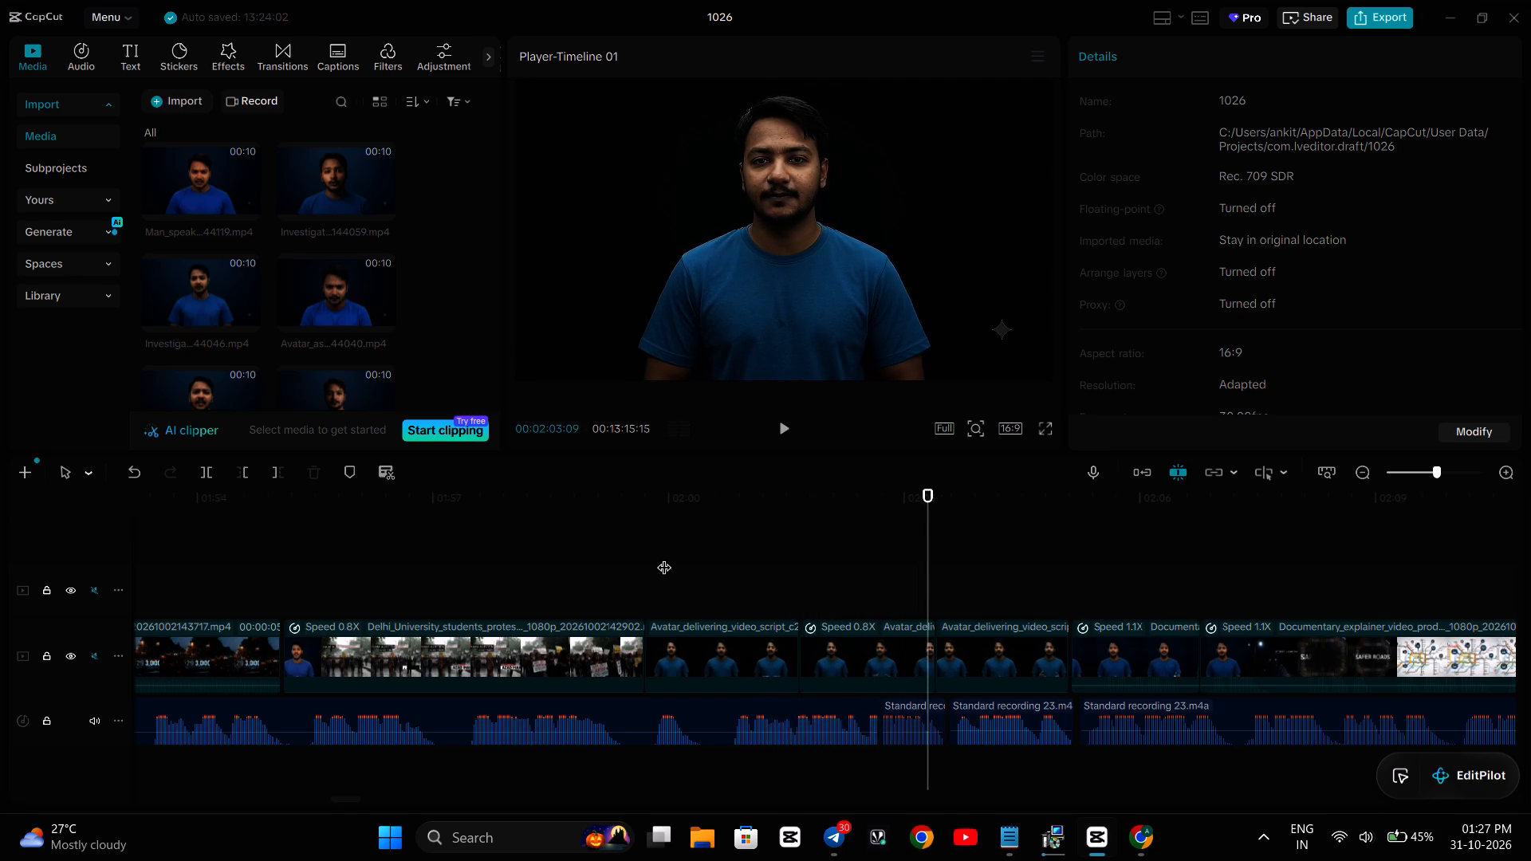
key("space")
key("space")
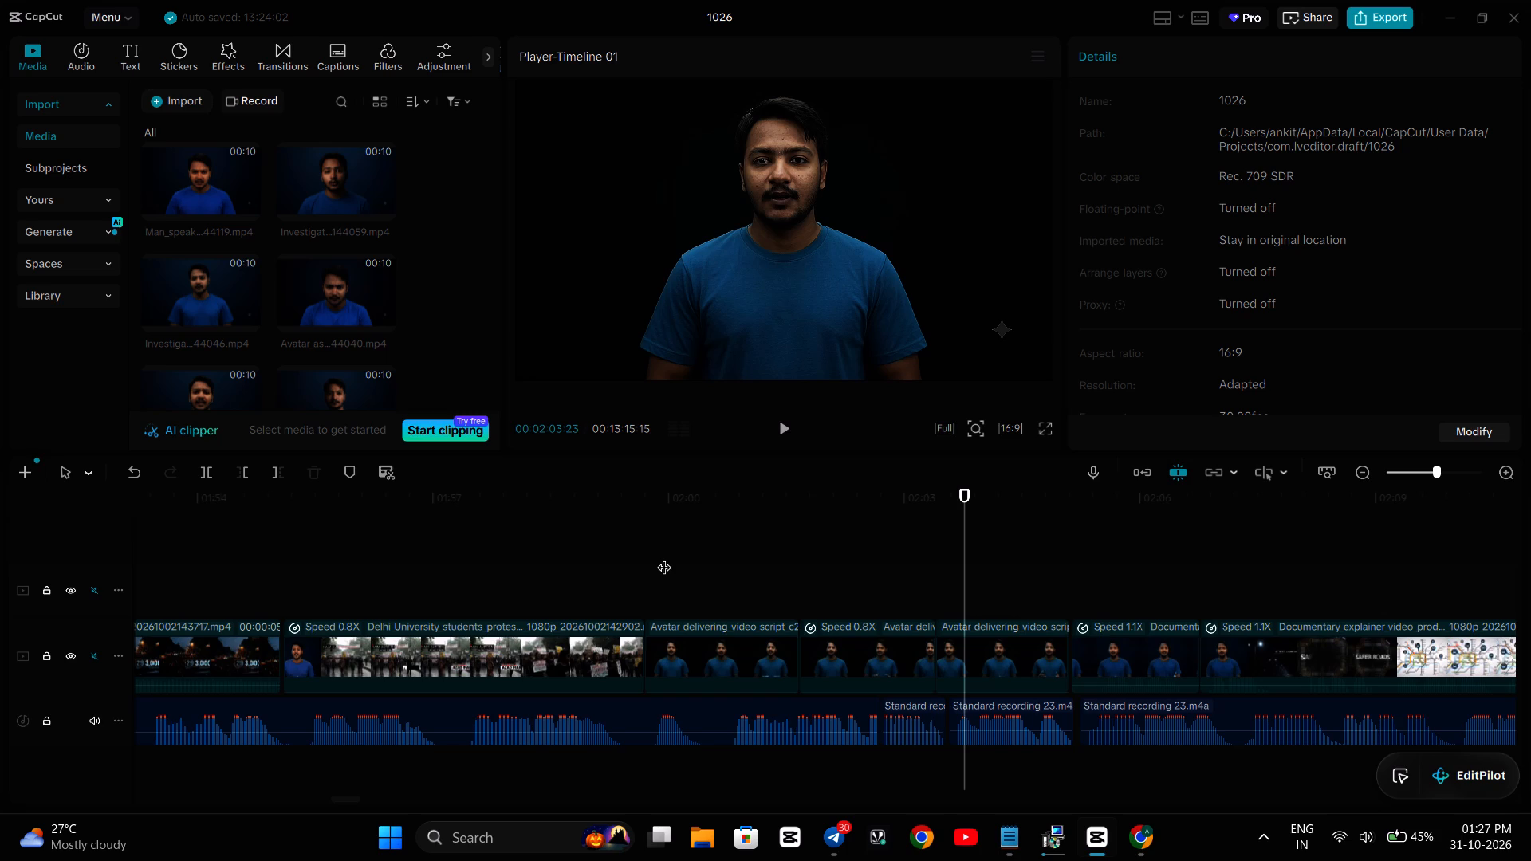
key("space")
key("space")
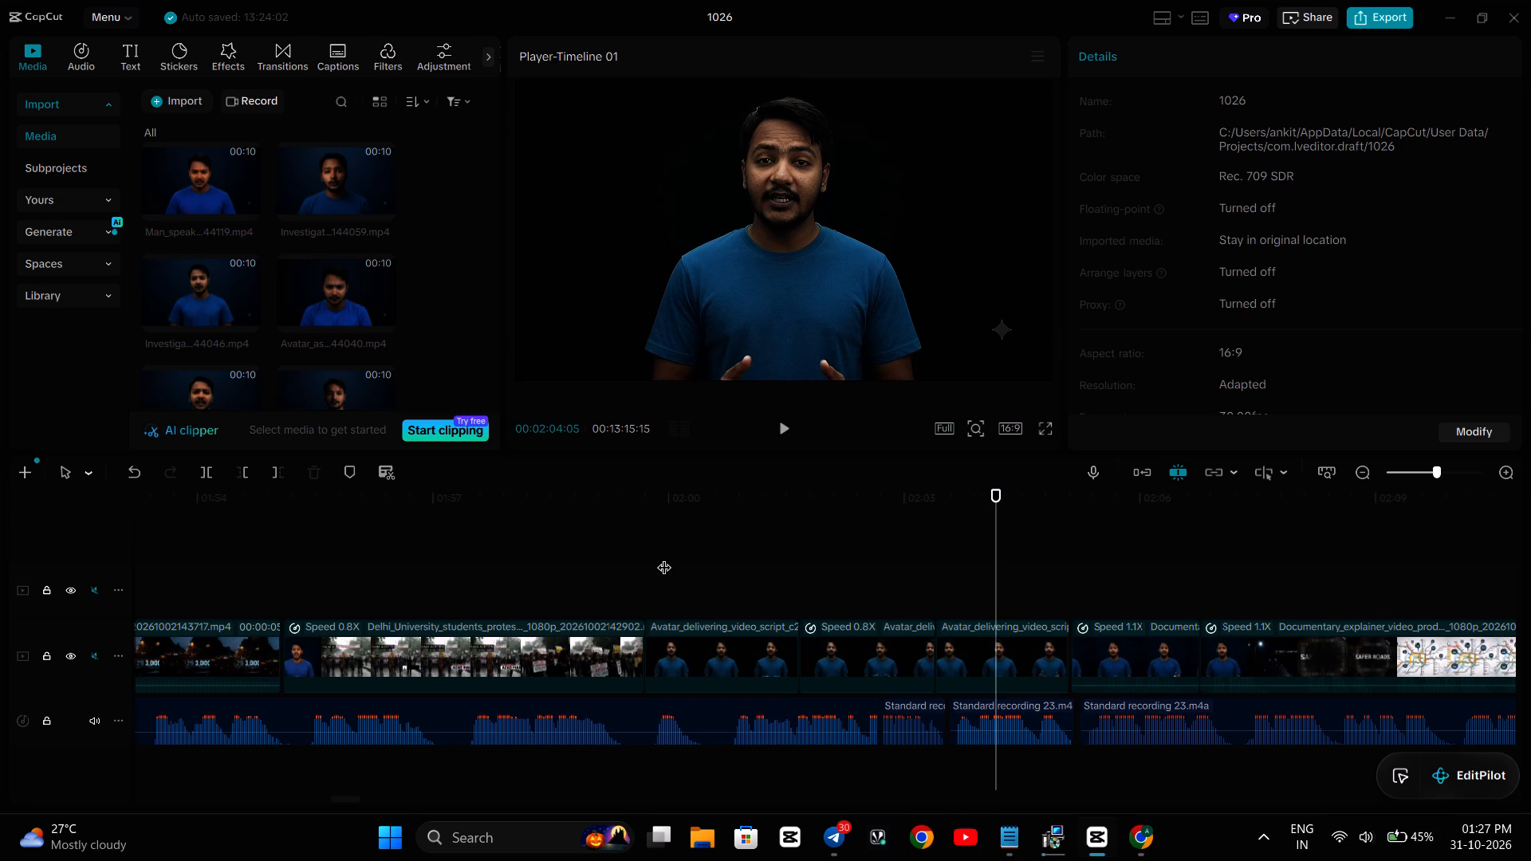
Temporarily unmute the main video track to check the talking-head clips' sound from 00:02:01:12 to 00:02:04:19, then mute it again.
left_click(780, 560)
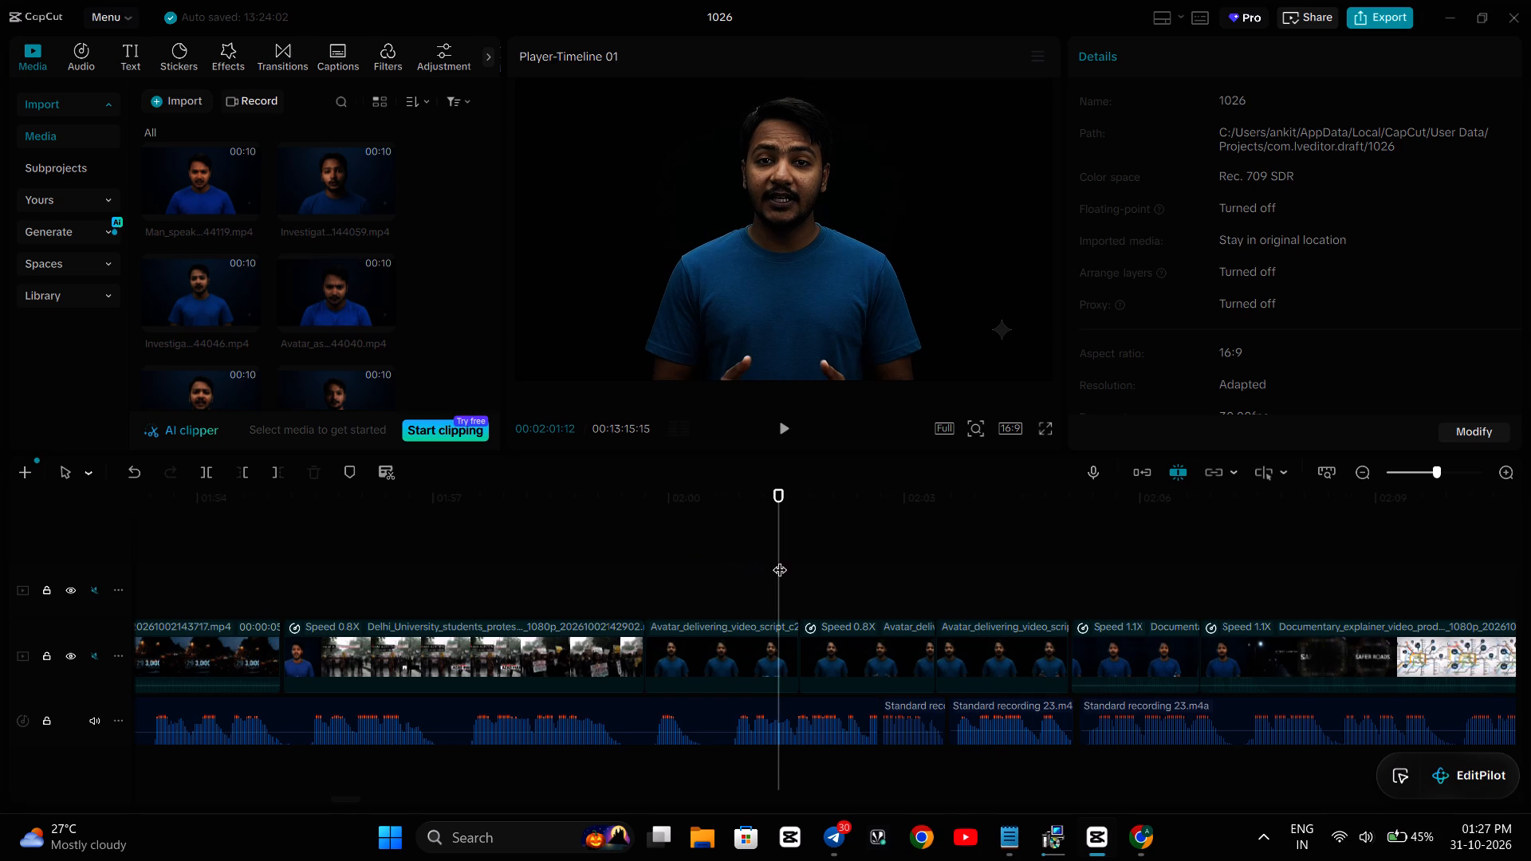
left_click(92, 663)
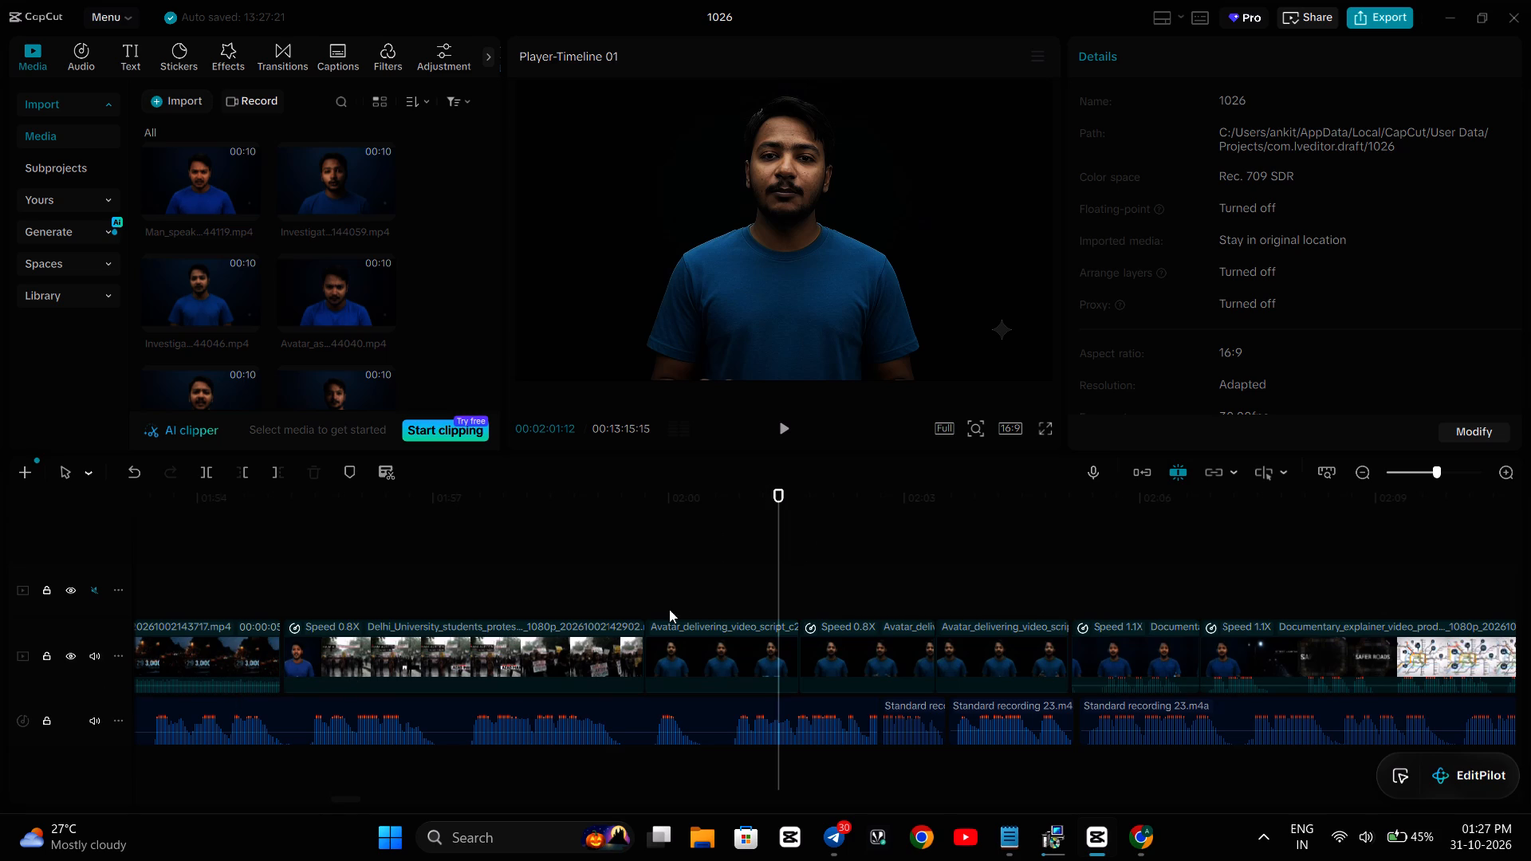
key("space")
key("space")
key("space")
key("space")
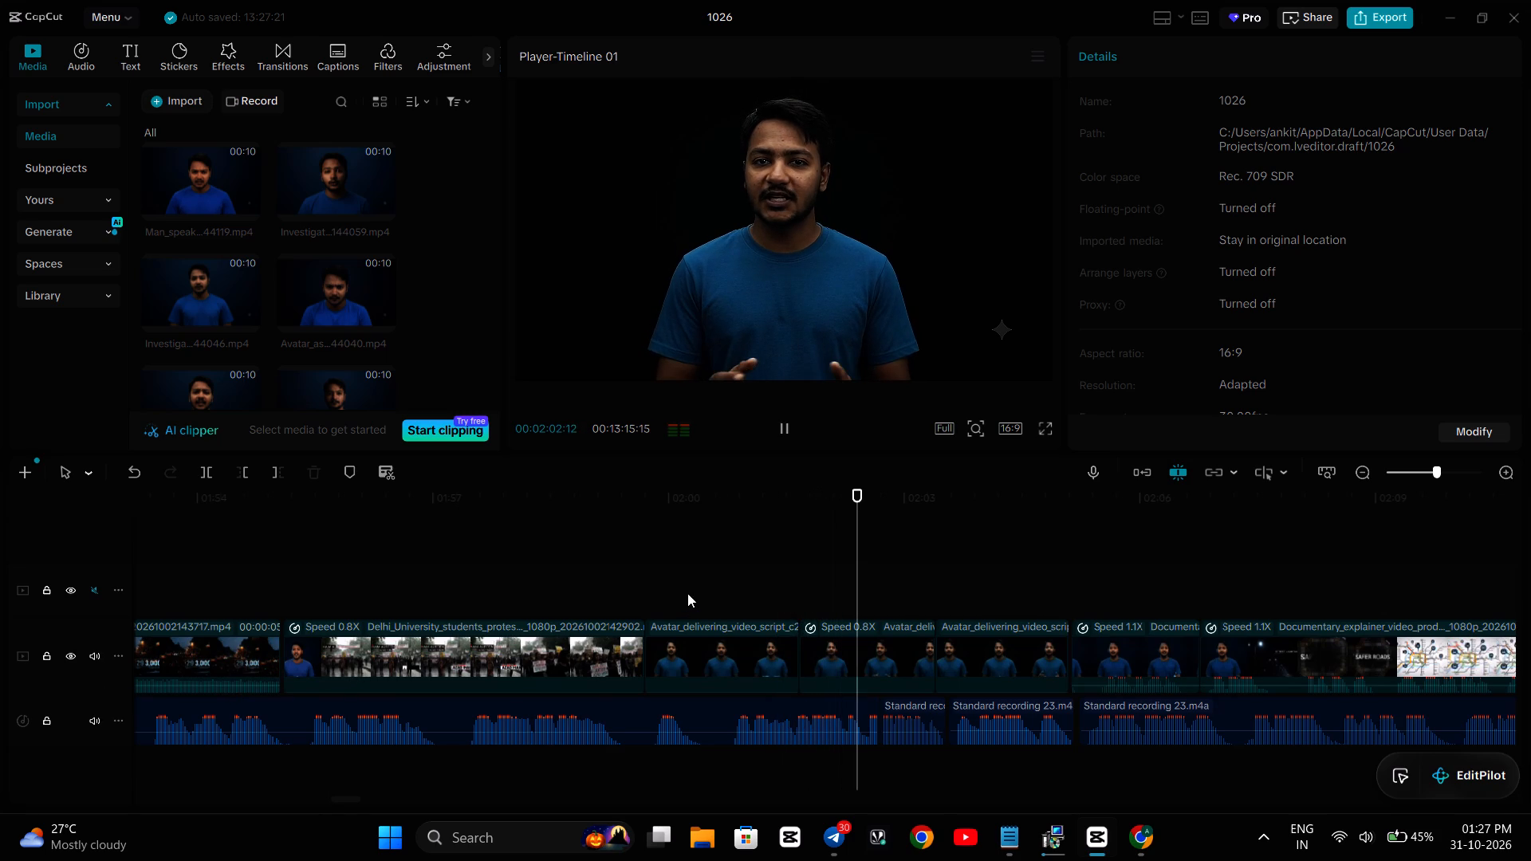
key("space")
key("space")
key("space")
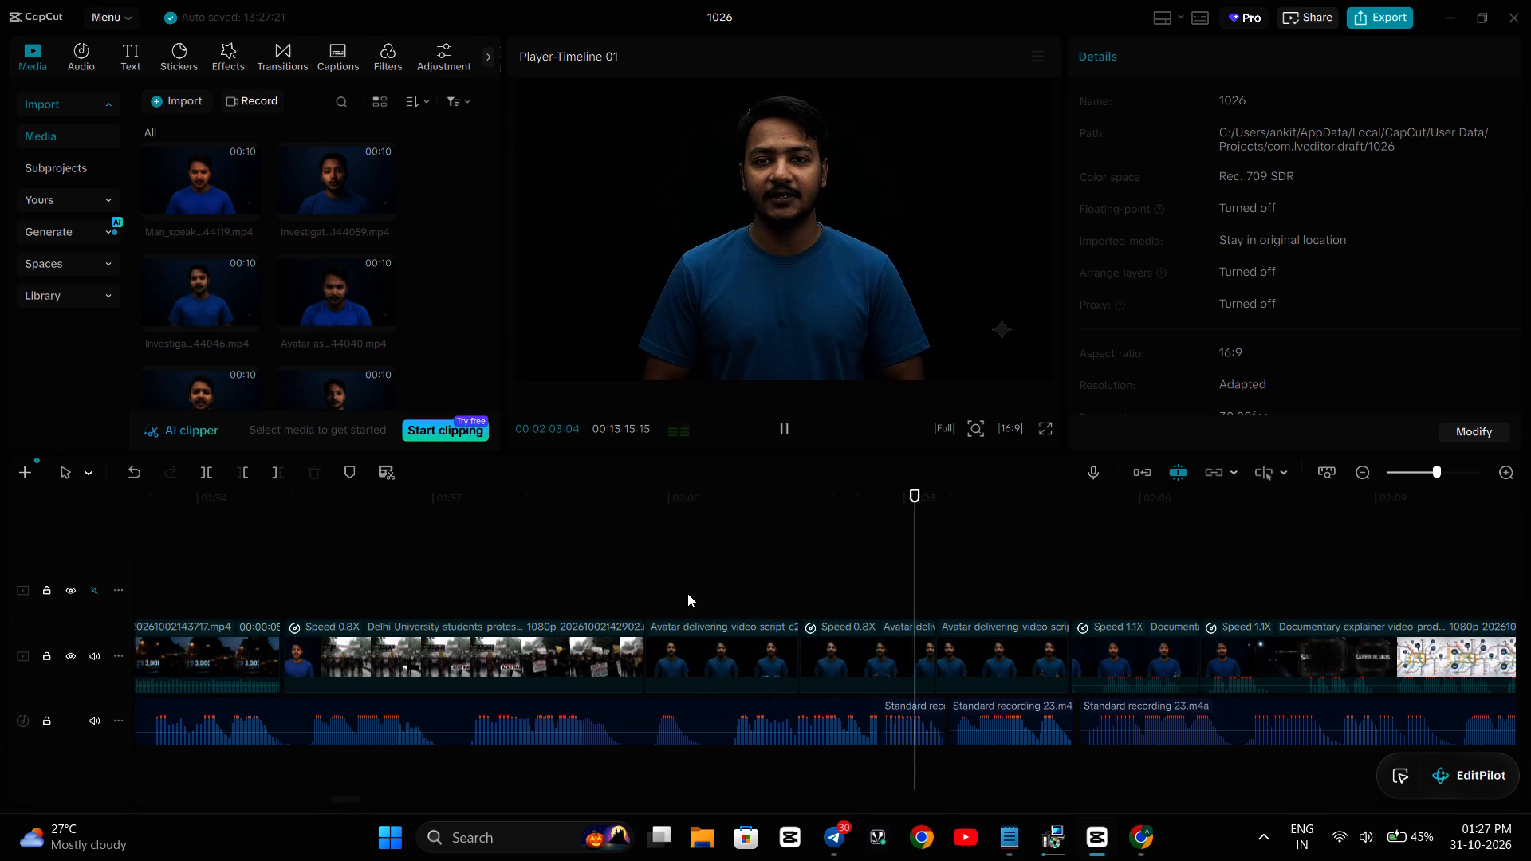
key("space")
key("space")
key("space")
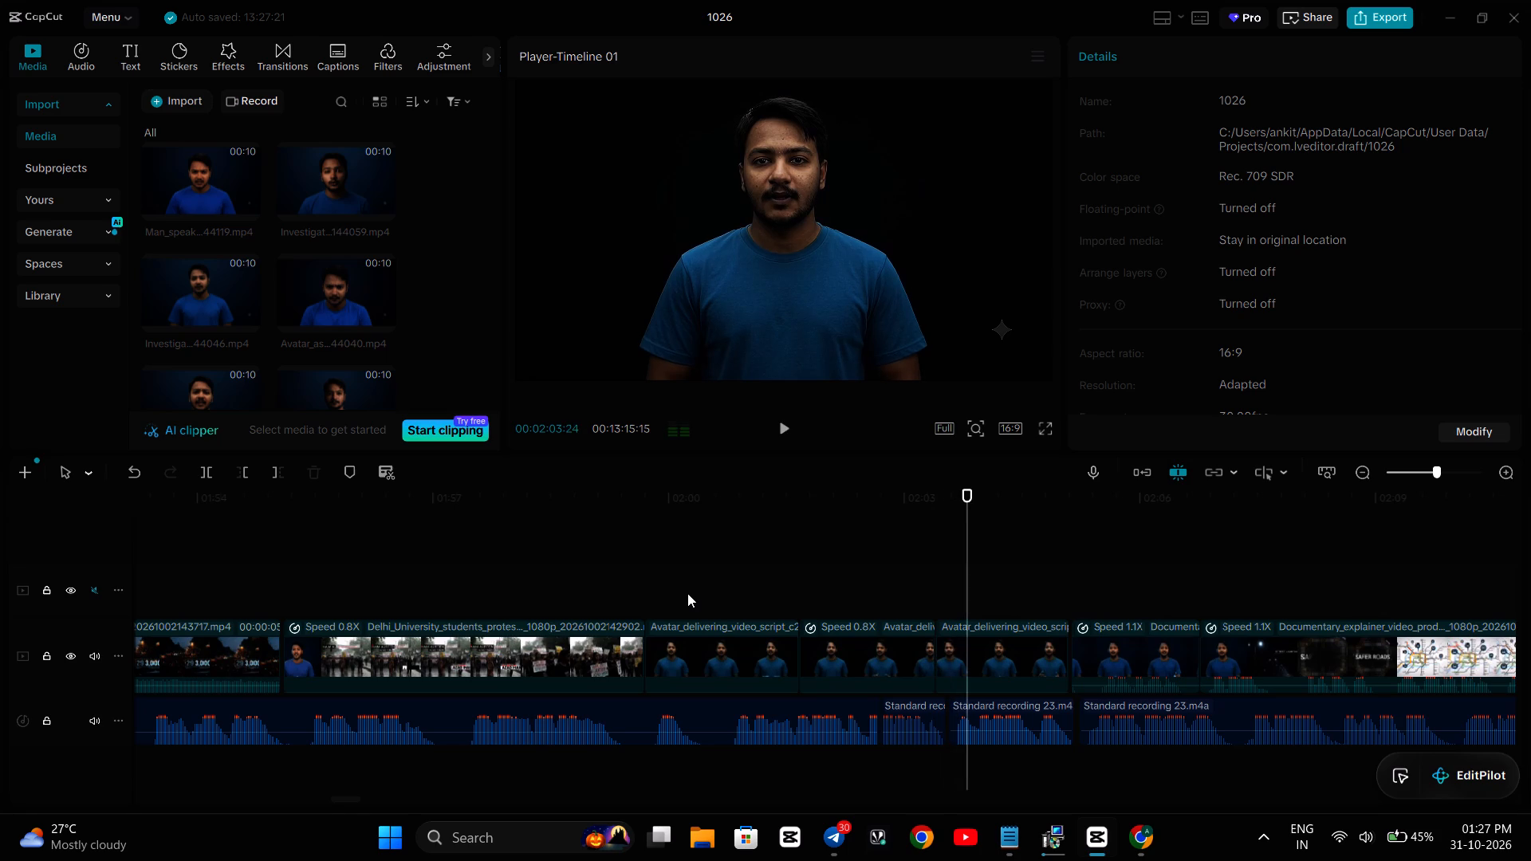
key("space")
key("space")
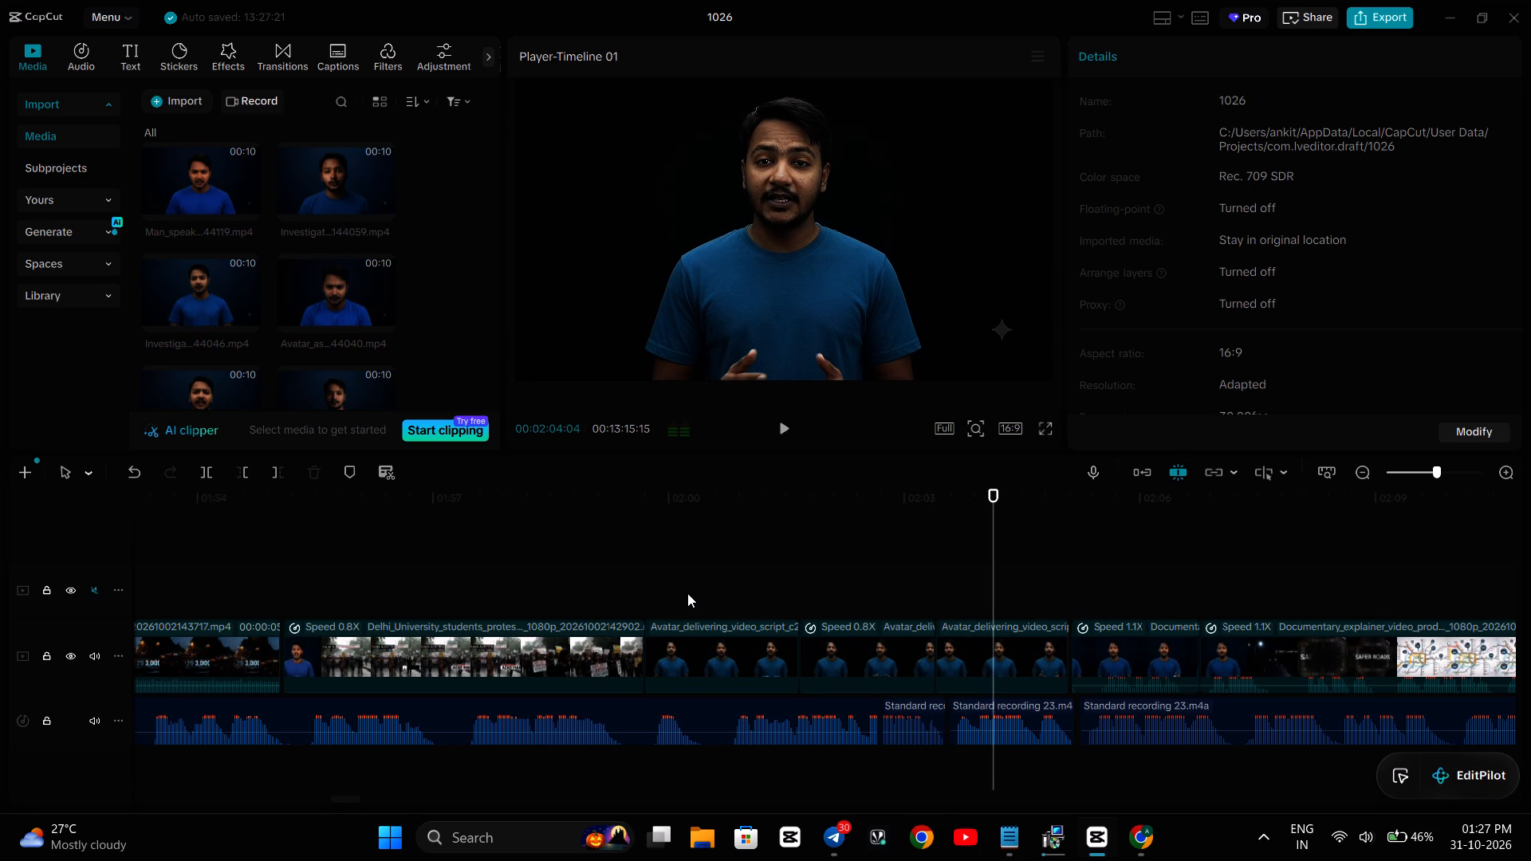
key("space")
key("space")
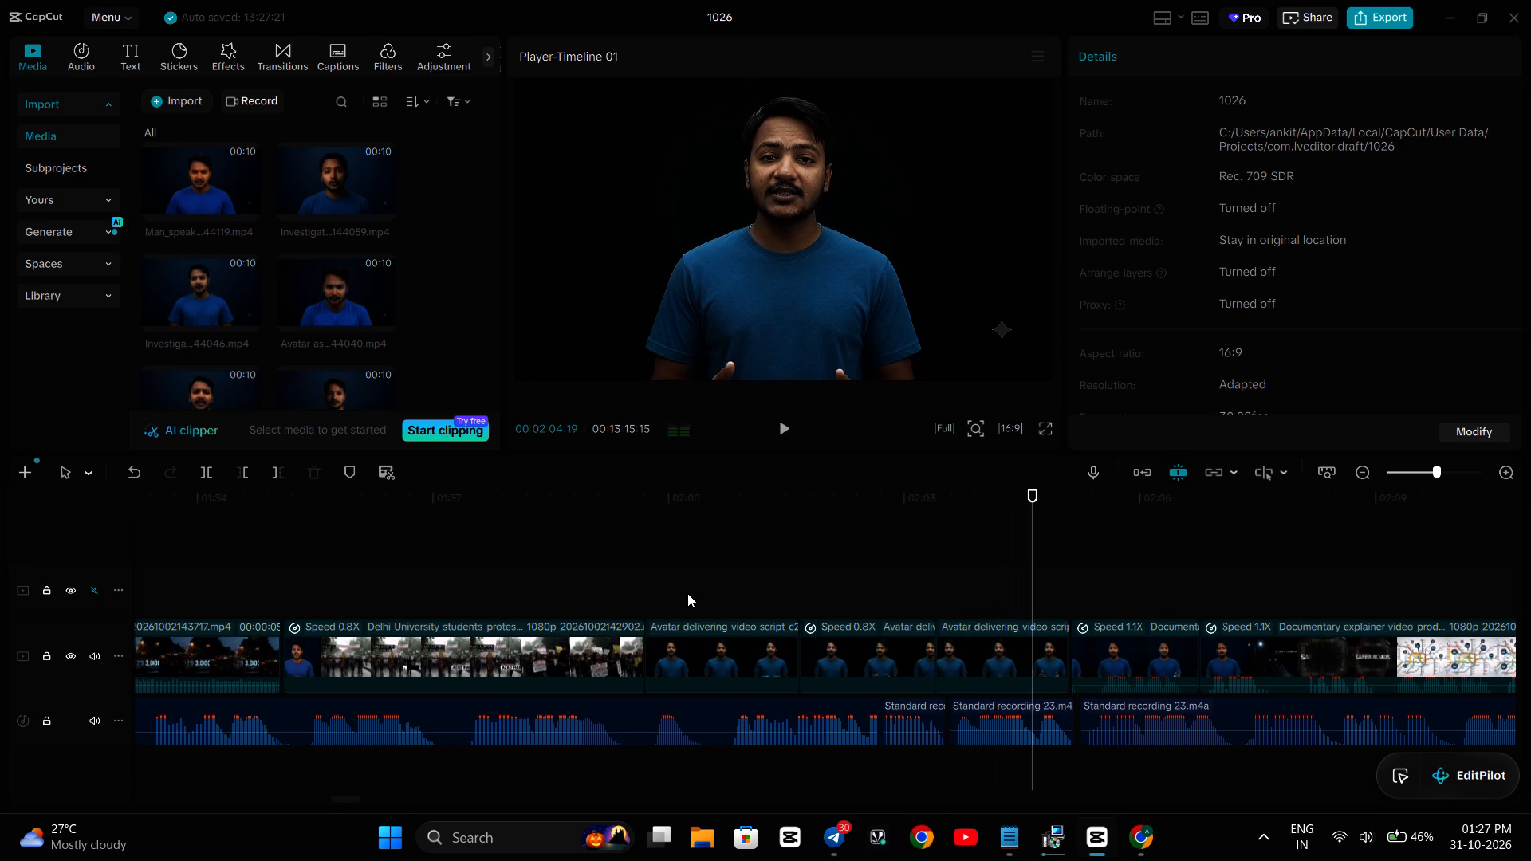
left_click(87, 659)
Review the video from 00:02:04:19 to 00:02:25:26, through the safety explainer clips up to the "SAFE ROADS" placard.
key("space")
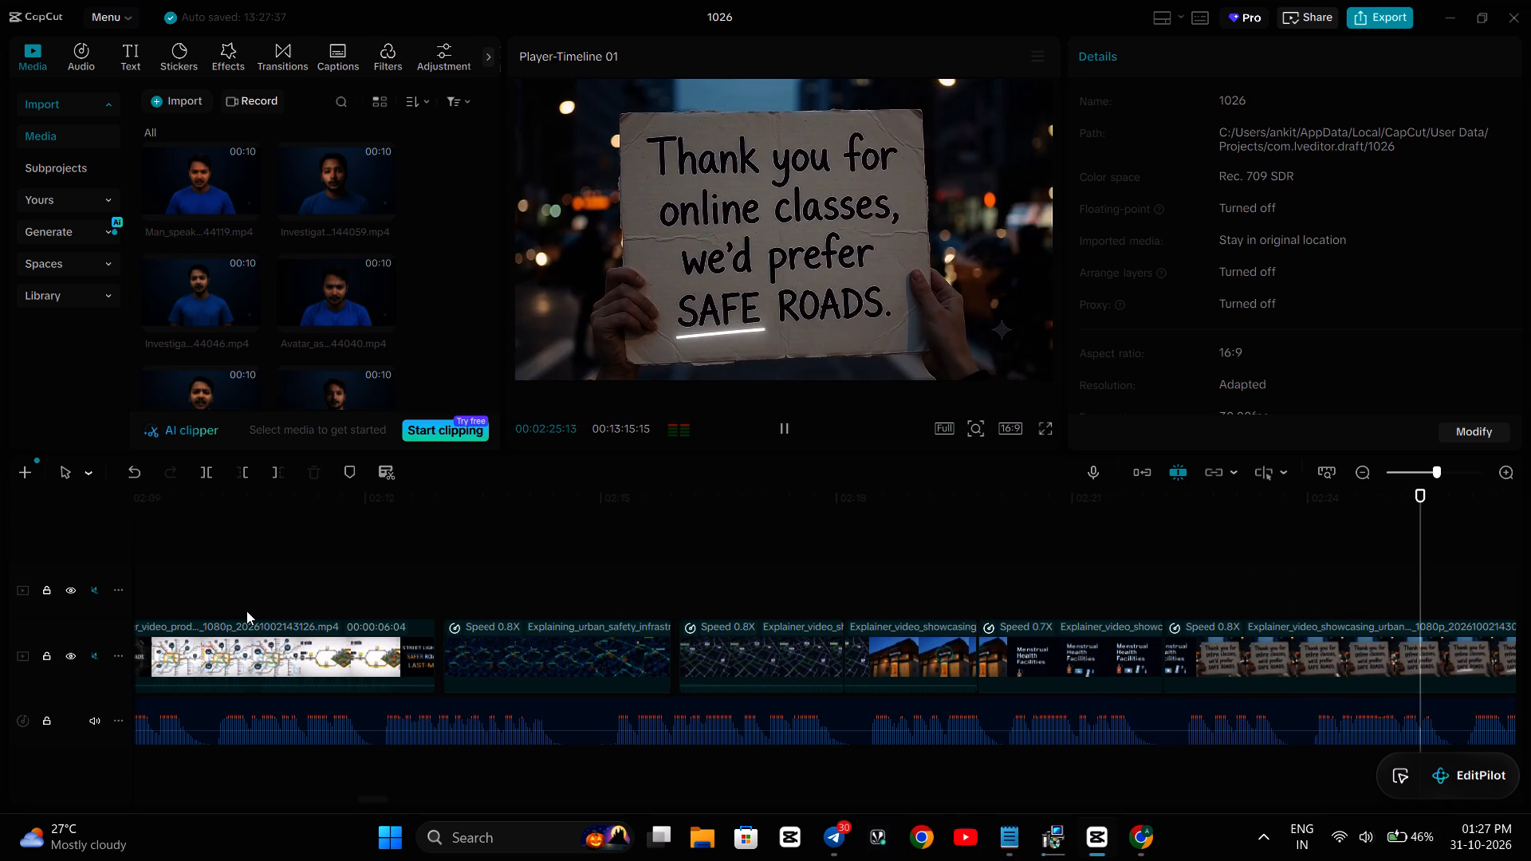
key("space")
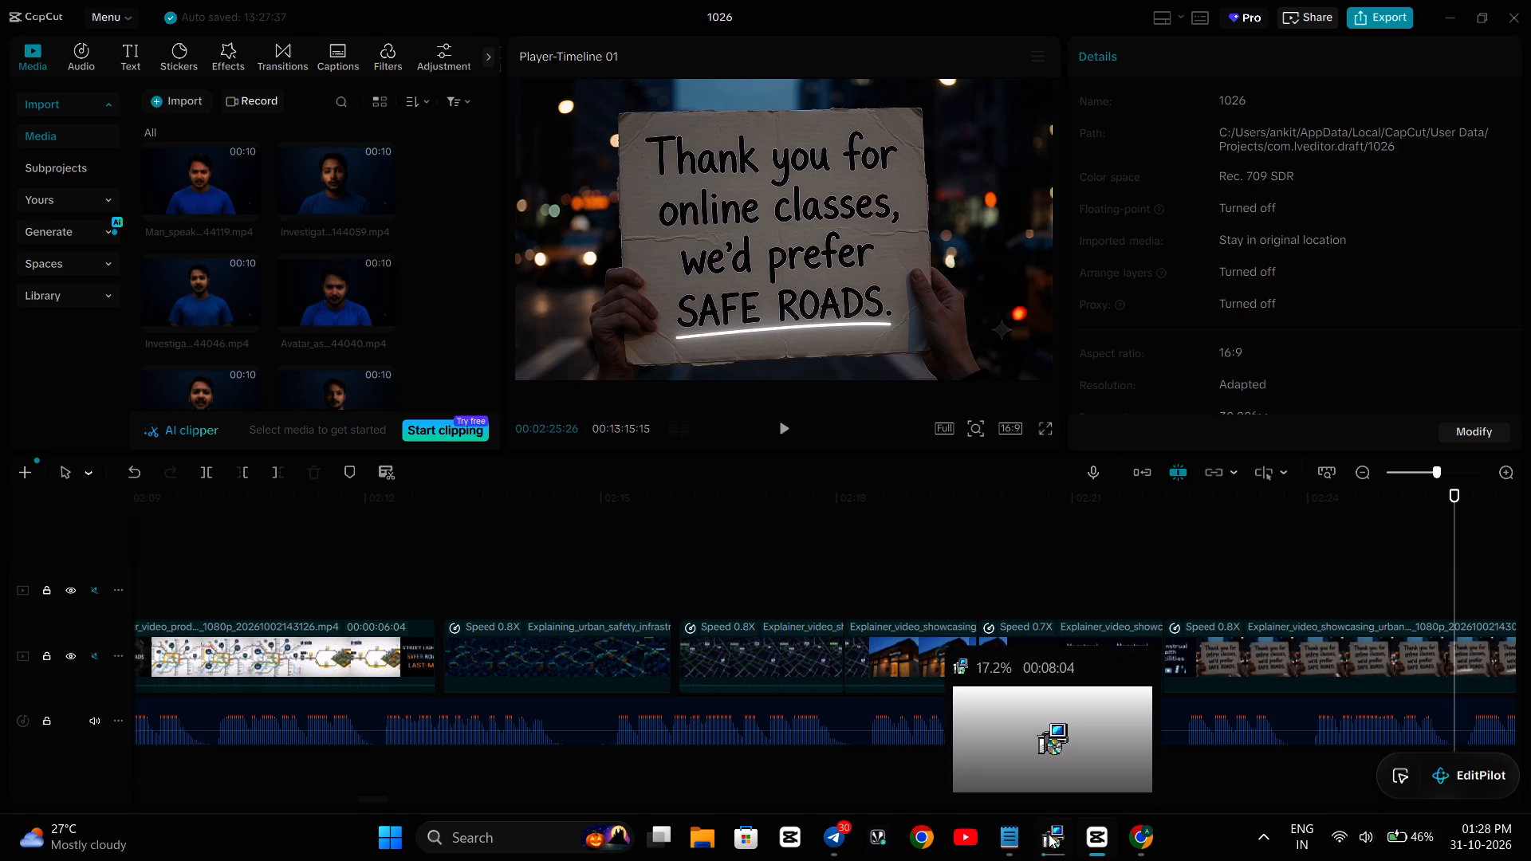
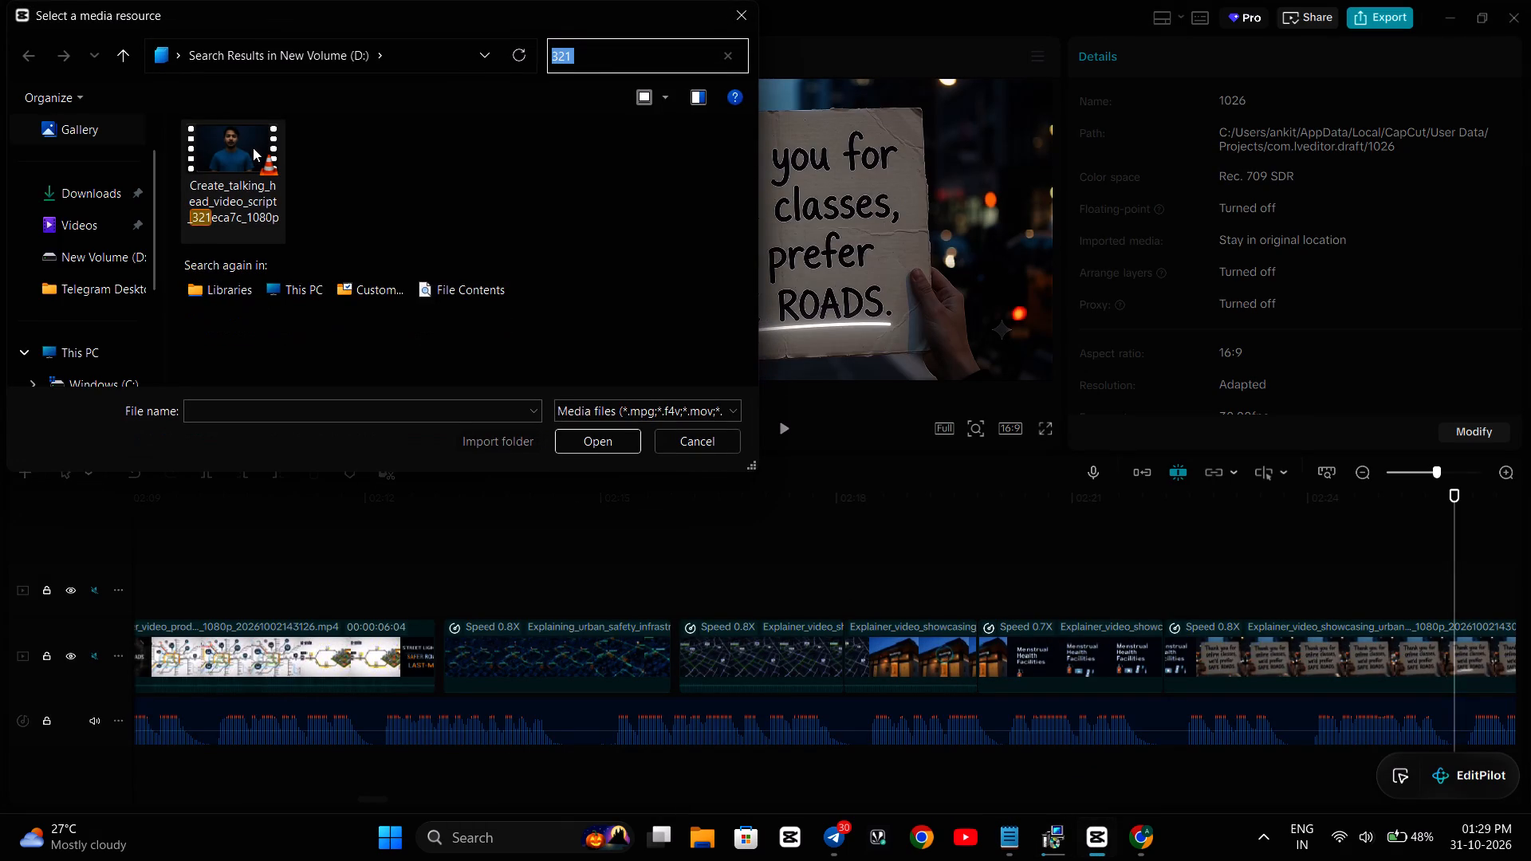
key("1")
type("6b")
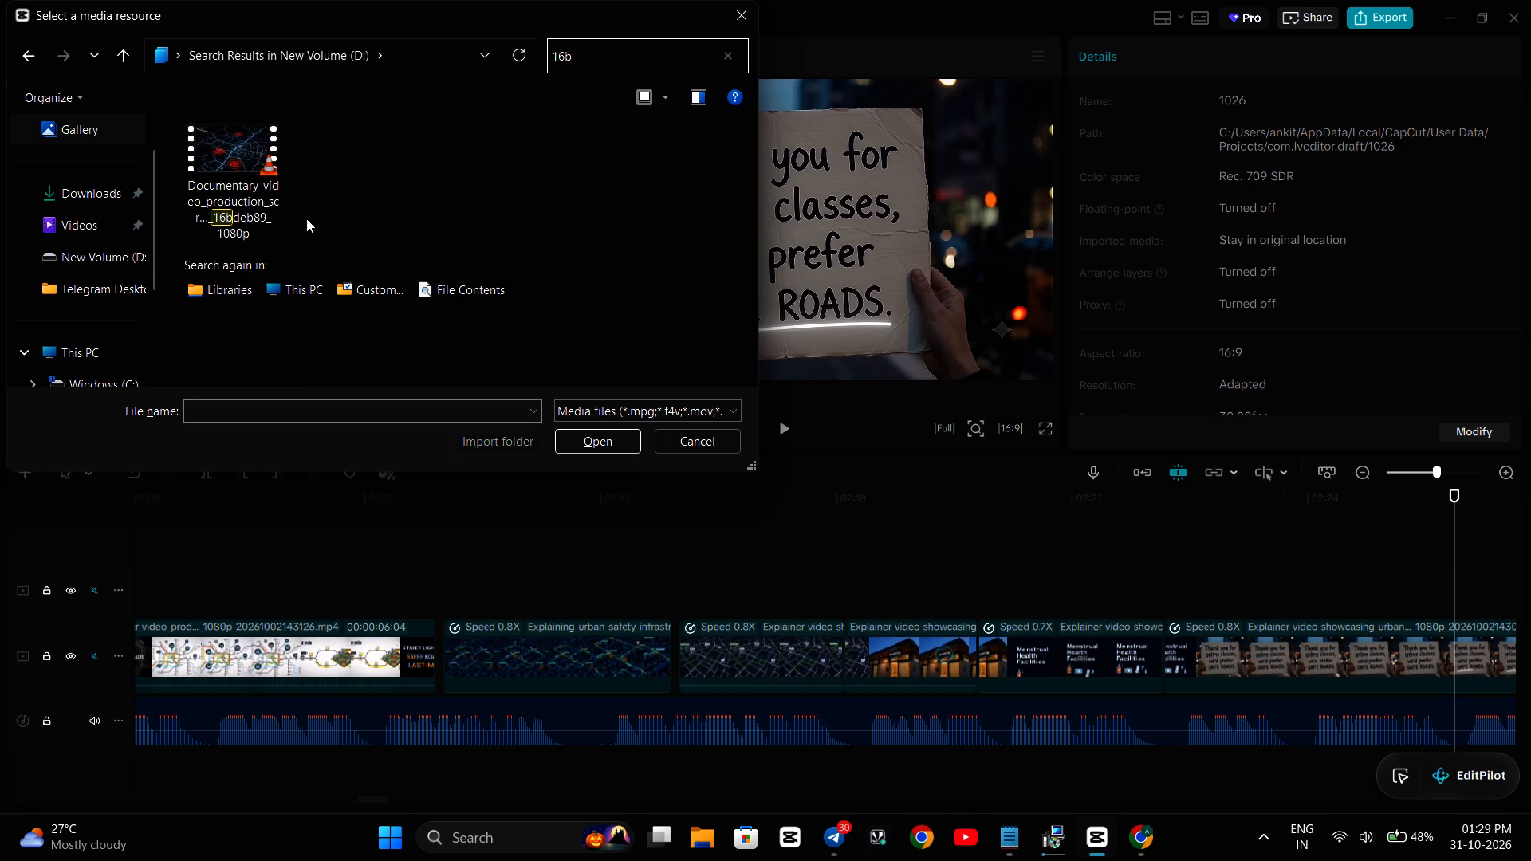
left_click(275, 206)
left_click(611, 445)
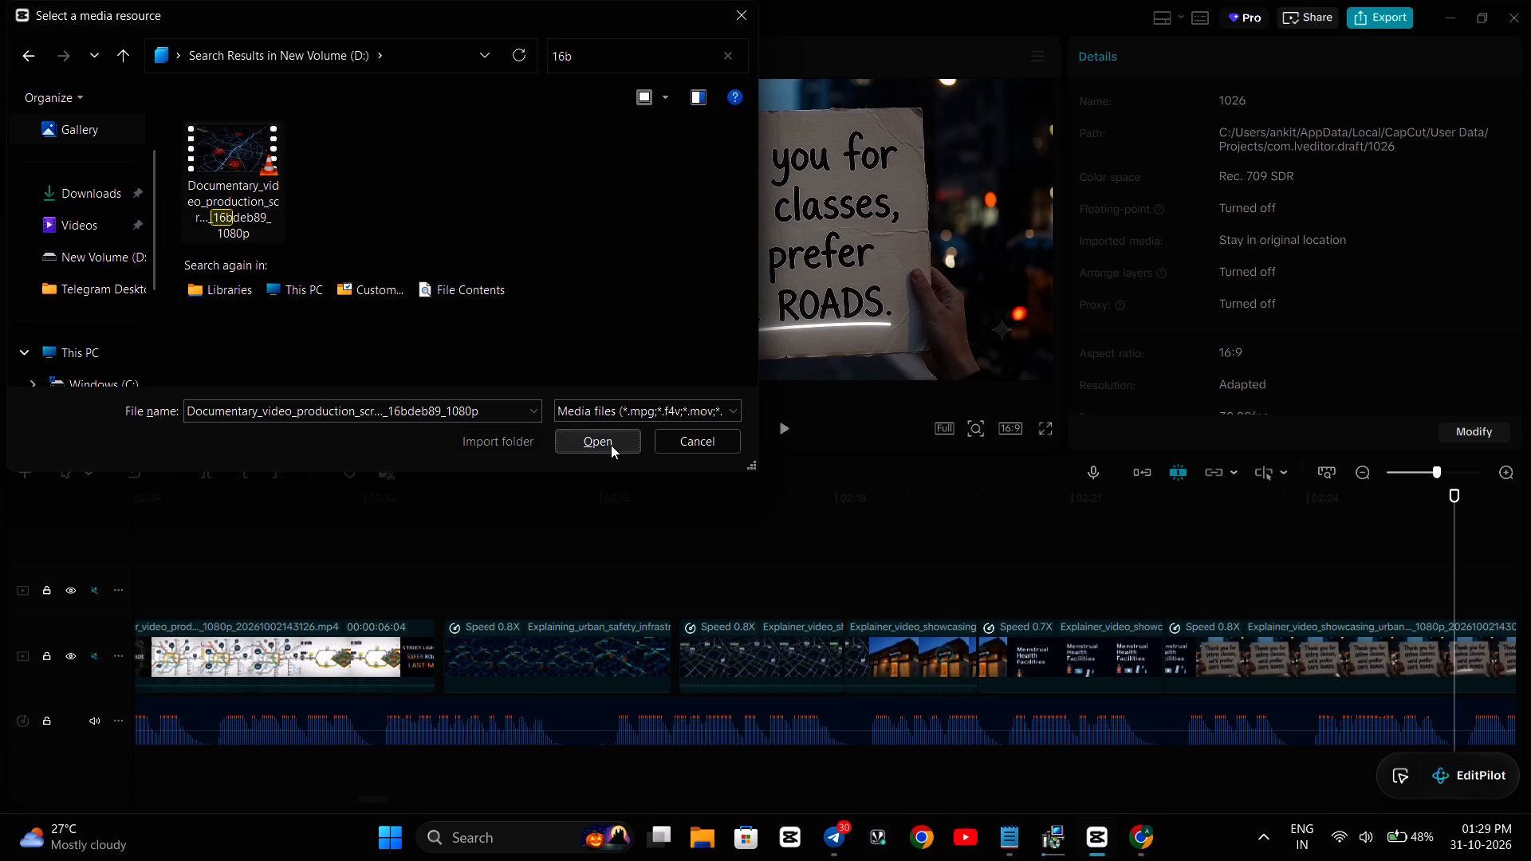
Place the imported documentary clip above the main track at 00:00:05:26, where the first DU Girls protest clip ends.
scroll(766, 581, "right", 8)
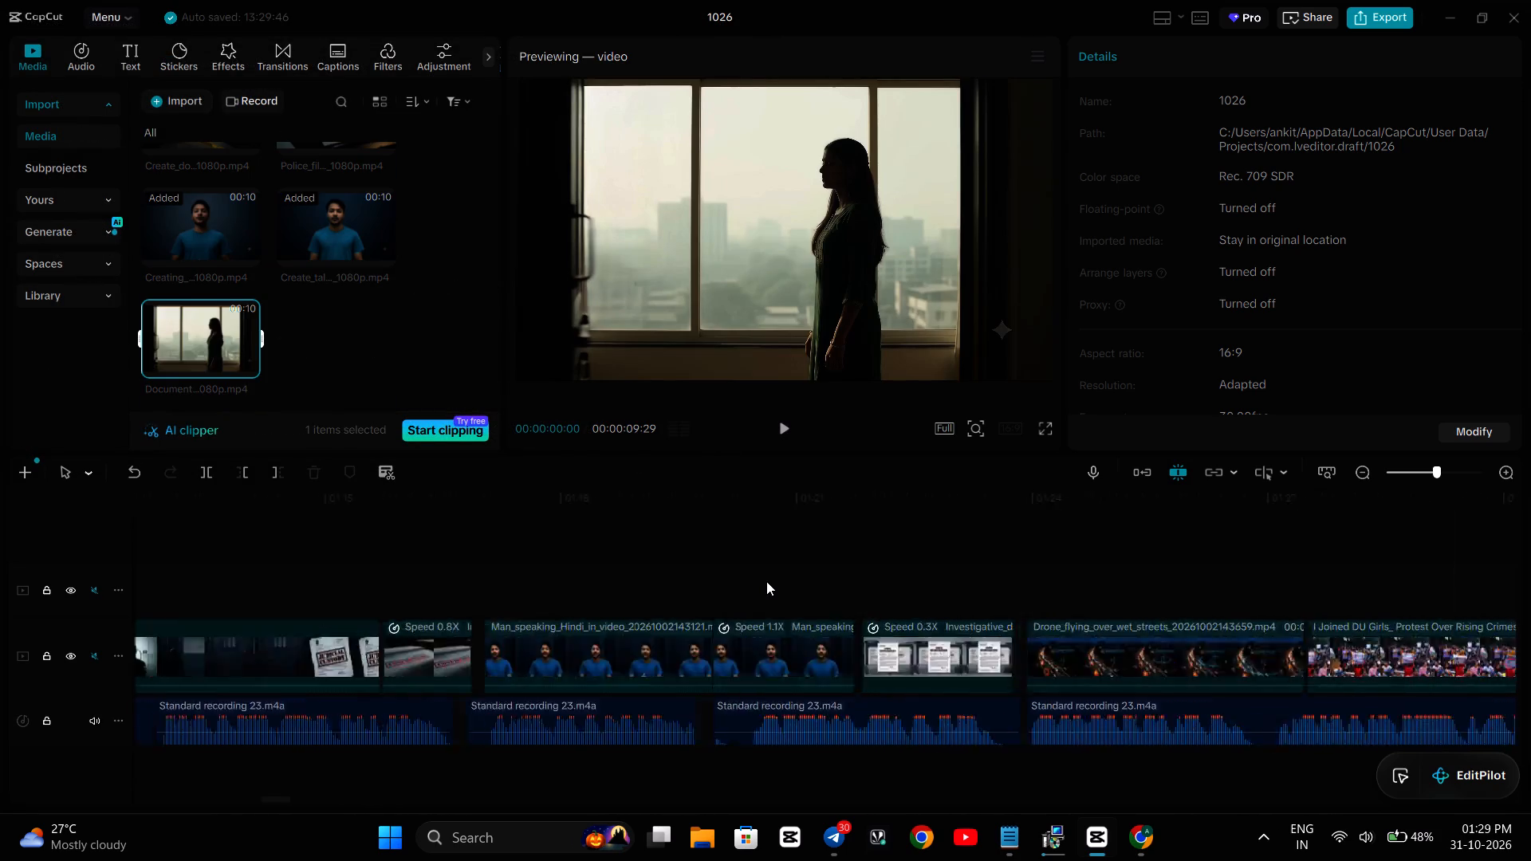
scroll(766, 581, "right", 9)
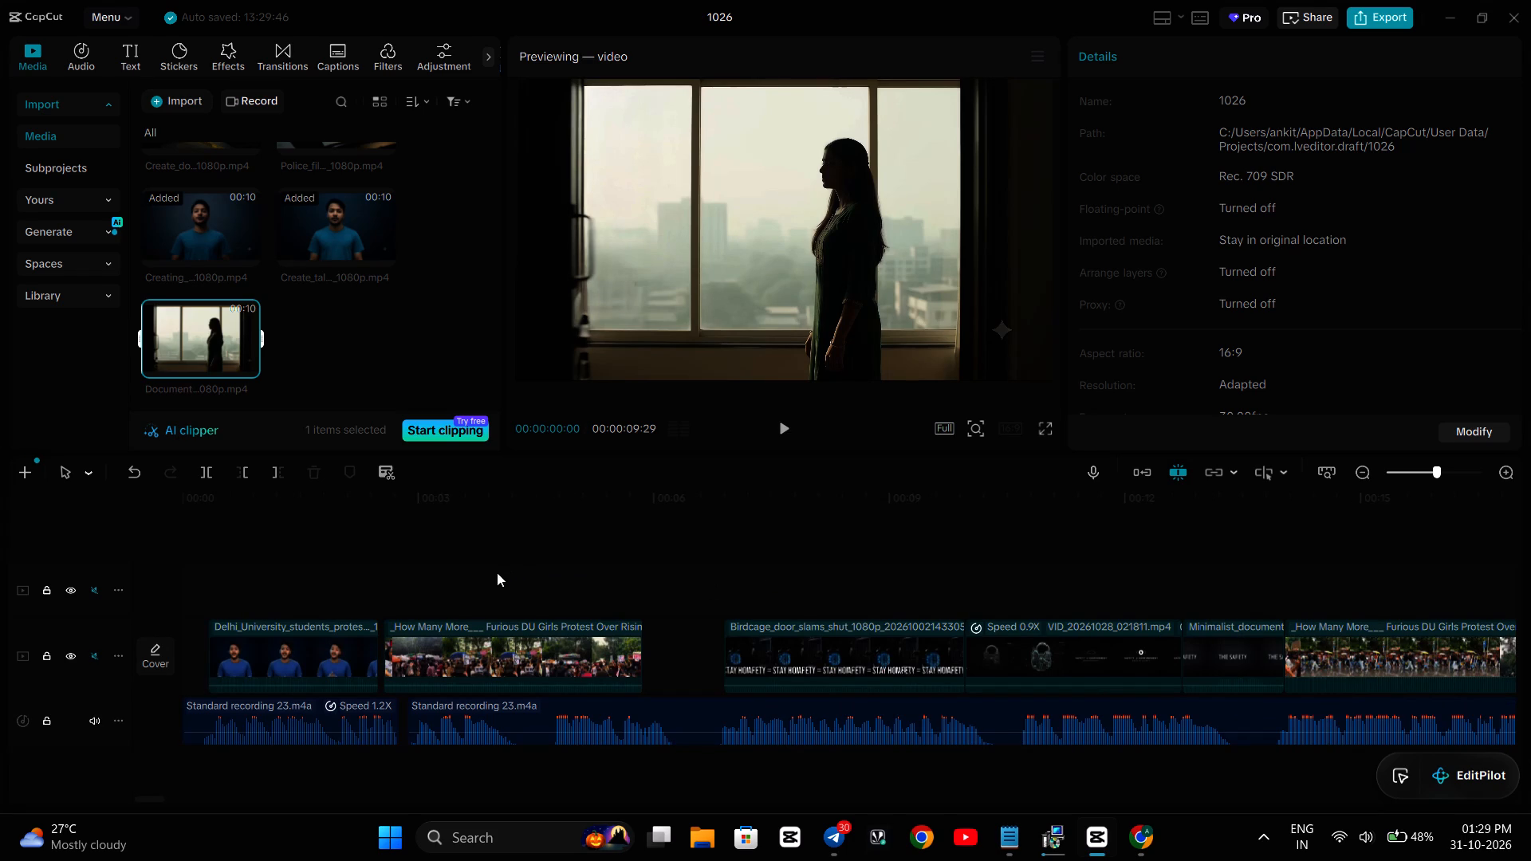
left_click(497, 572)
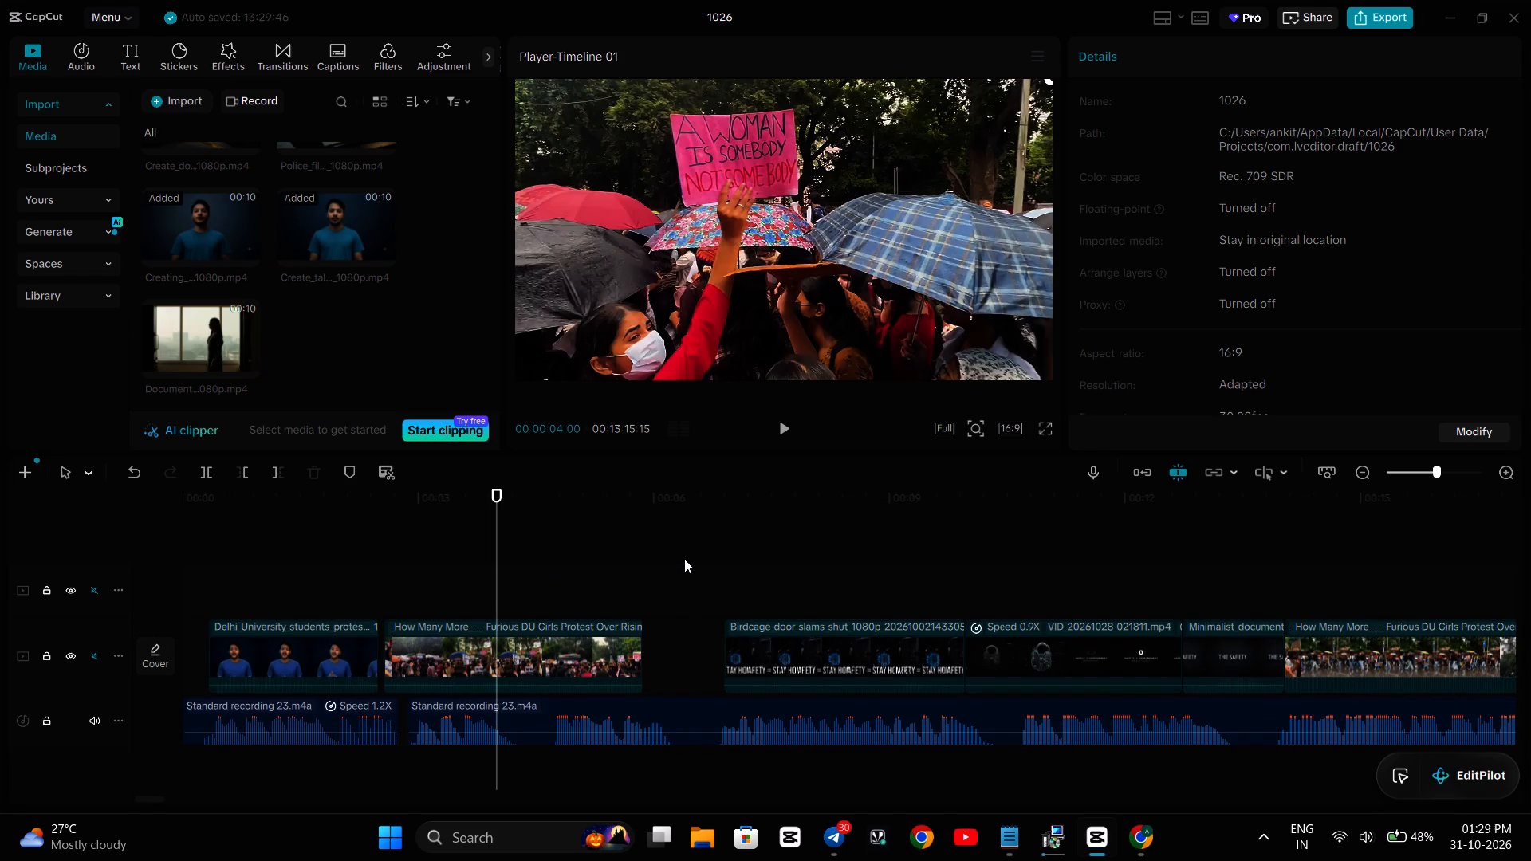
left_click(684, 559)
left_click(640, 559)
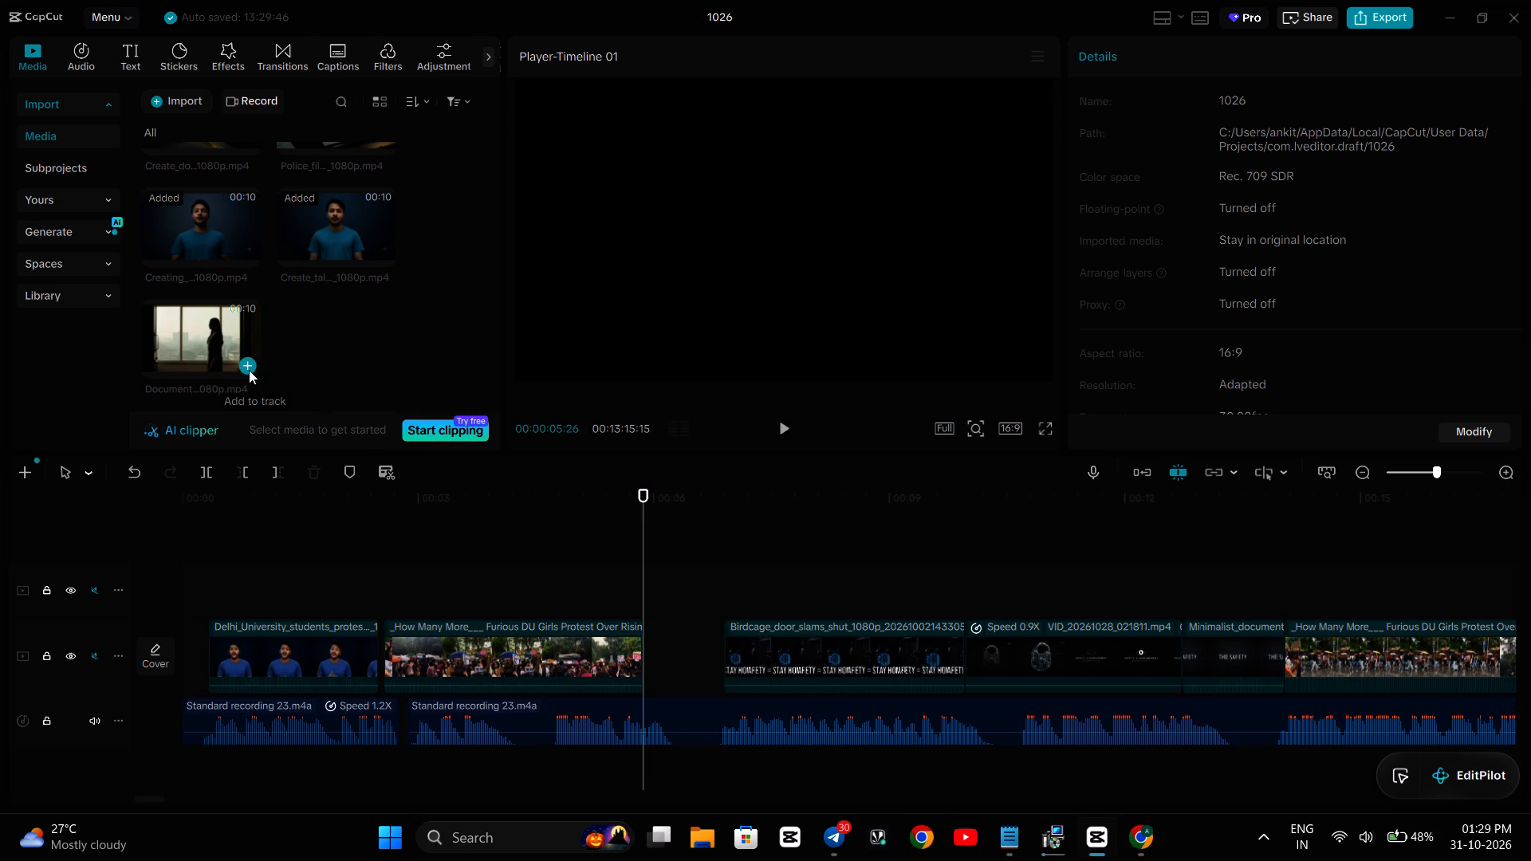
left_click(249, 370)
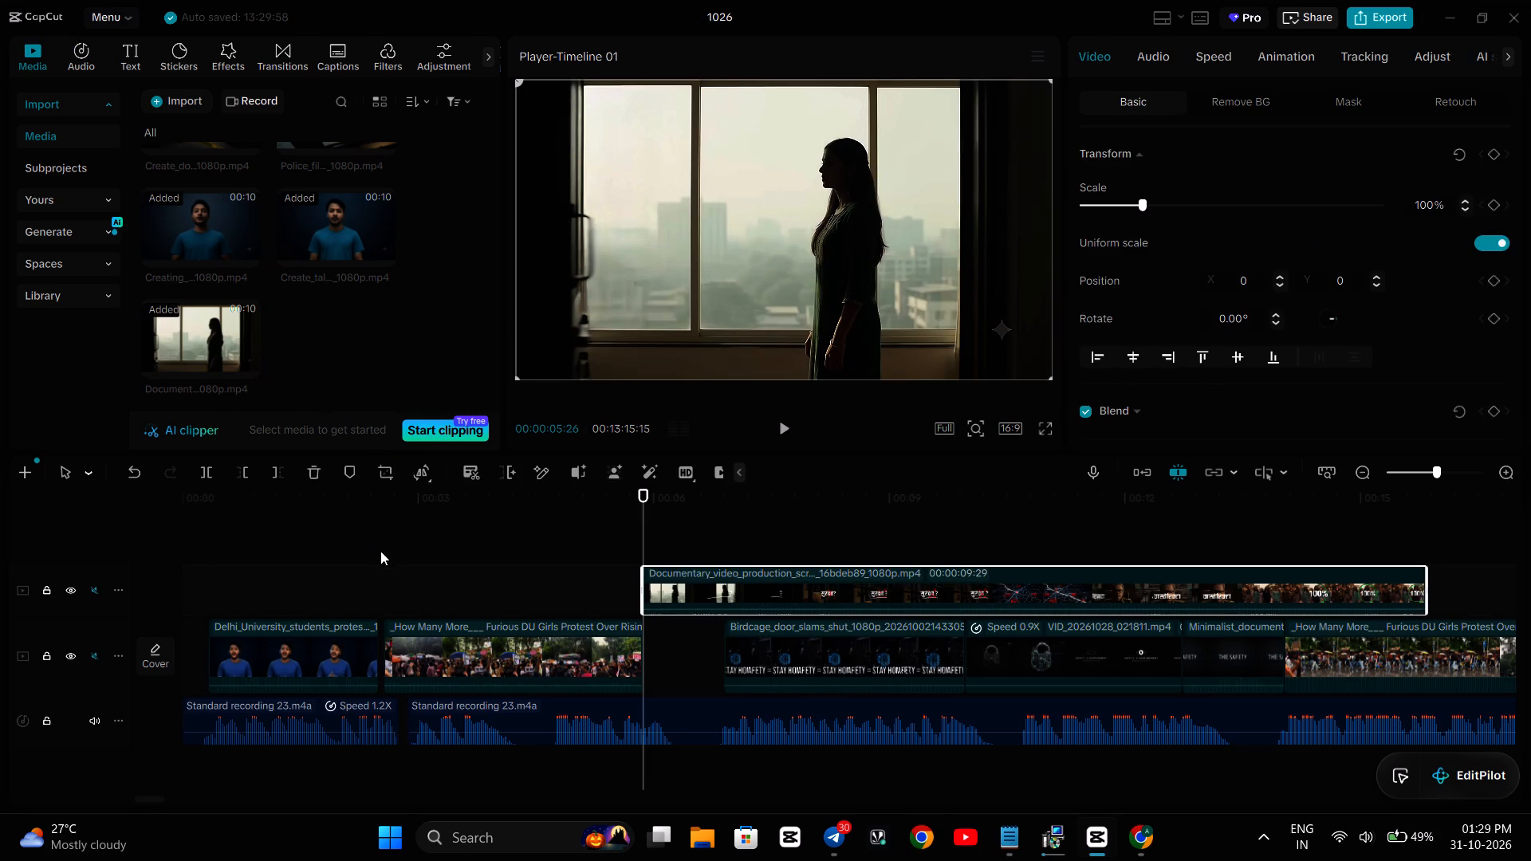
Play the new documentary clip against the voice-over from 00:00:05:26 to 00:00:14:24.
left_click(380, 551)
key("space")
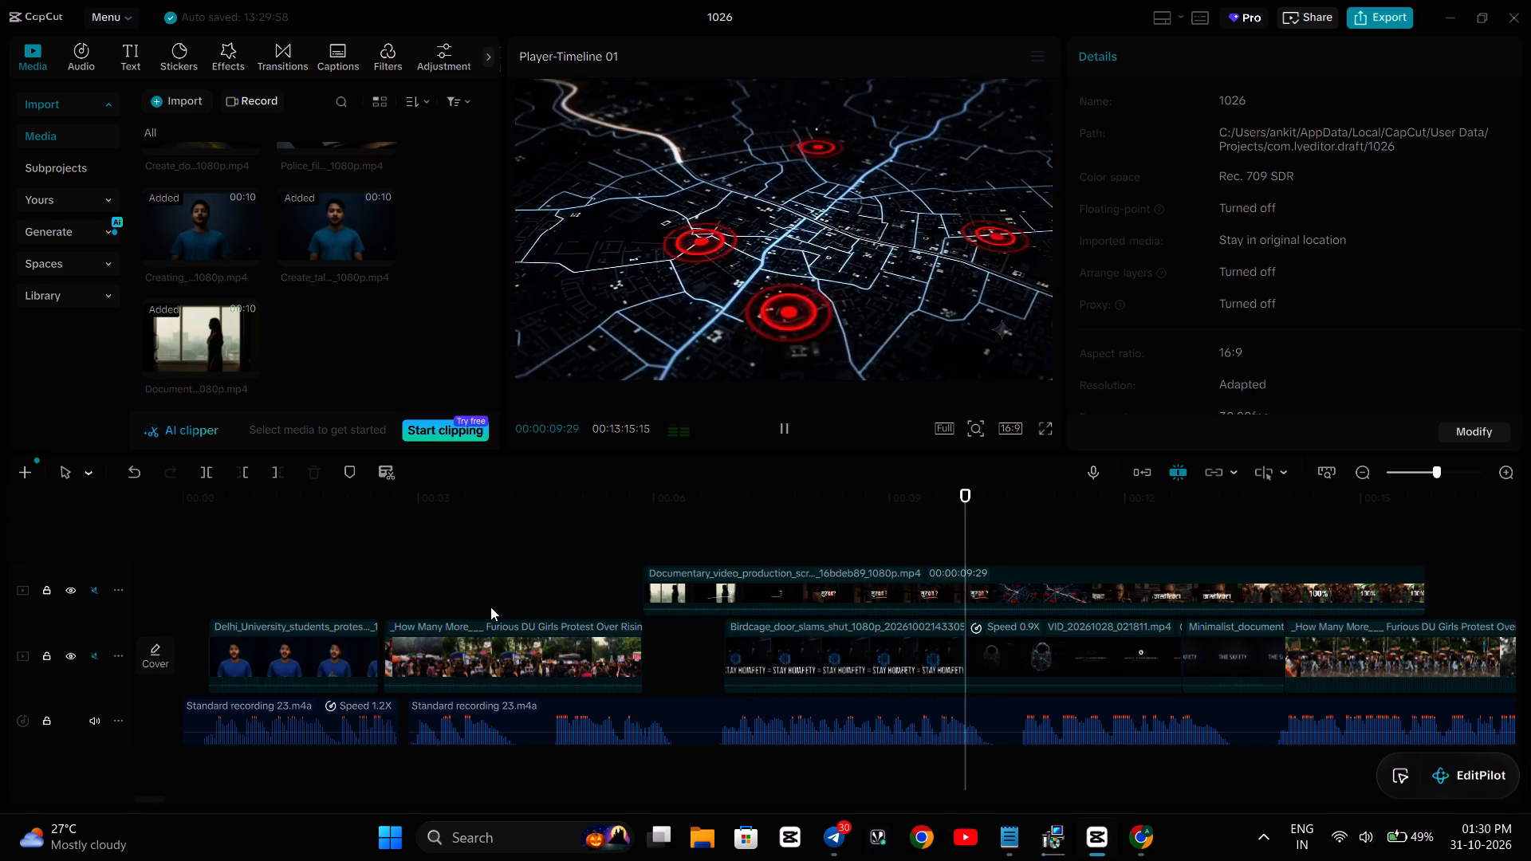
key("space")
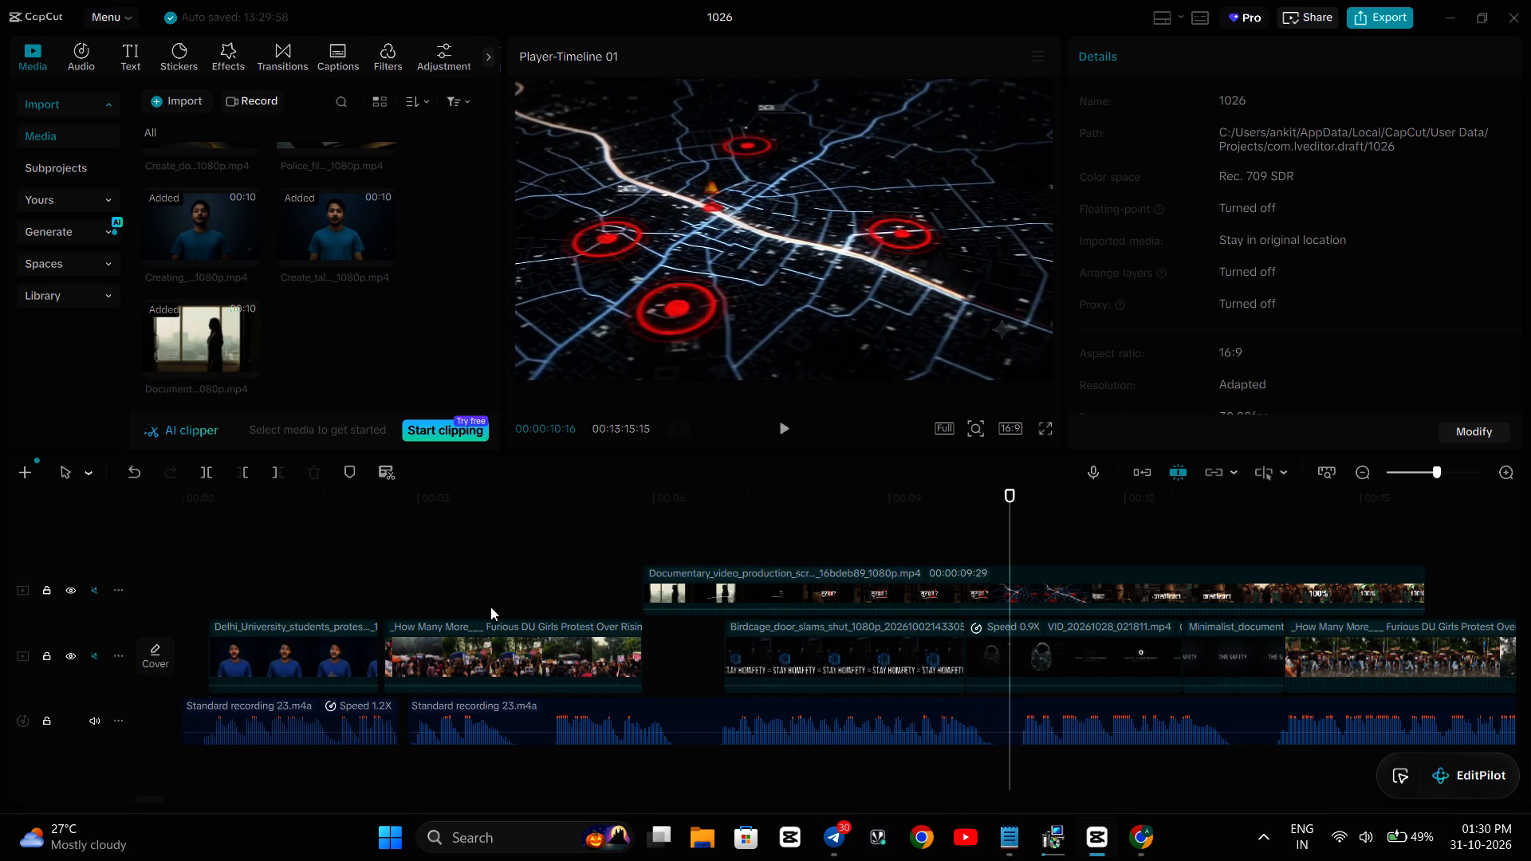
key("space")
key("space")
key("space")
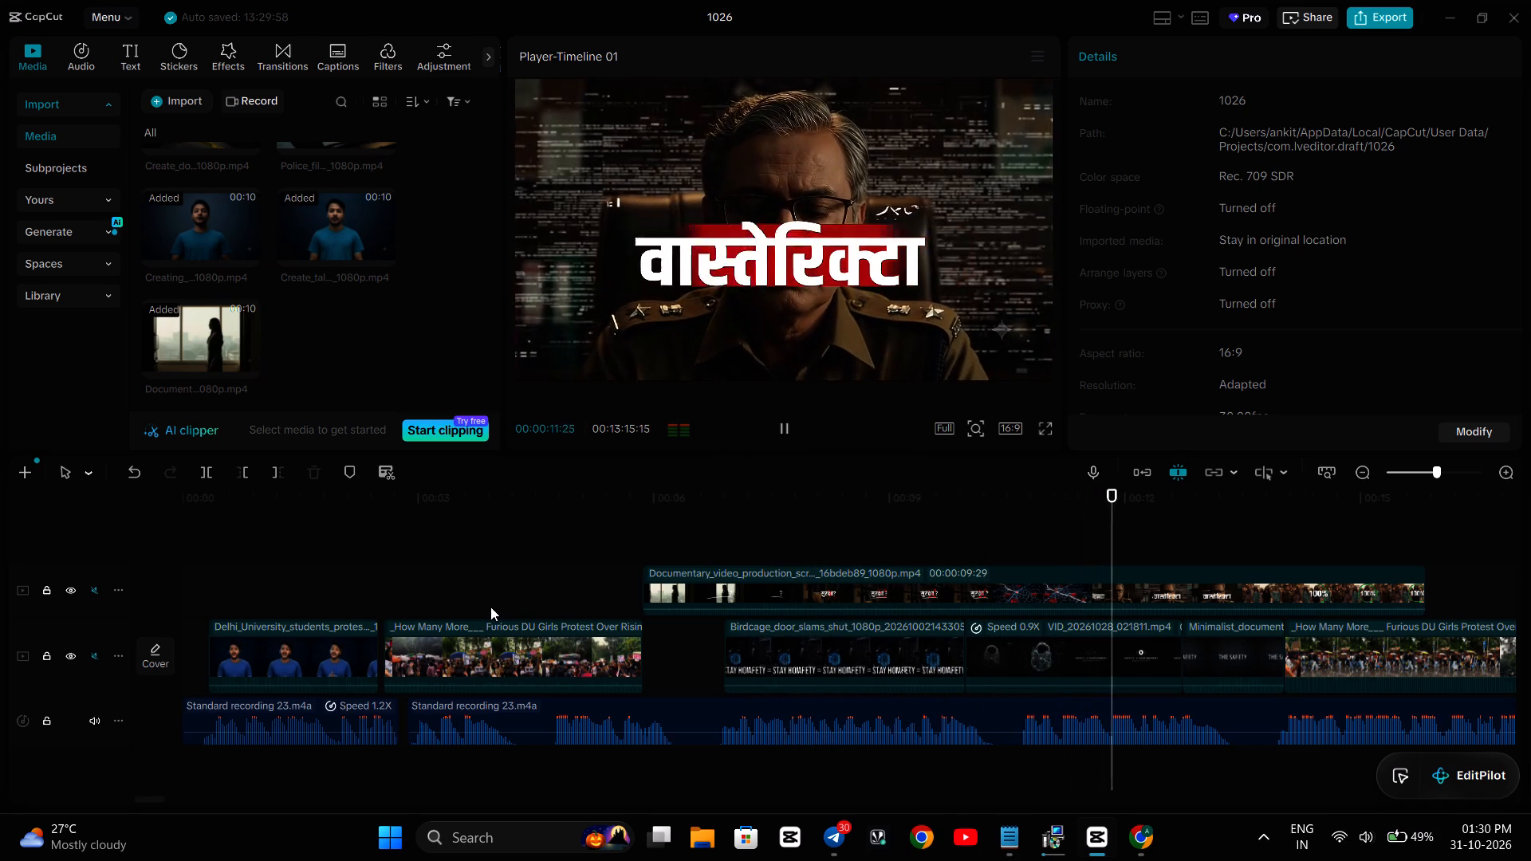
key("space")
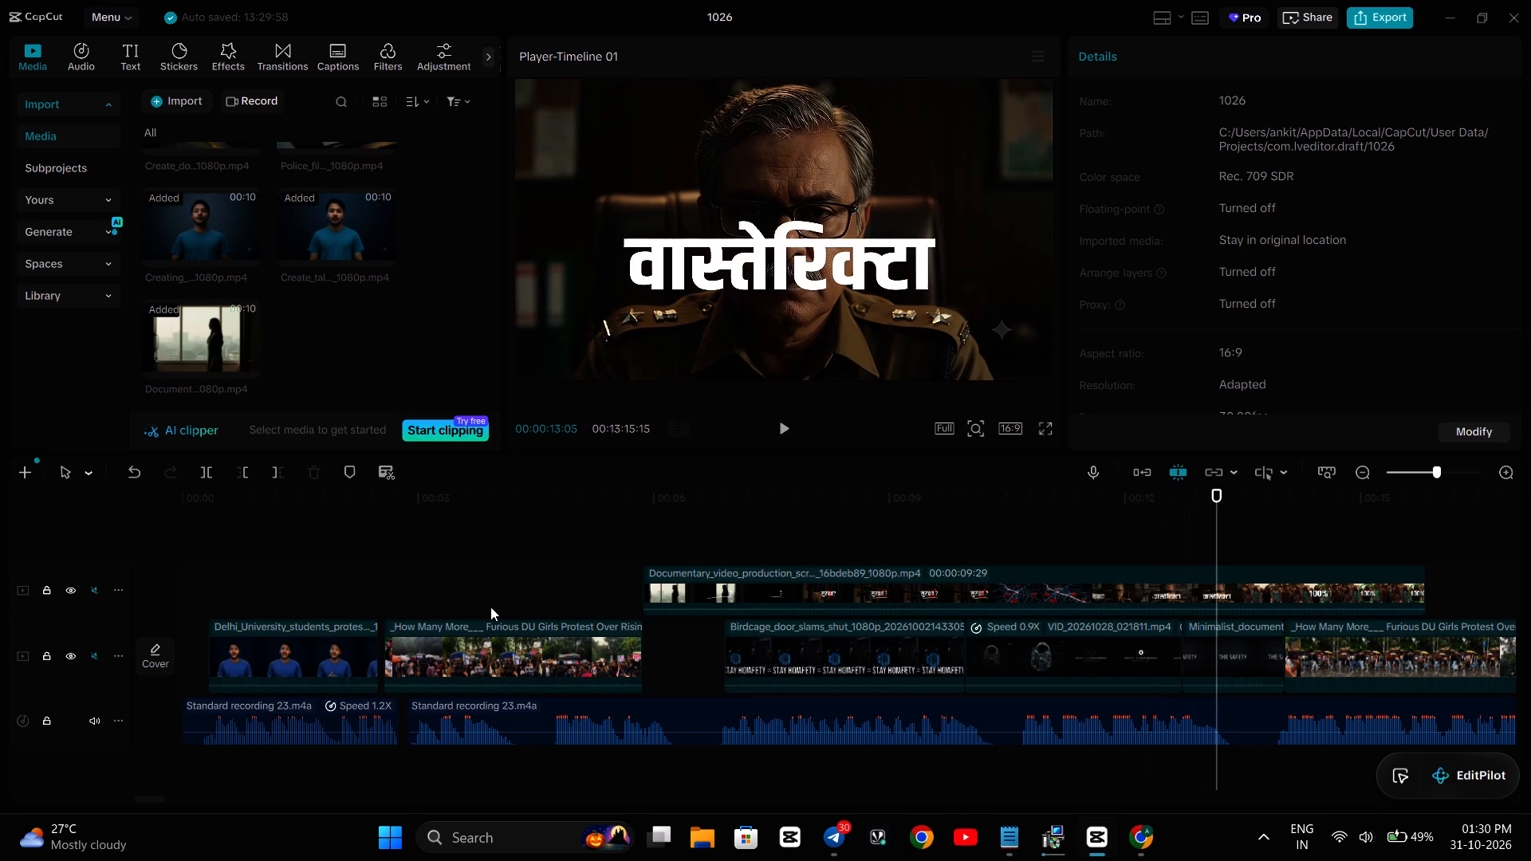
key("space")
key("space")
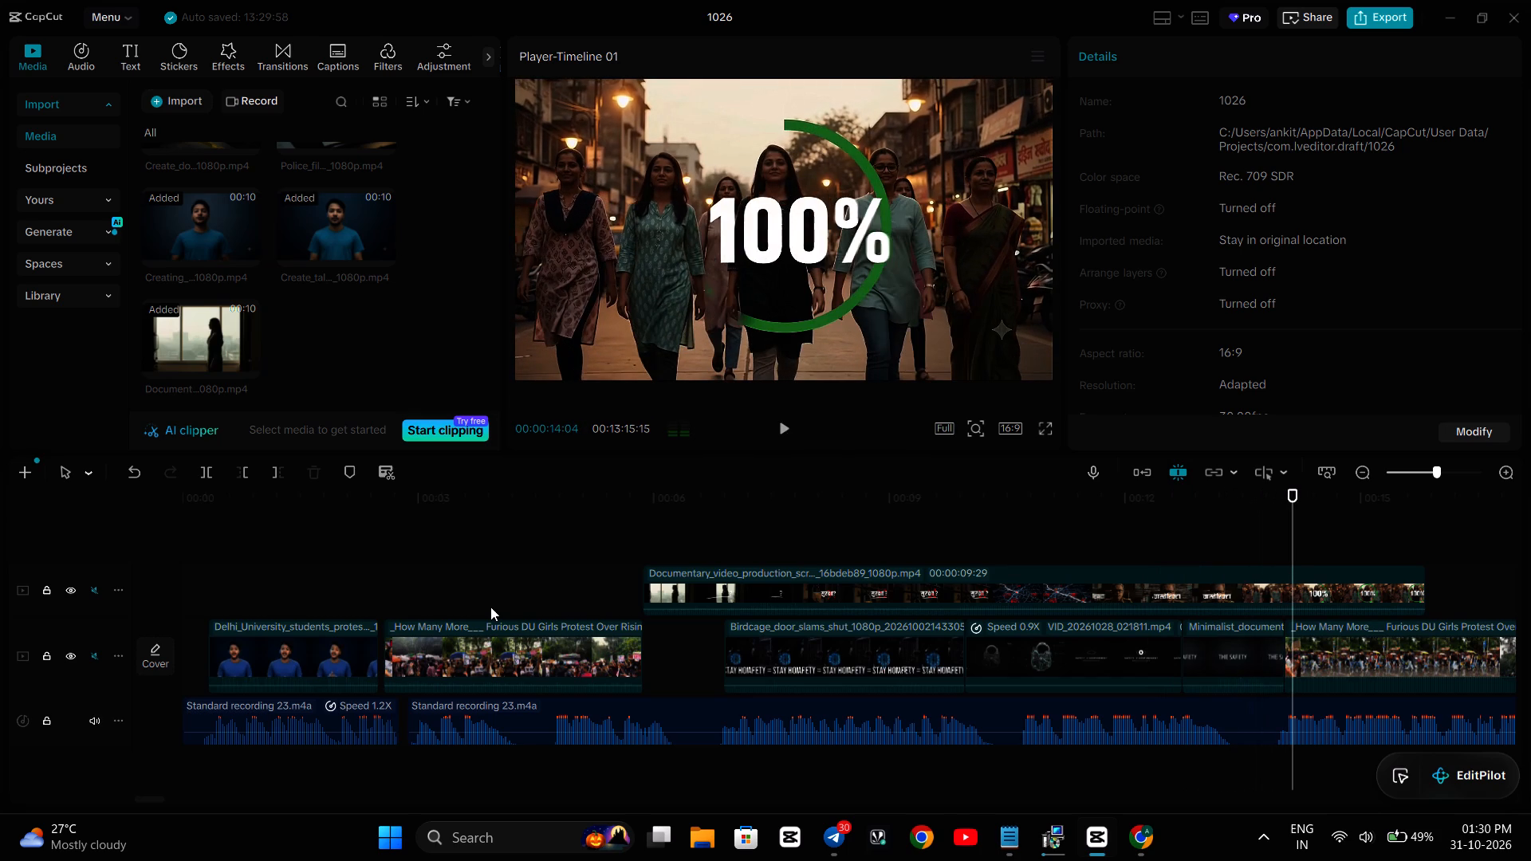
key("space")
key("space")
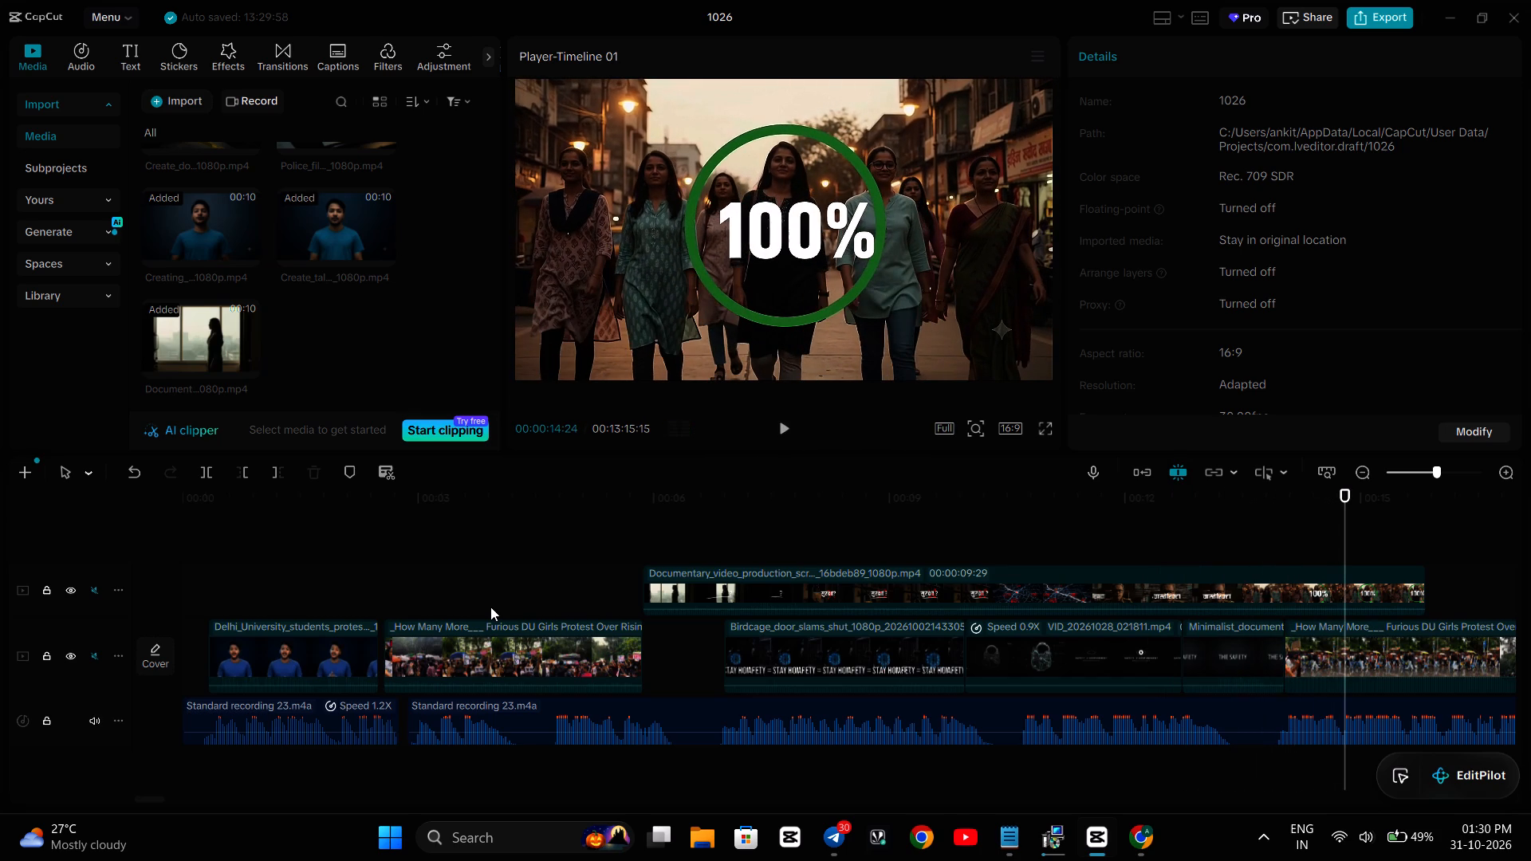
Delete the birdcage door, VID_20261028 and minimalist document clips from the main track beneath the new documentary clip.
left_click(778, 651)
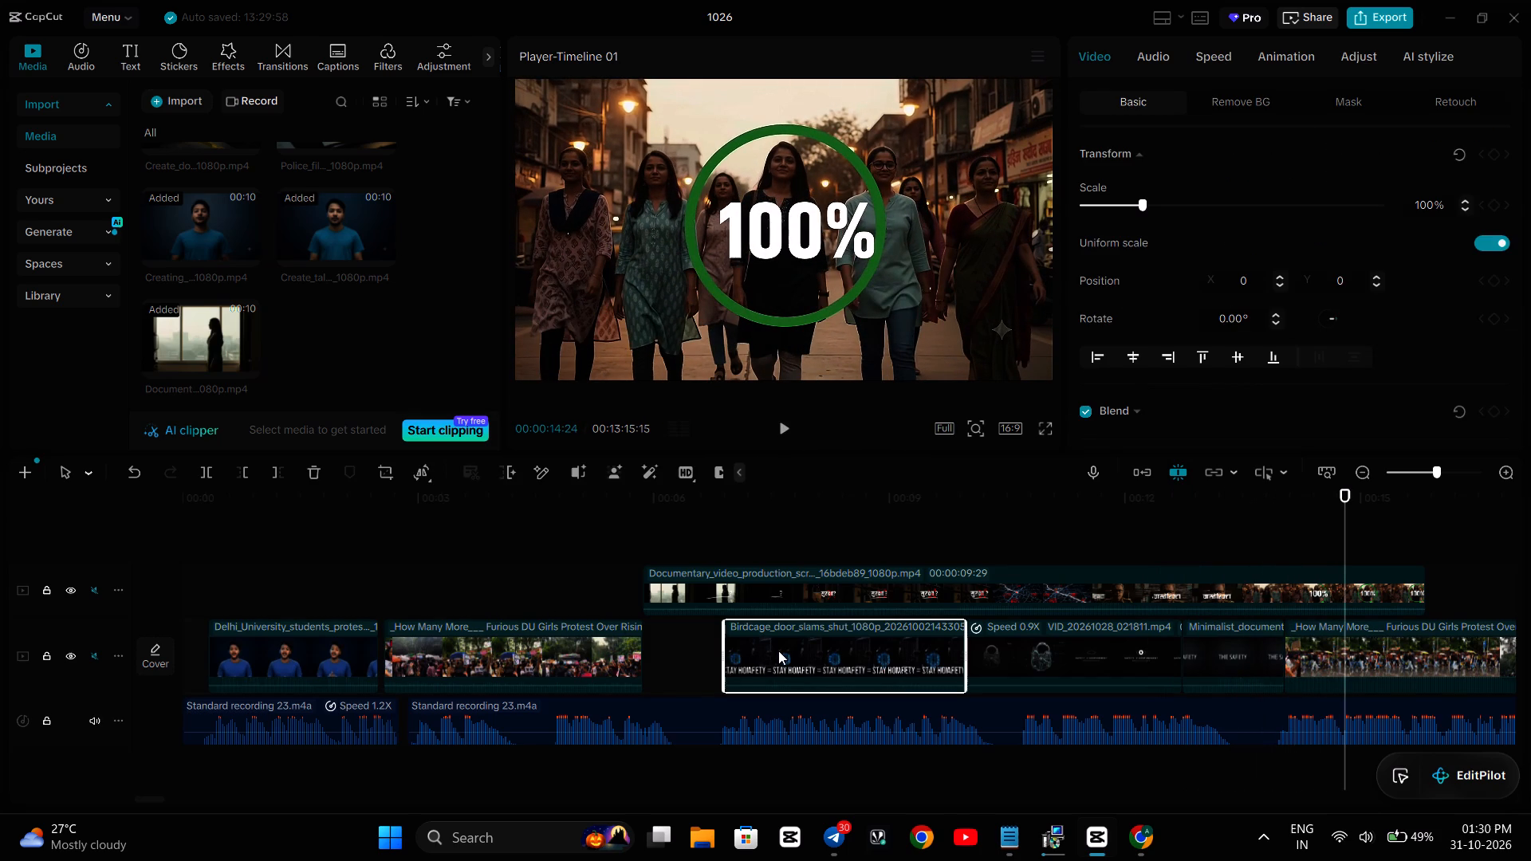
left_click(314, 470)
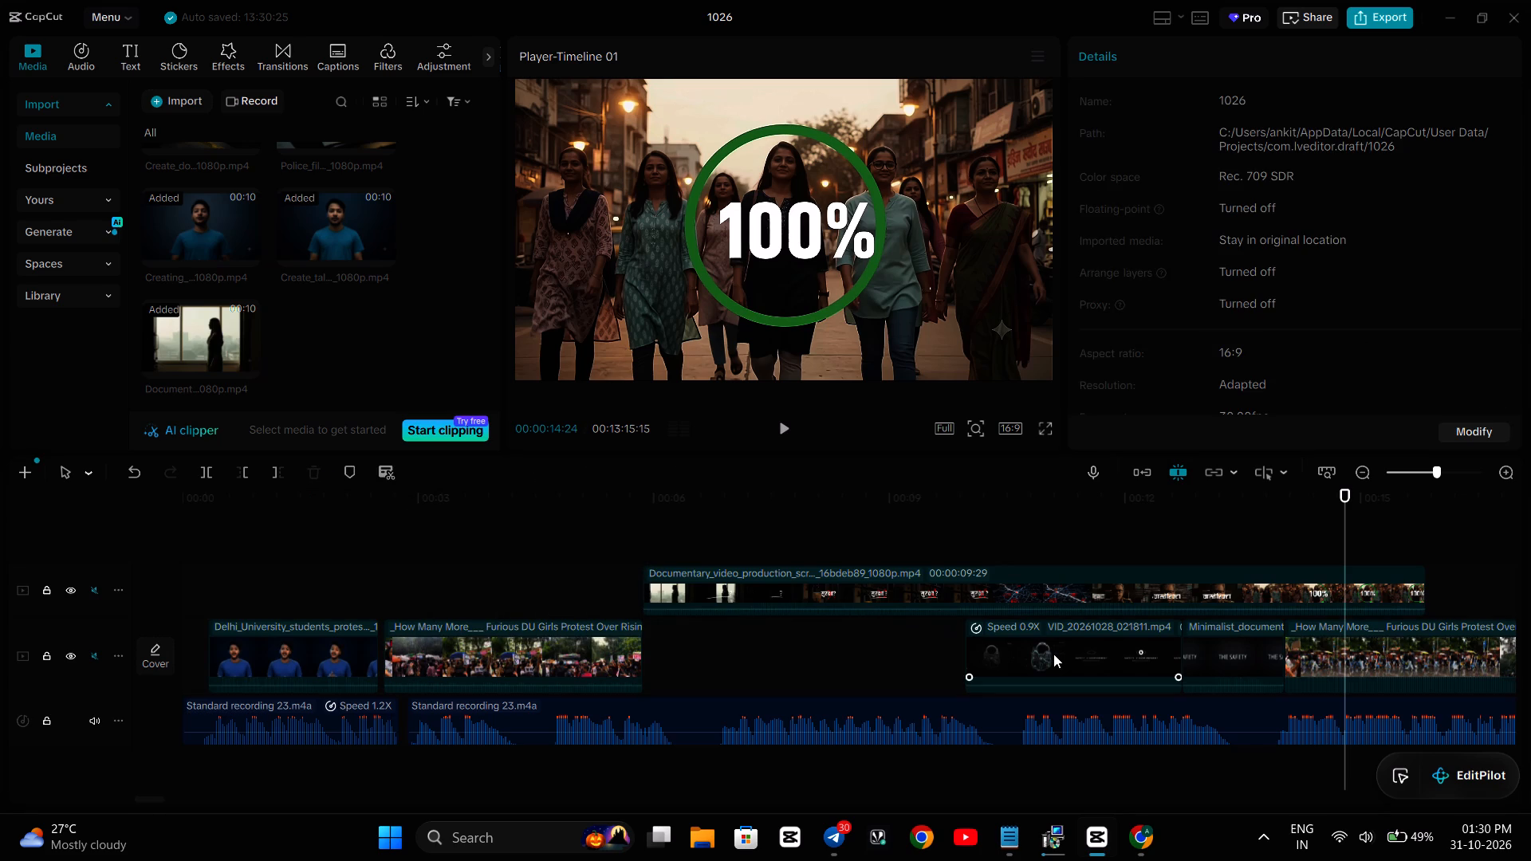
left_click(1055, 655)
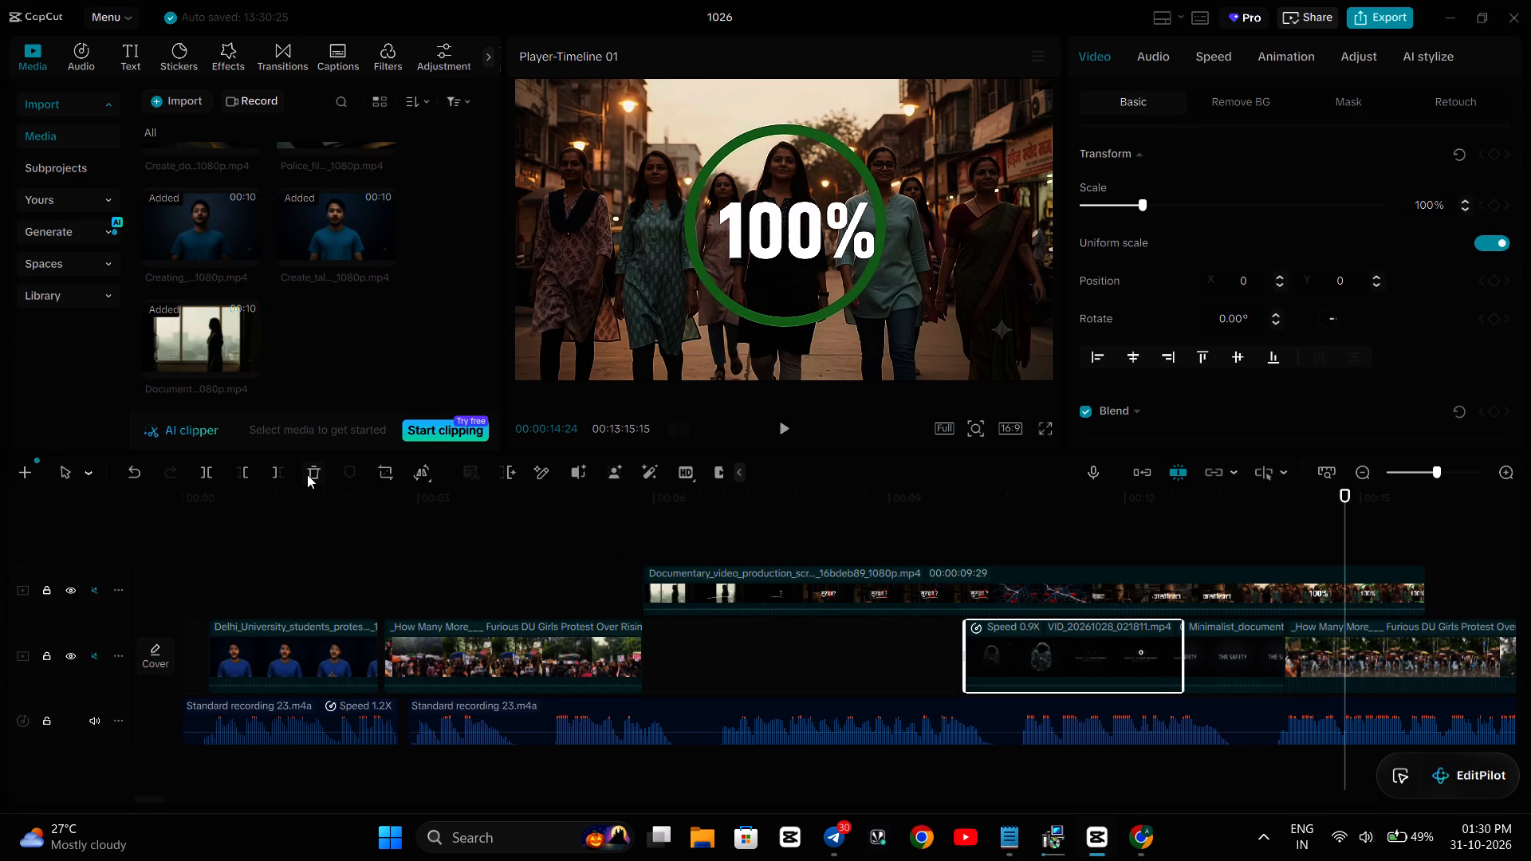
left_click(307, 474)
left_click(1223, 650)
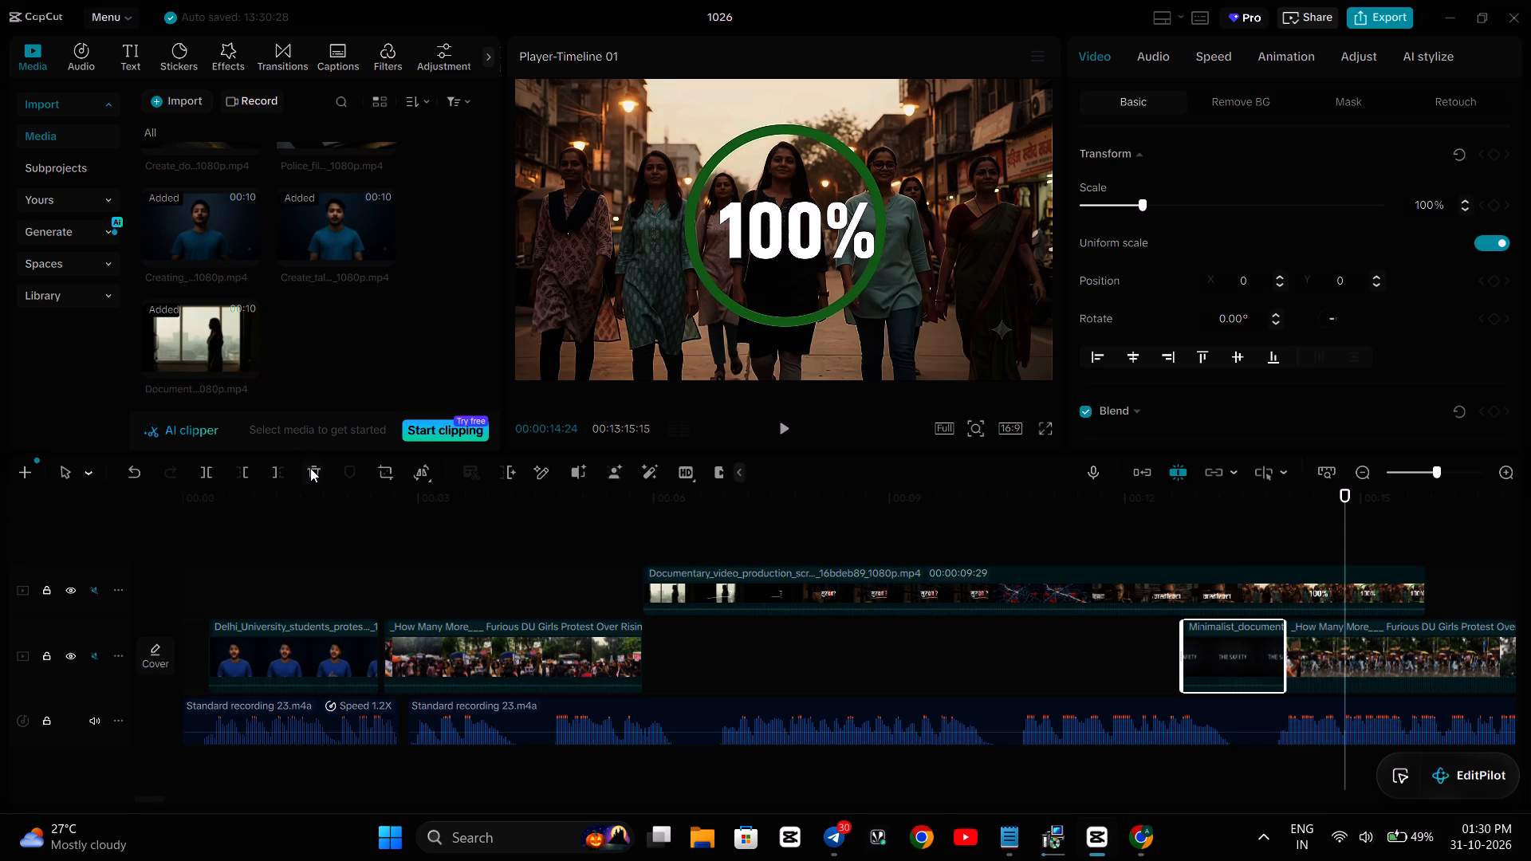
left_click(310, 468)
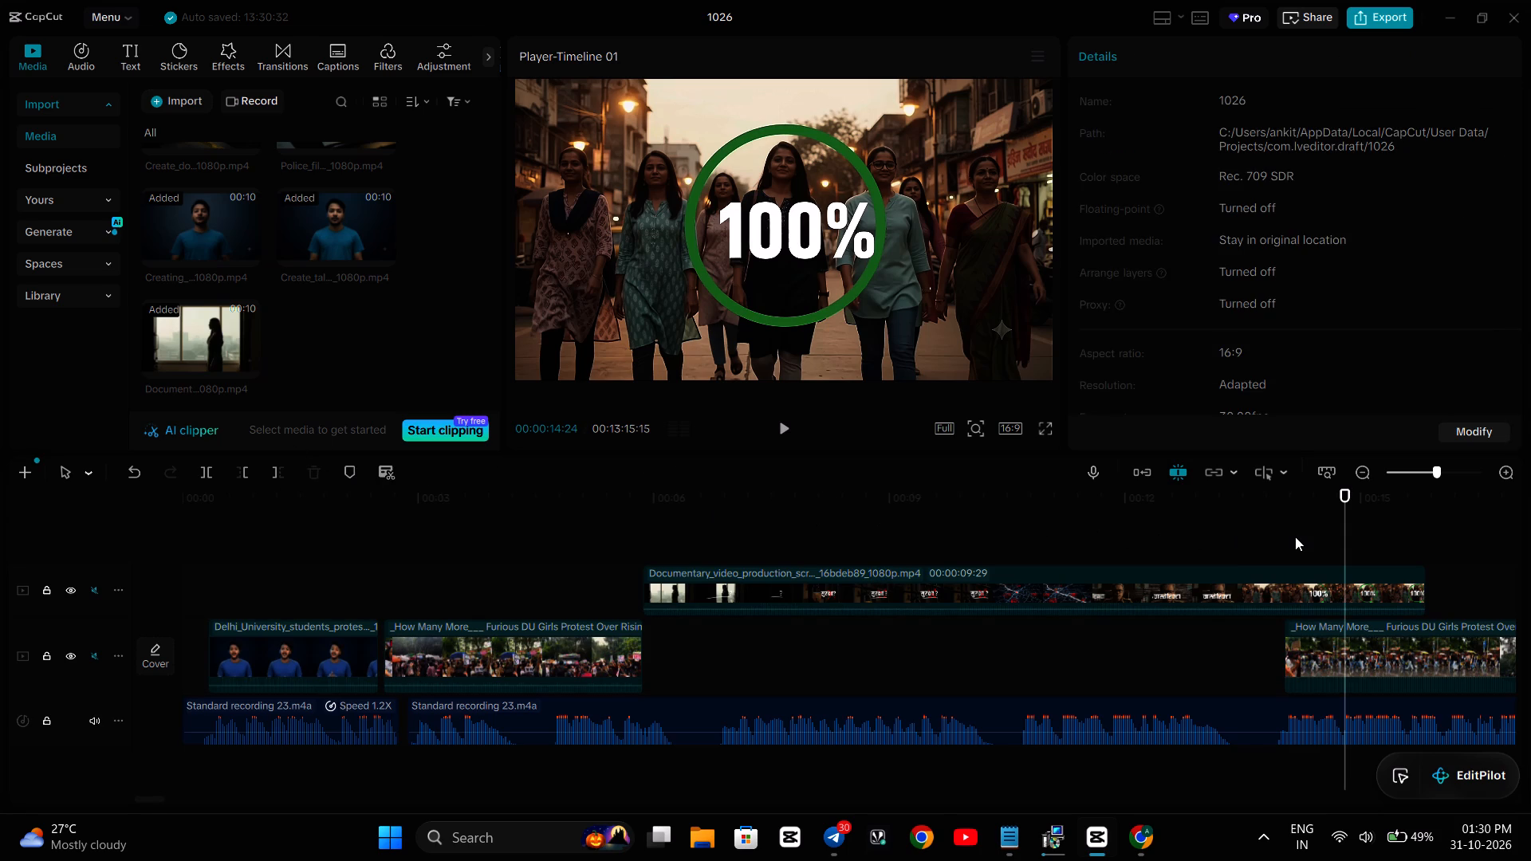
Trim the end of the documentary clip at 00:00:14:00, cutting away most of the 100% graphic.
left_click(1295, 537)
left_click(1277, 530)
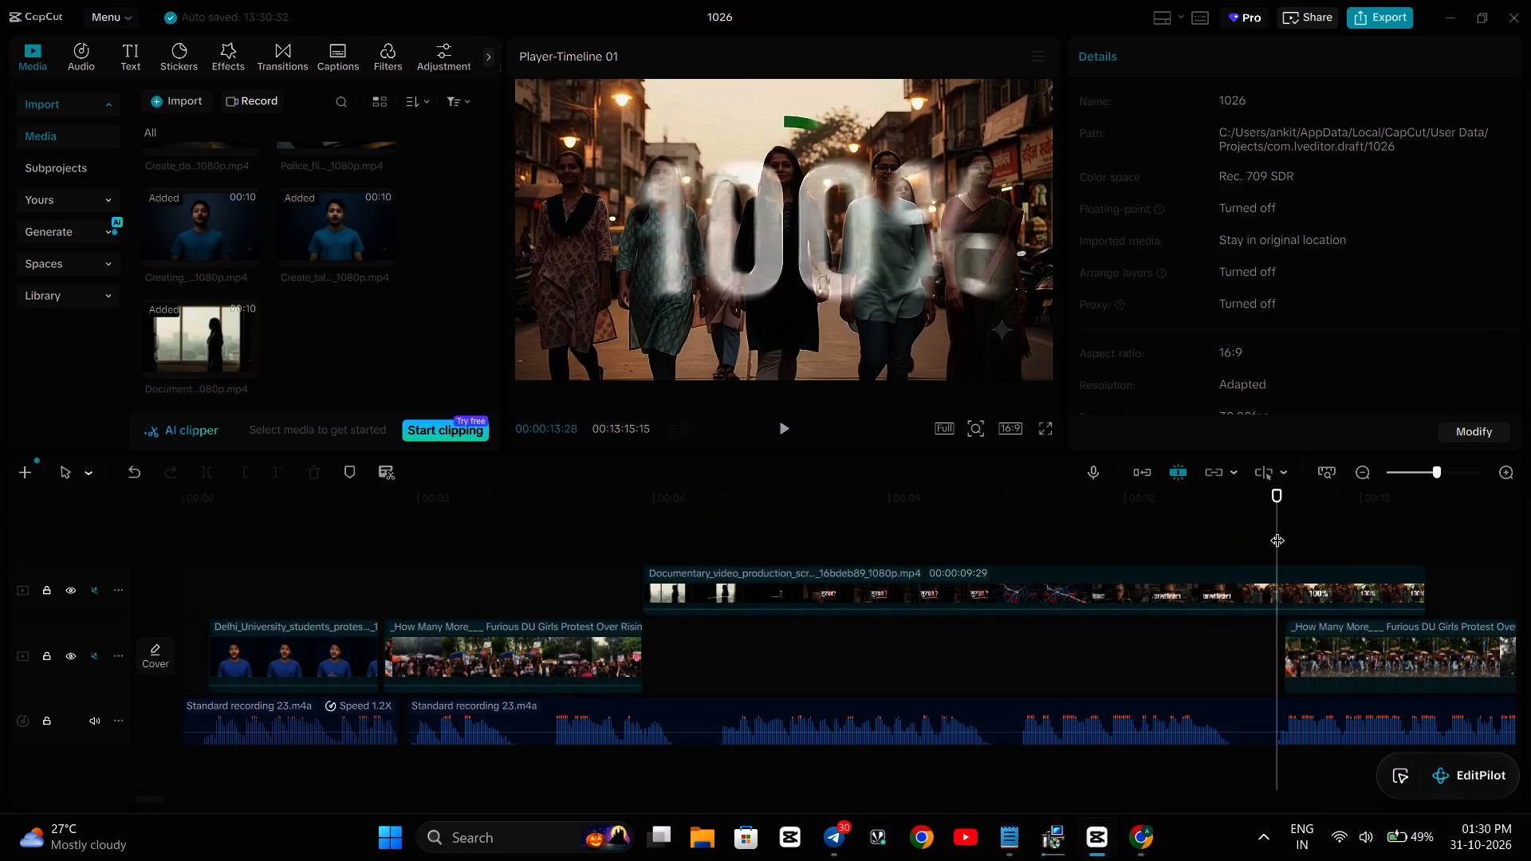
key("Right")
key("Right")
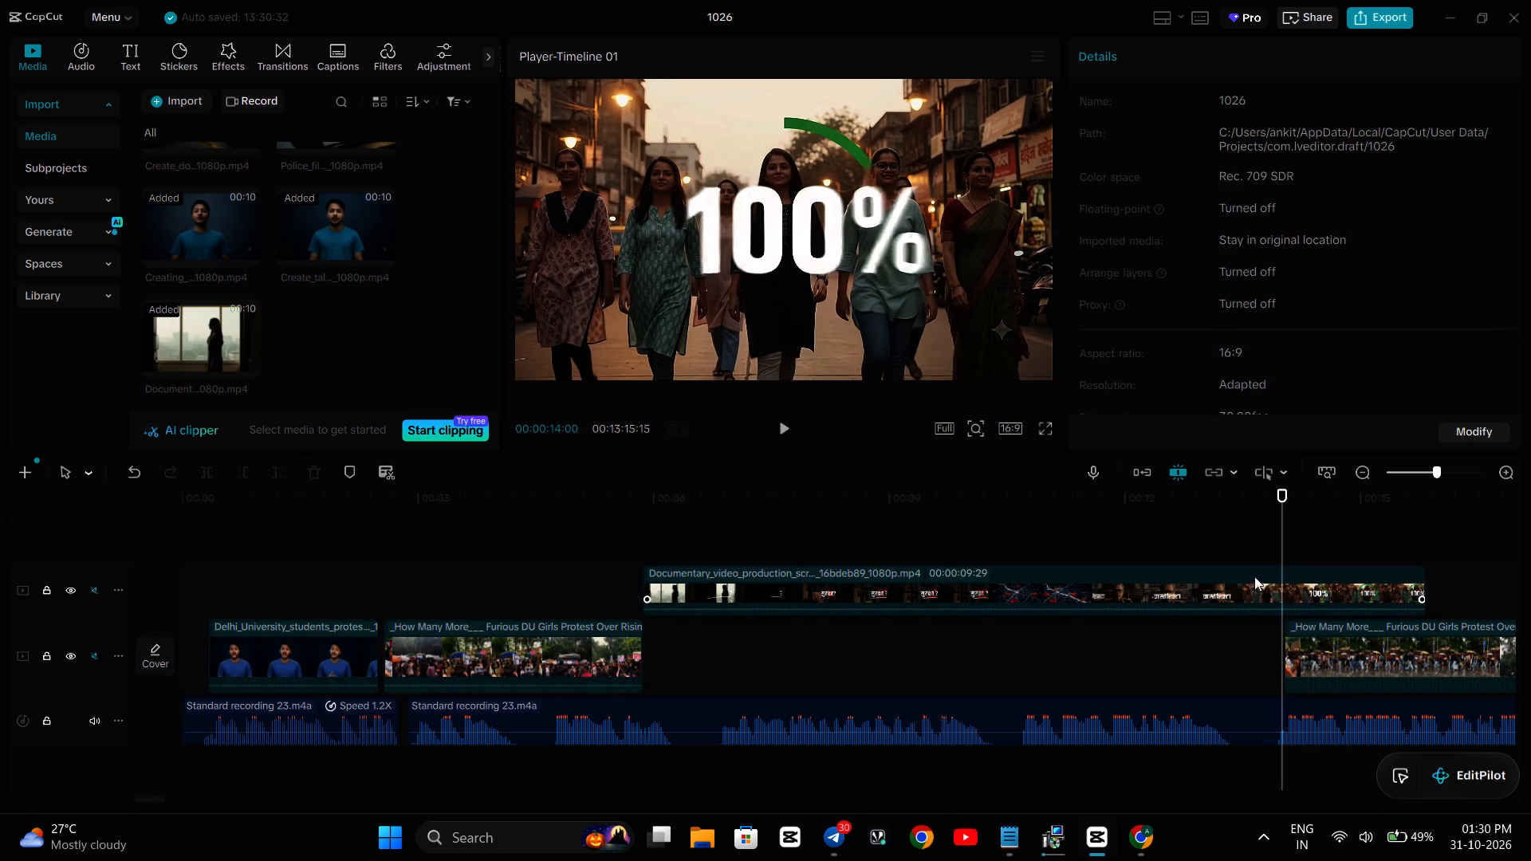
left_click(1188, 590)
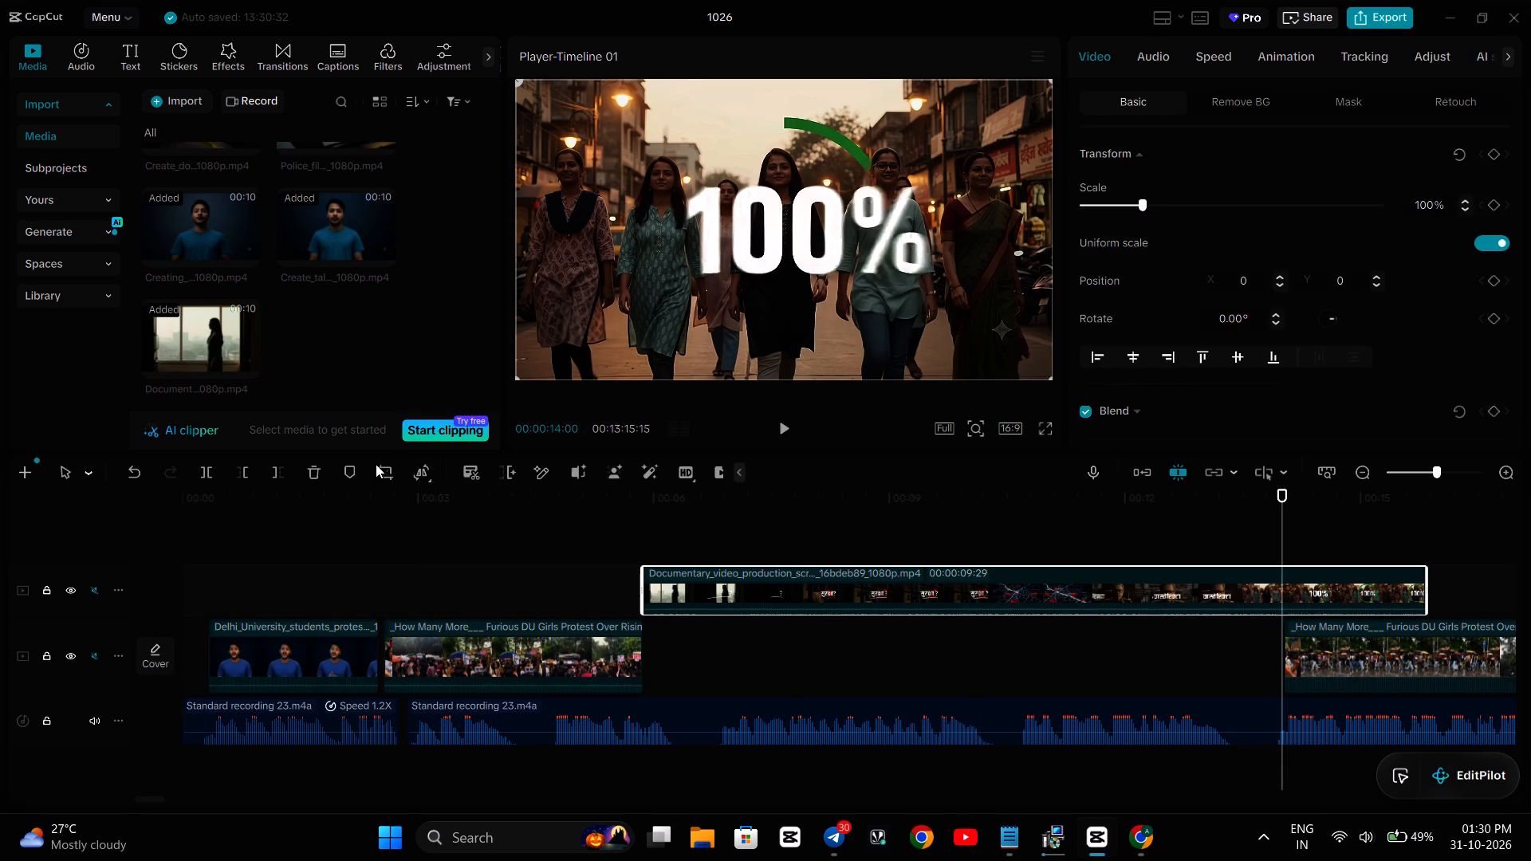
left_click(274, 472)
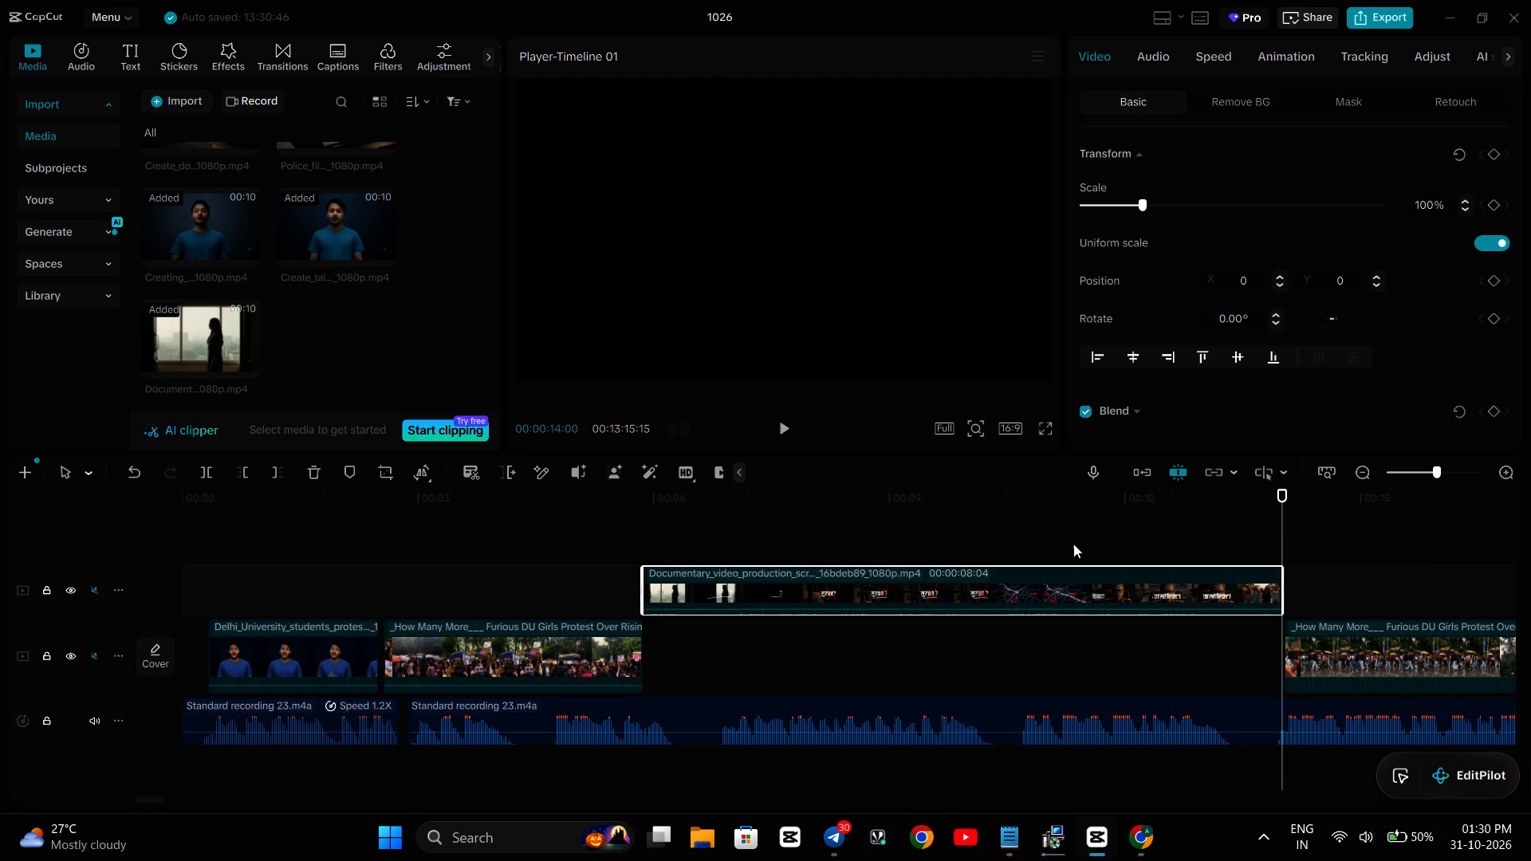
Trim the documentary clip's end at 00:00:13:09, just before the shot of the walking women begins.
key("Left")
key("Left")
key("Left")
key("Left")
key("Left")
key("Left")
key("Left")
key("Left")
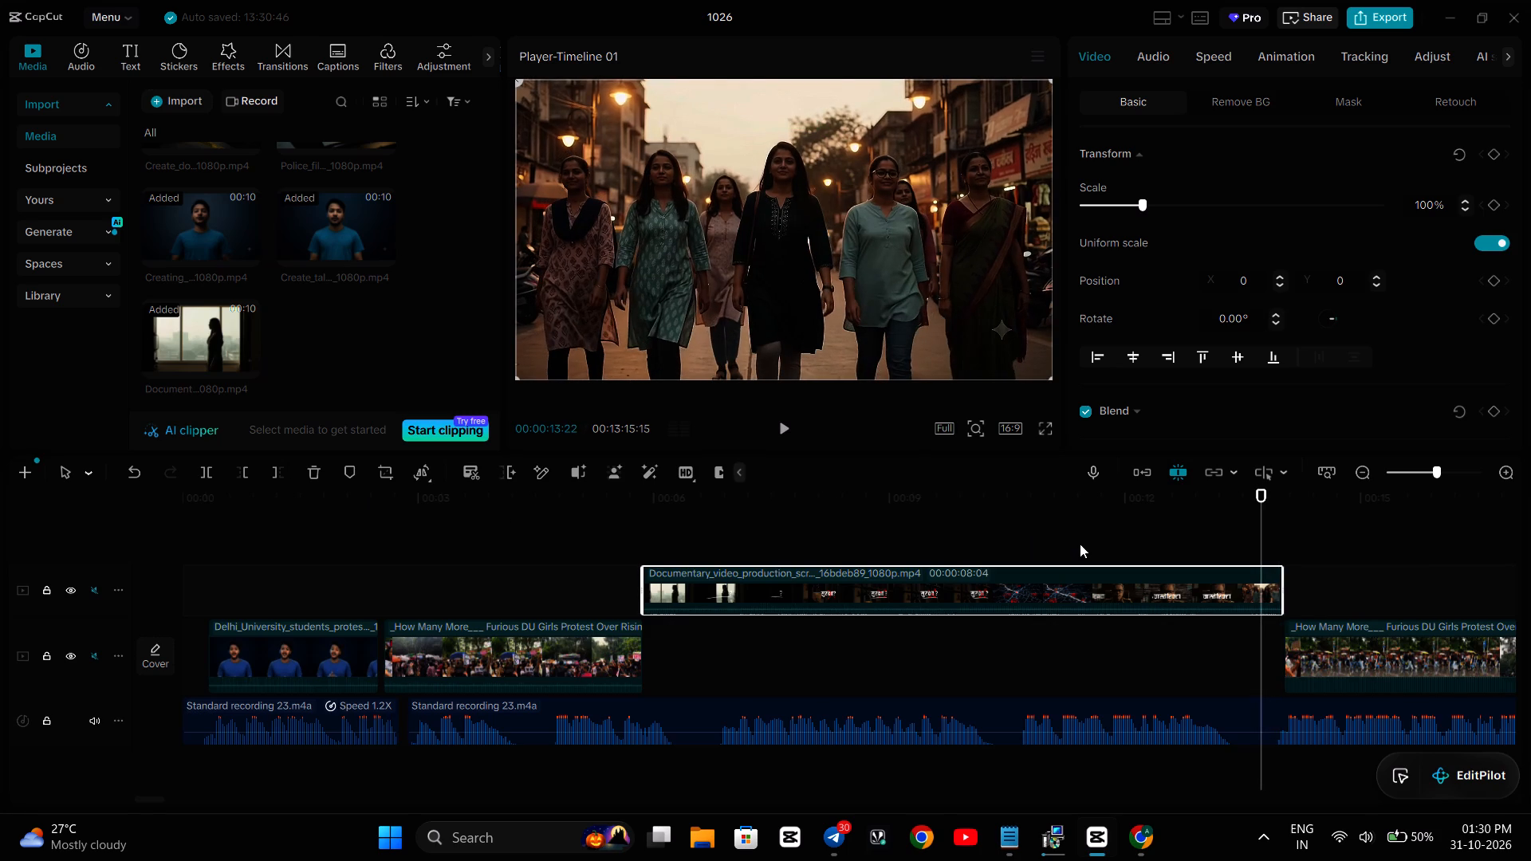
key("Left")
key("Left")
key("Left")
key("Left")
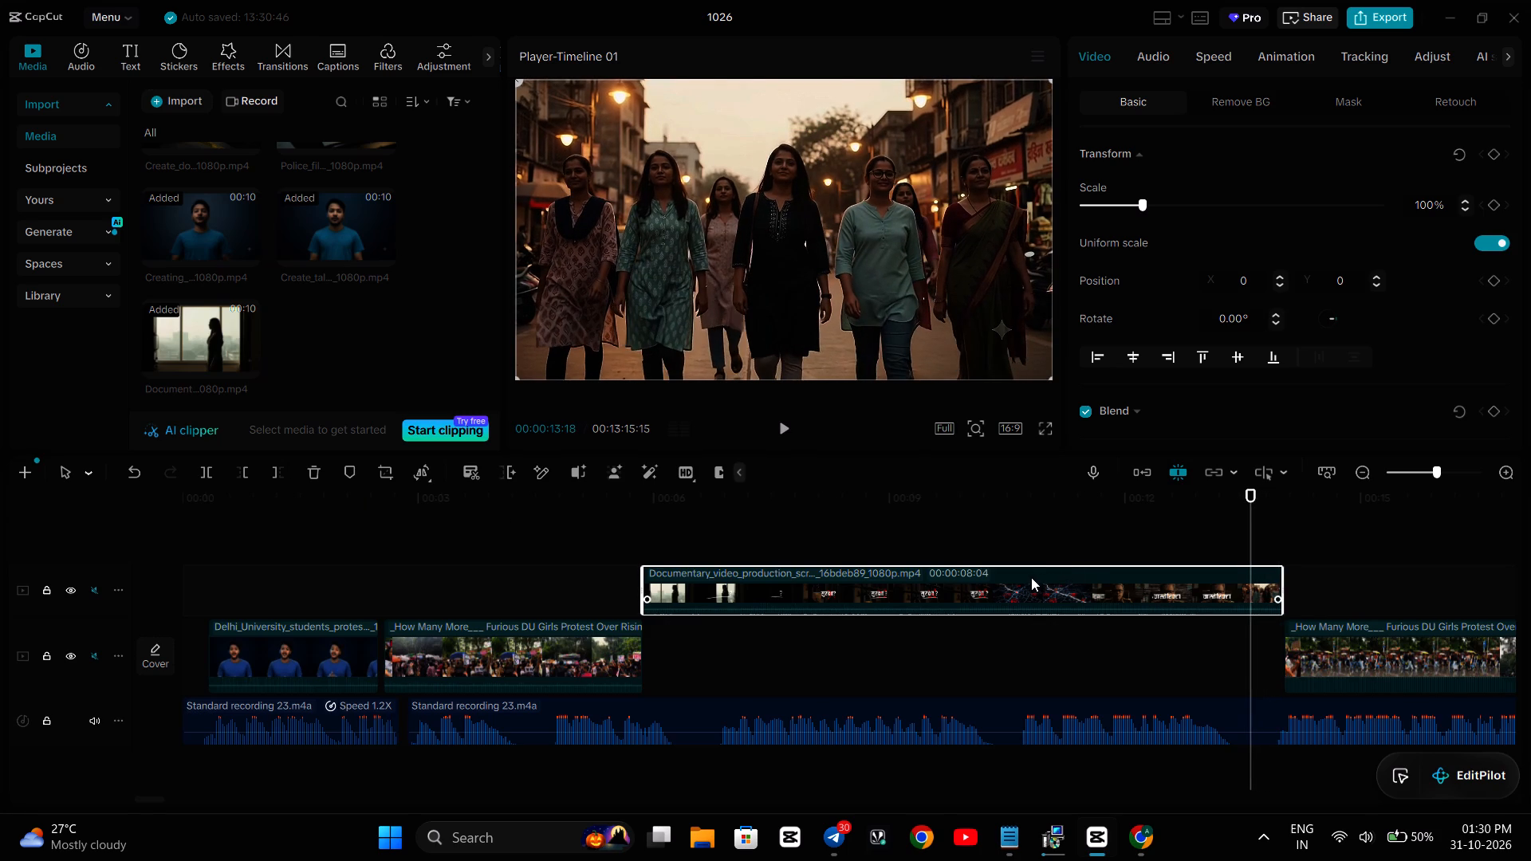
key("Left")
key("Left")
key("Left")
key("Left")
key("Left")
key("Left")
key("Left")
key("Left")
key("Left")
key("Left")
key("Left")
key("Left")
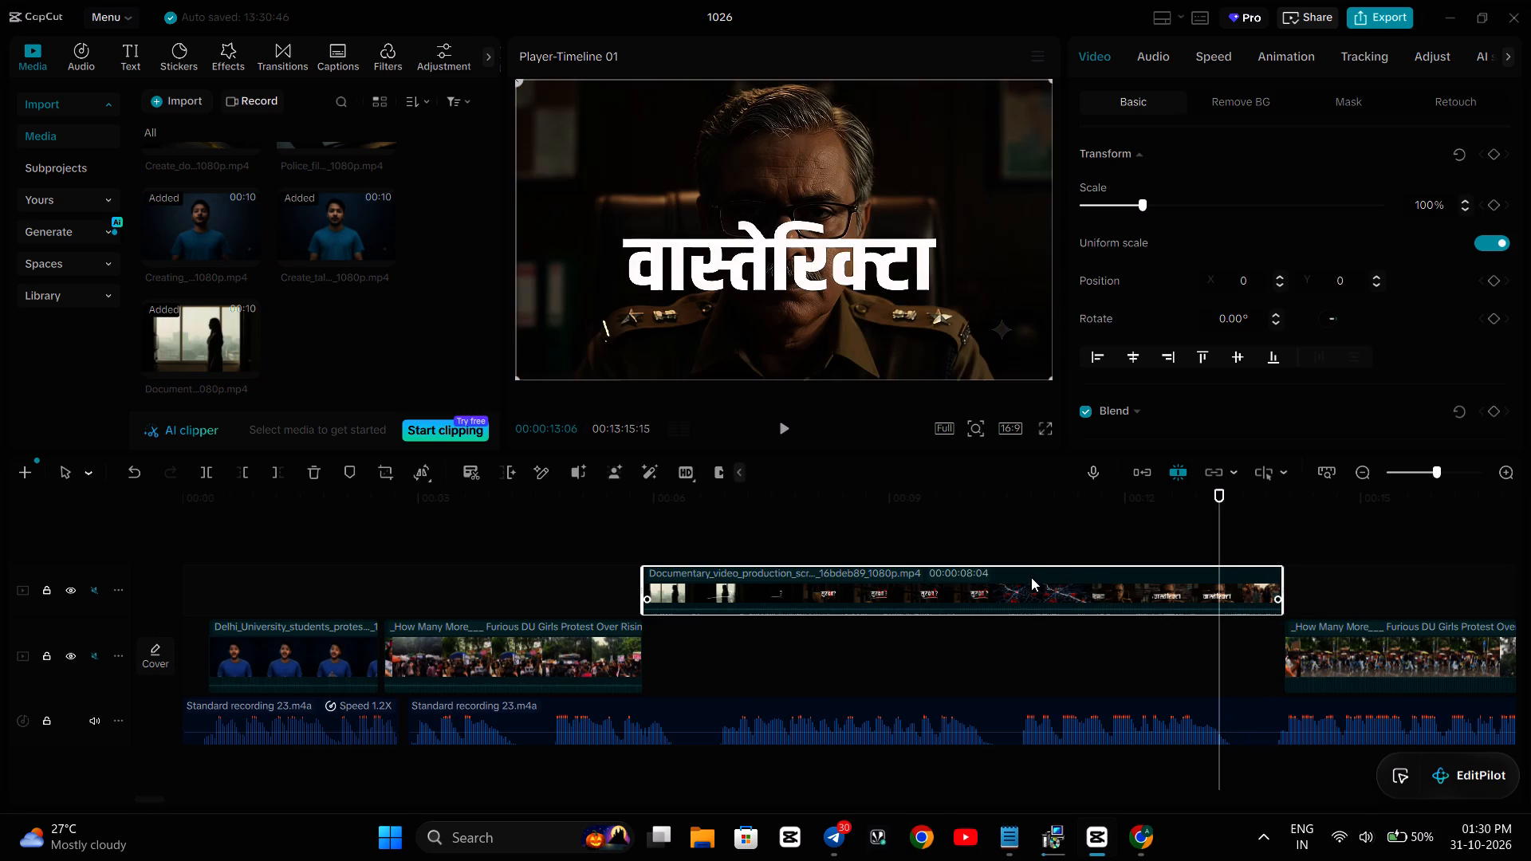
key("Right")
key("Right")
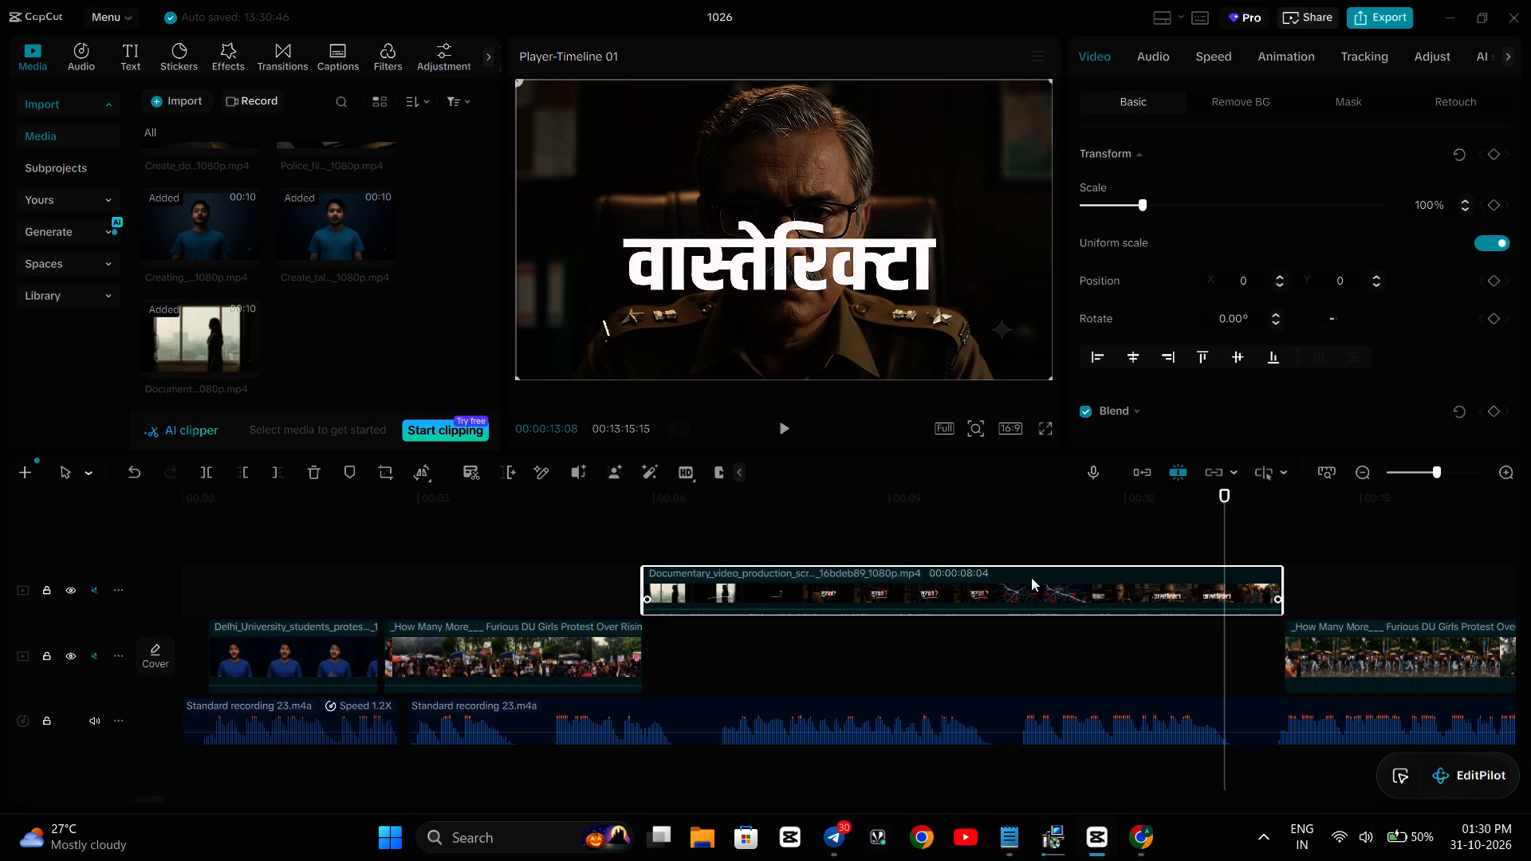
key("Right")
key("Right")
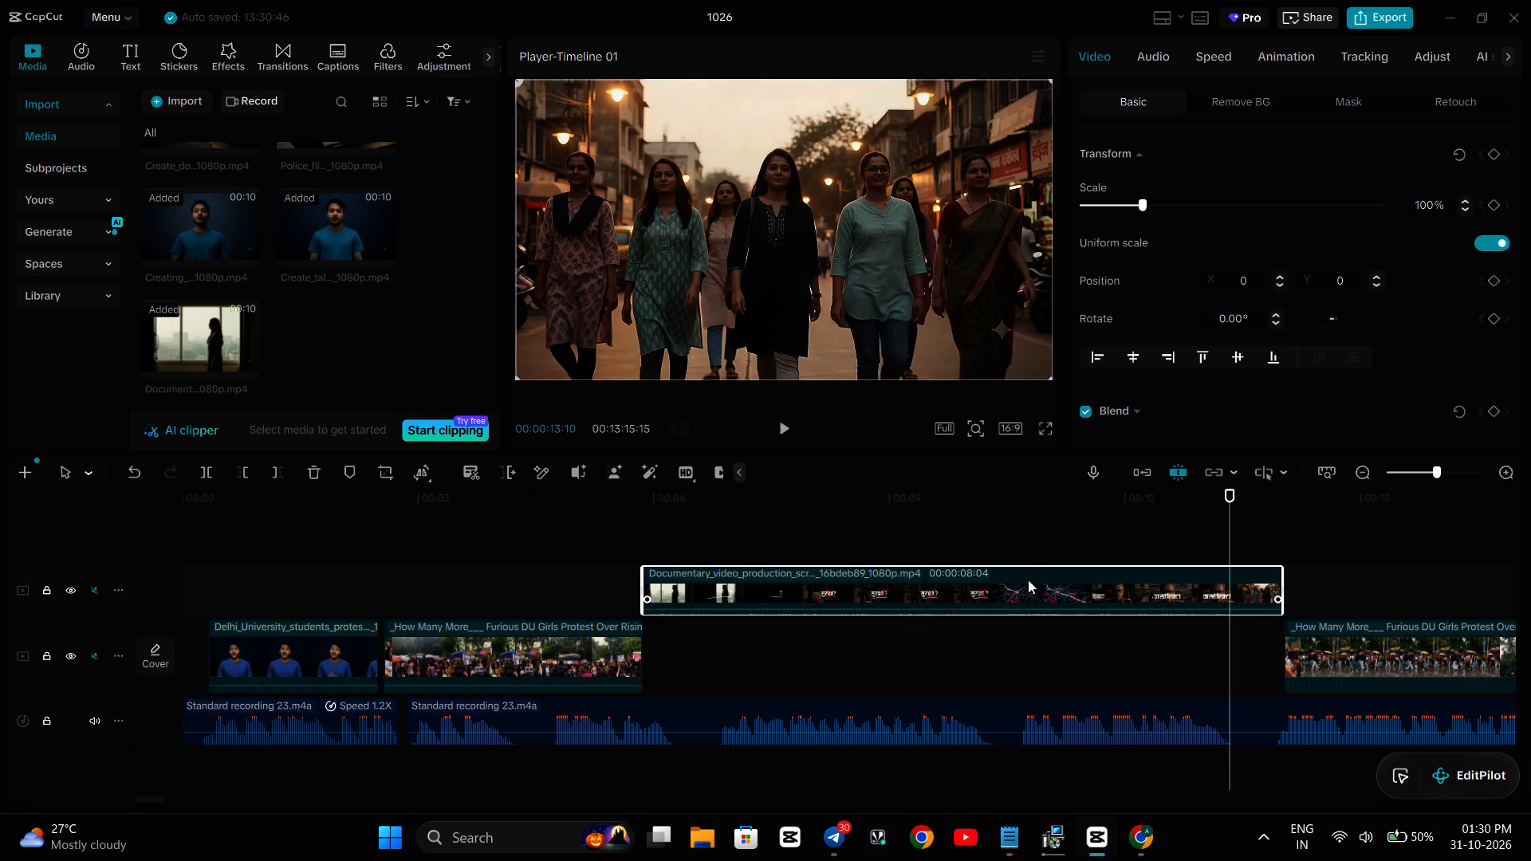
key("Left")
left_click(1026, 581)
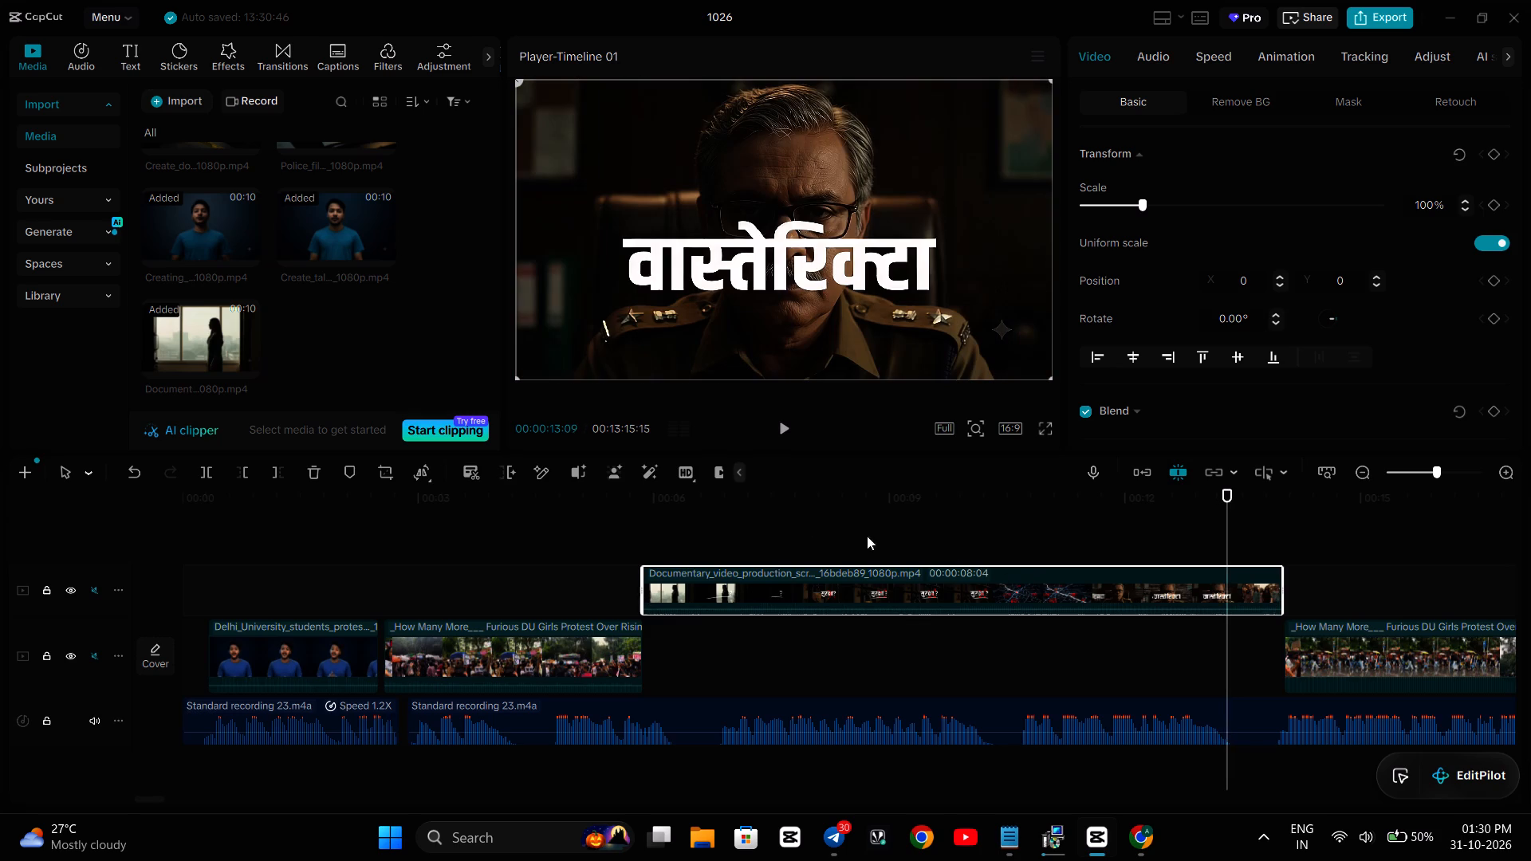
left_click(279, 468)
Move the trimmed documentary clip down into the main track's gap, directly after the first DU Girls protest clip.
left_click_drag(839, 588, 839, 613)
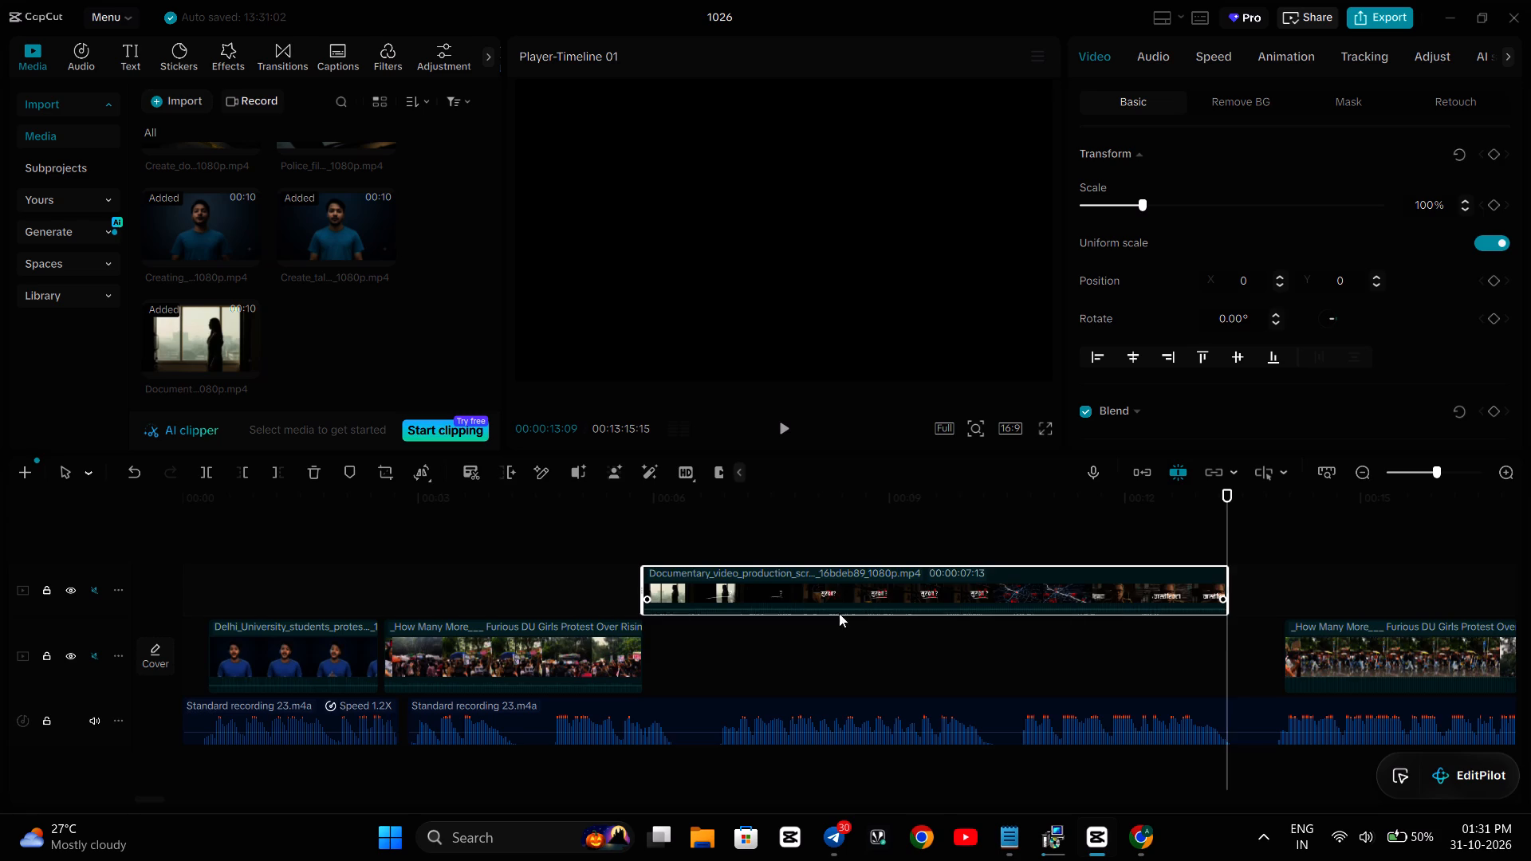
left_click_drag(839, 613, 836, 640)
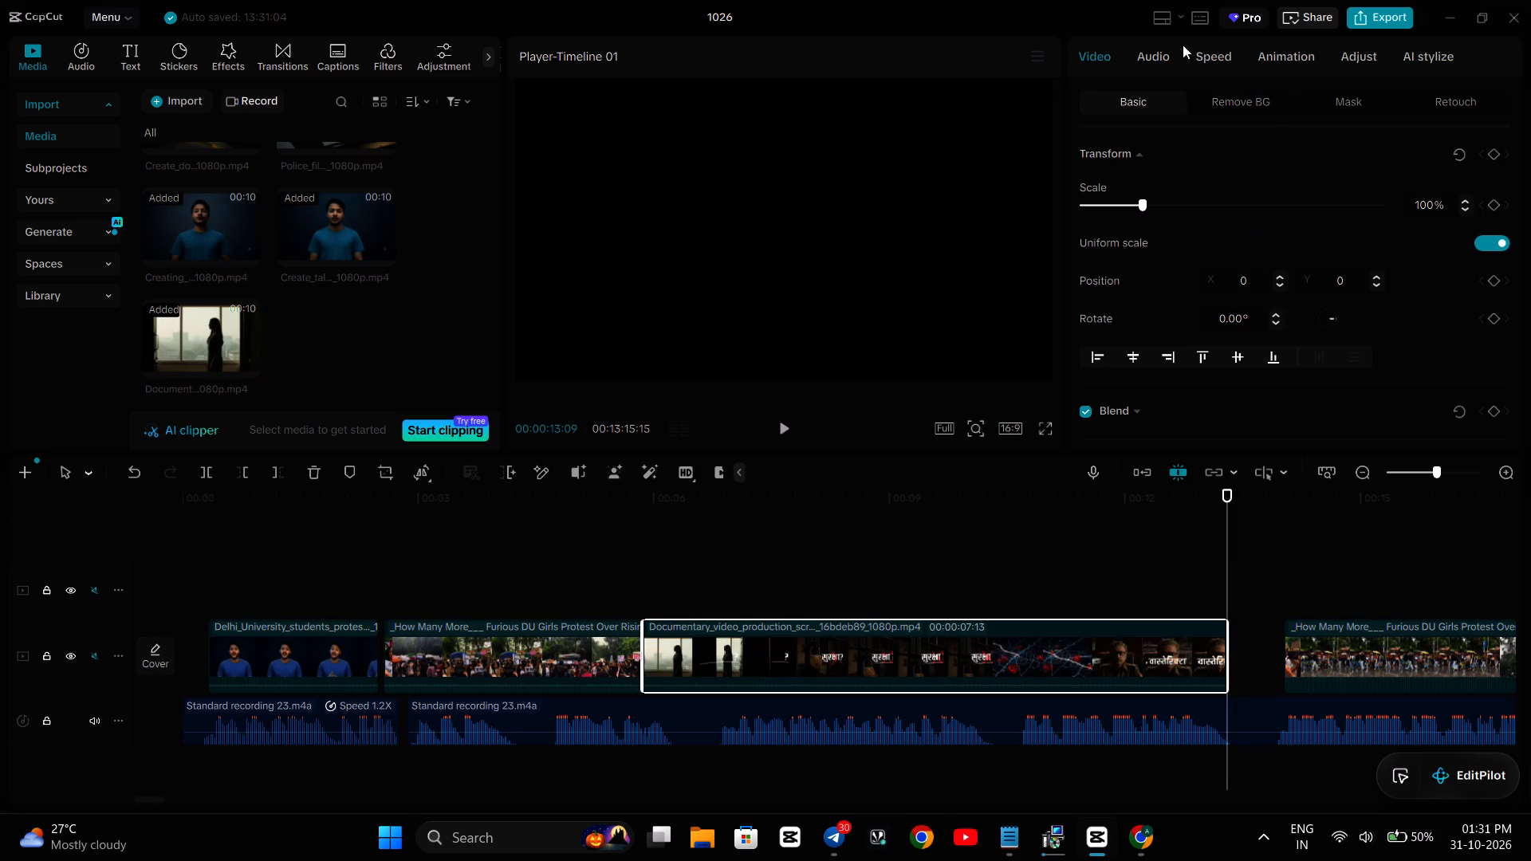
Set the documentary clip's speed to 0.90x.
left_click(1218, 59)
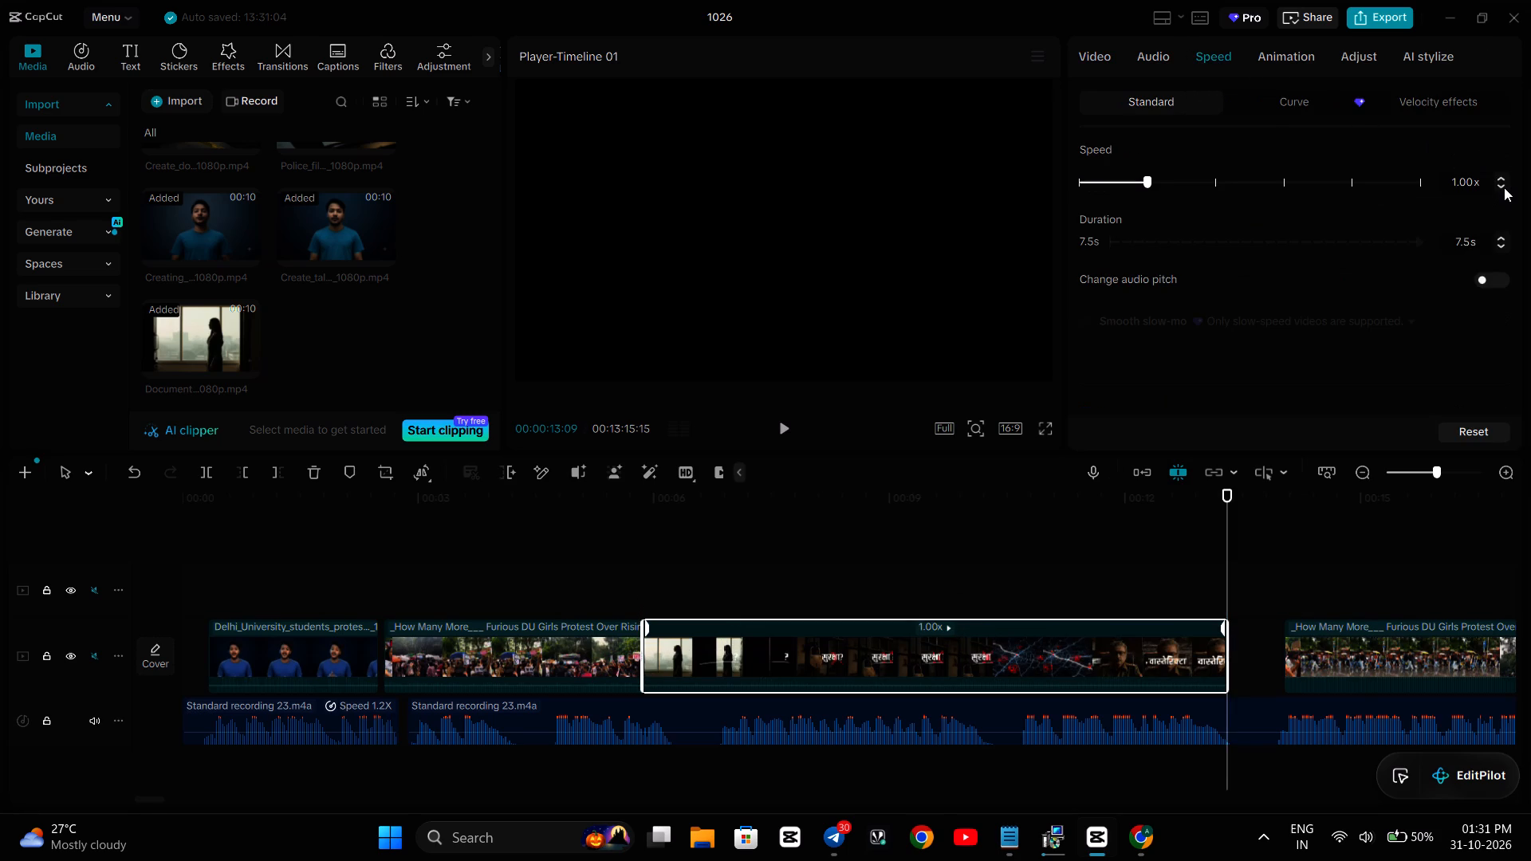
left_click(1504, 187)
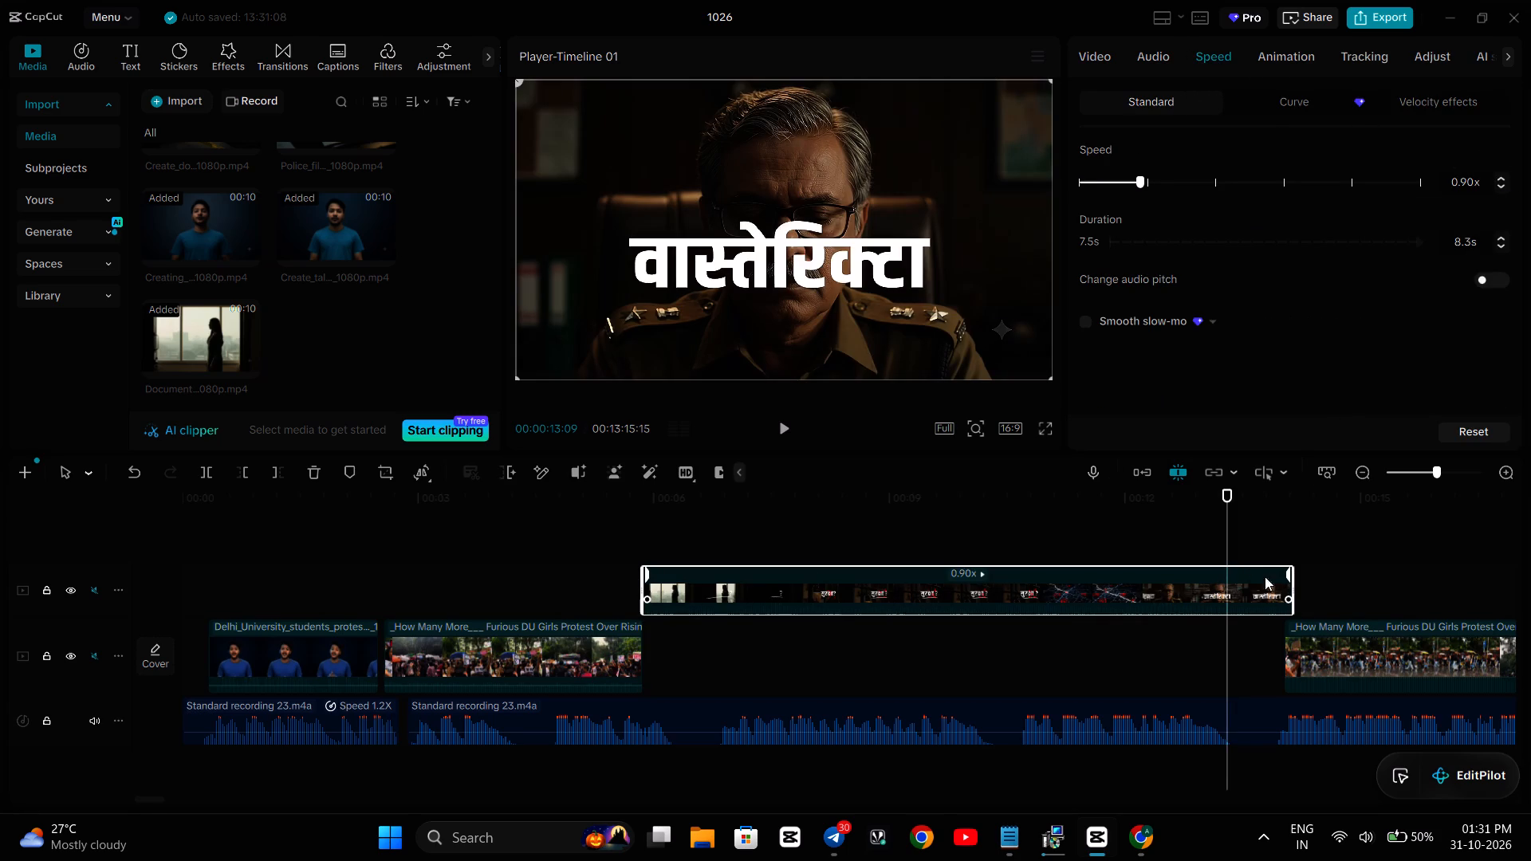
Trim the documentary clip's end to a duration of 00:00:08:05, flush with the start of the second DU Girls protest clip.
left_click(1266, 534)
left_click(1234, 587)
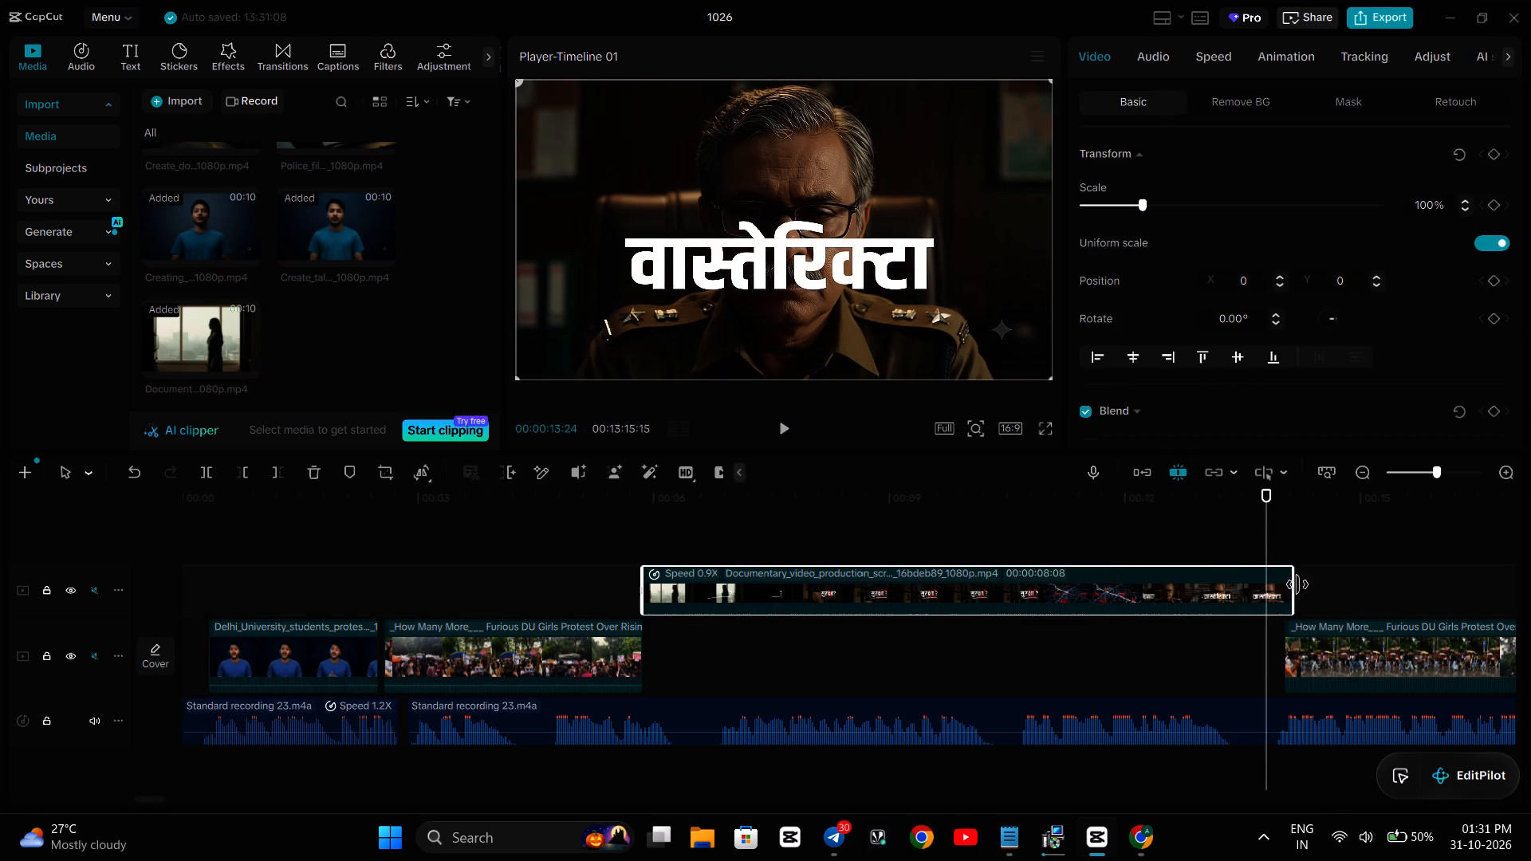
left_click_drag(1296, 588, 1285, 601)
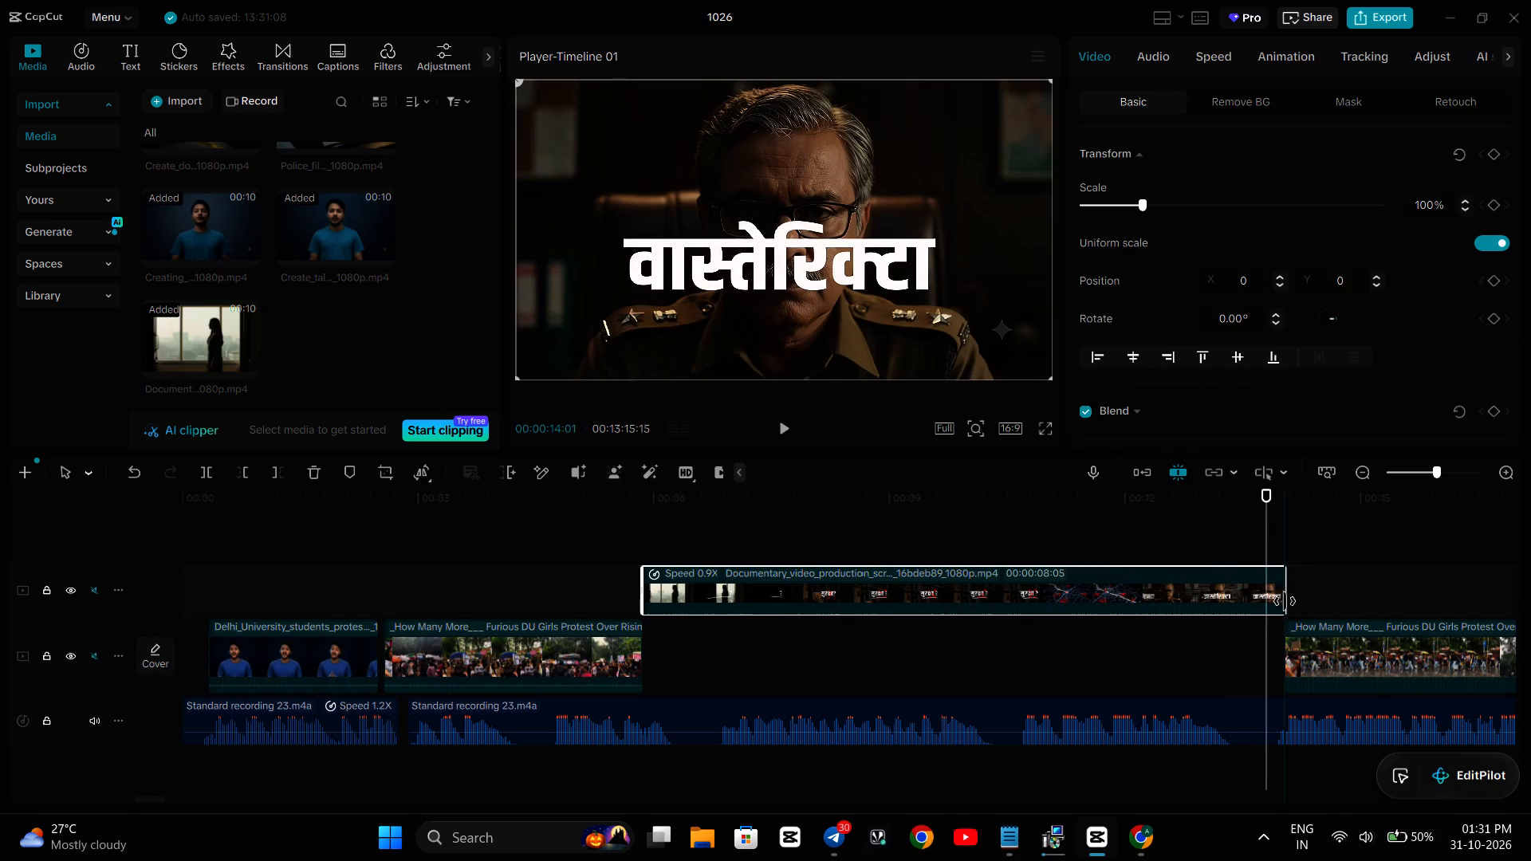
left_click_drag(1285, 601, 1281, 605)
left_click_drag(1281, 605, 1277, 611)
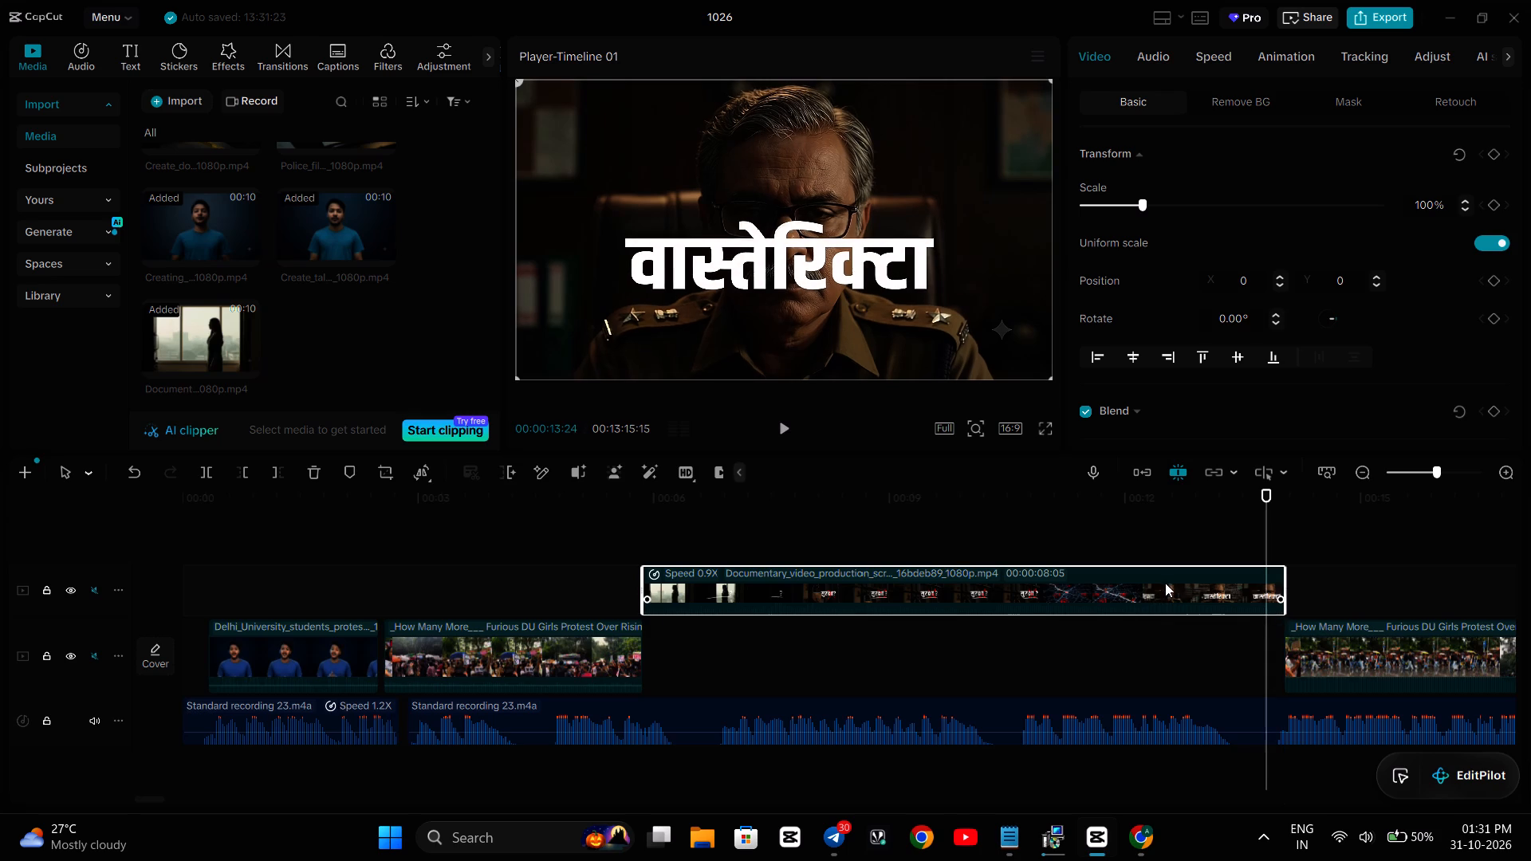
Move the slowed documentary clip down into the main track's gap between the two DU Girls protest clips.
left_click_drag(1163, 582, 1162, 639)
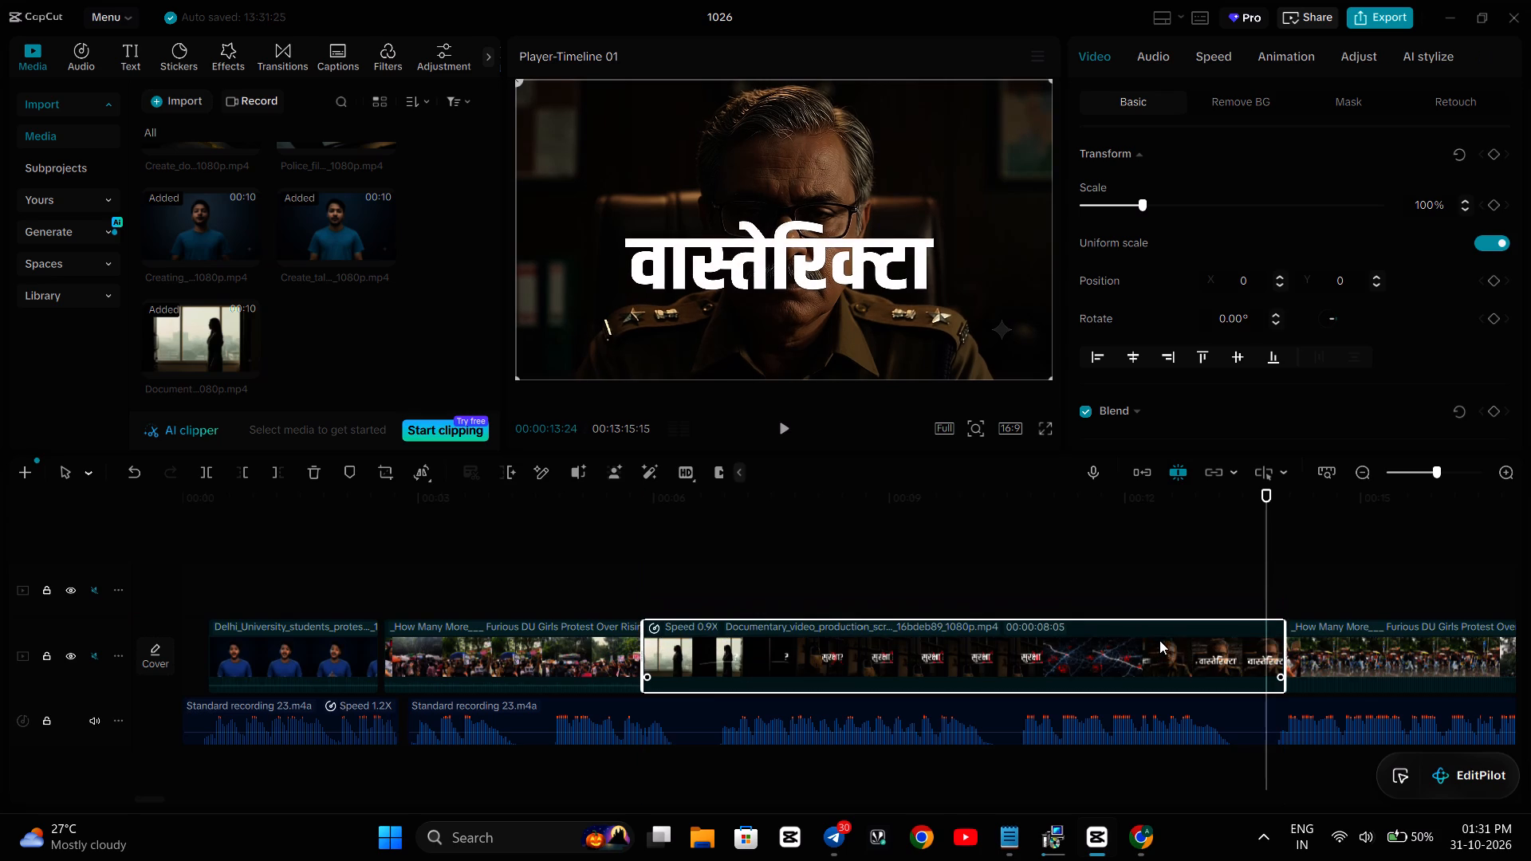
Play the sequence from 00:00:04:09 to review the documentary clip against the voice-over.
left_click(519, 562)
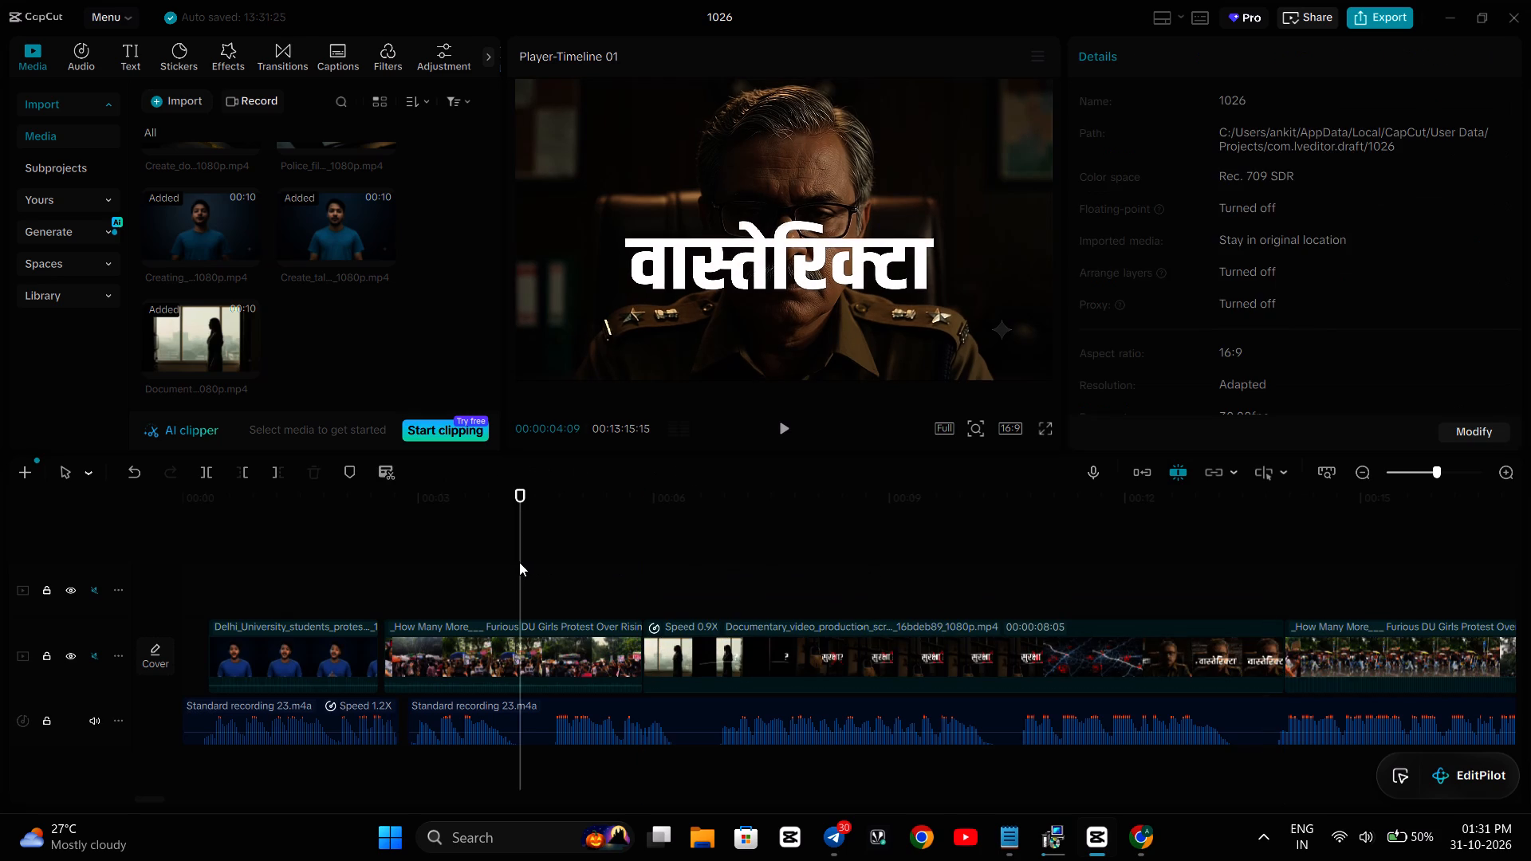
key("space")
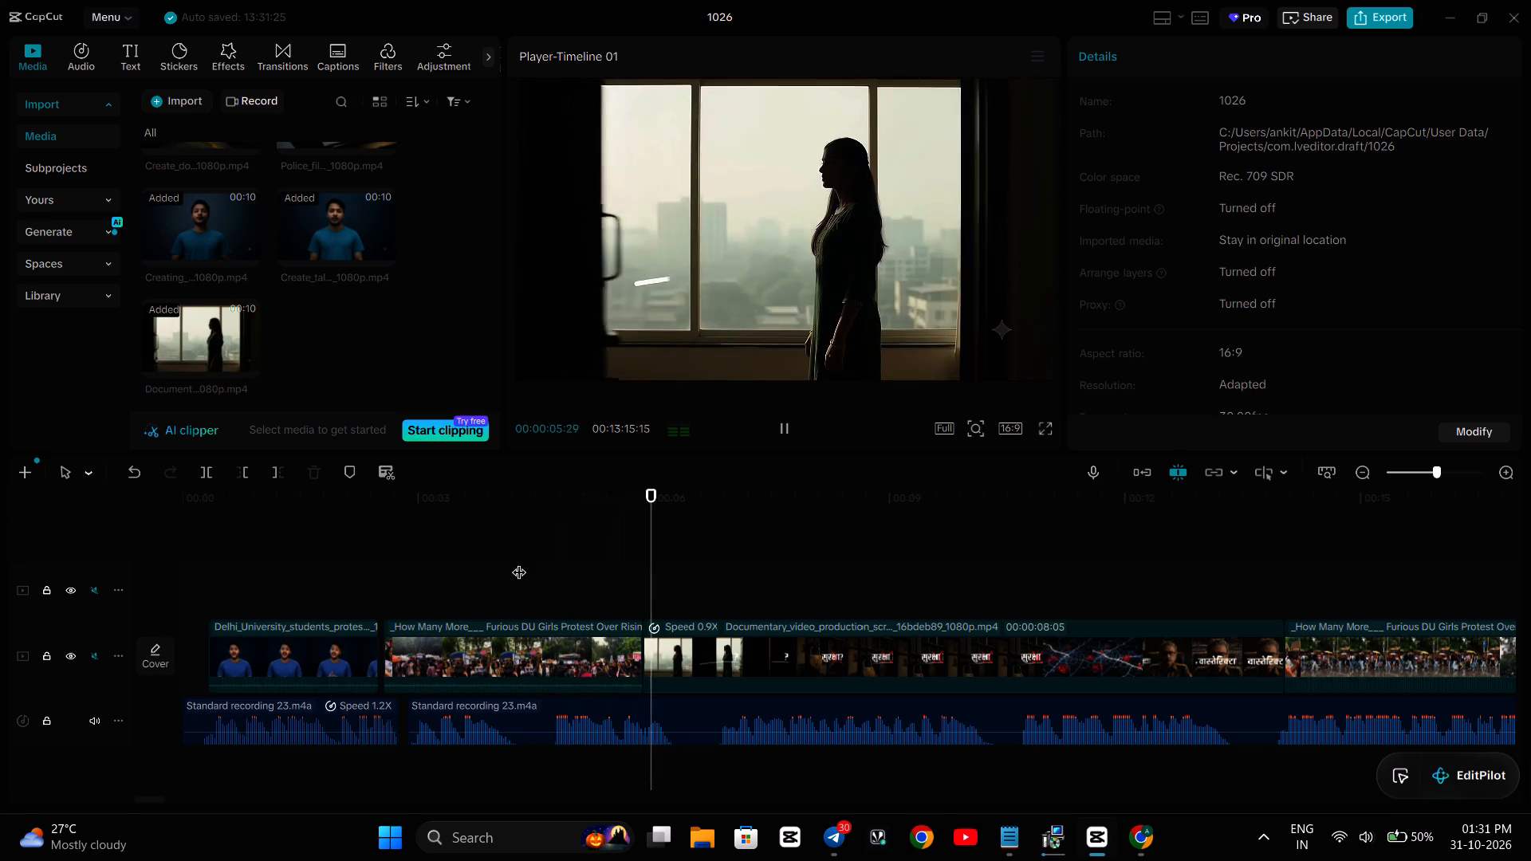
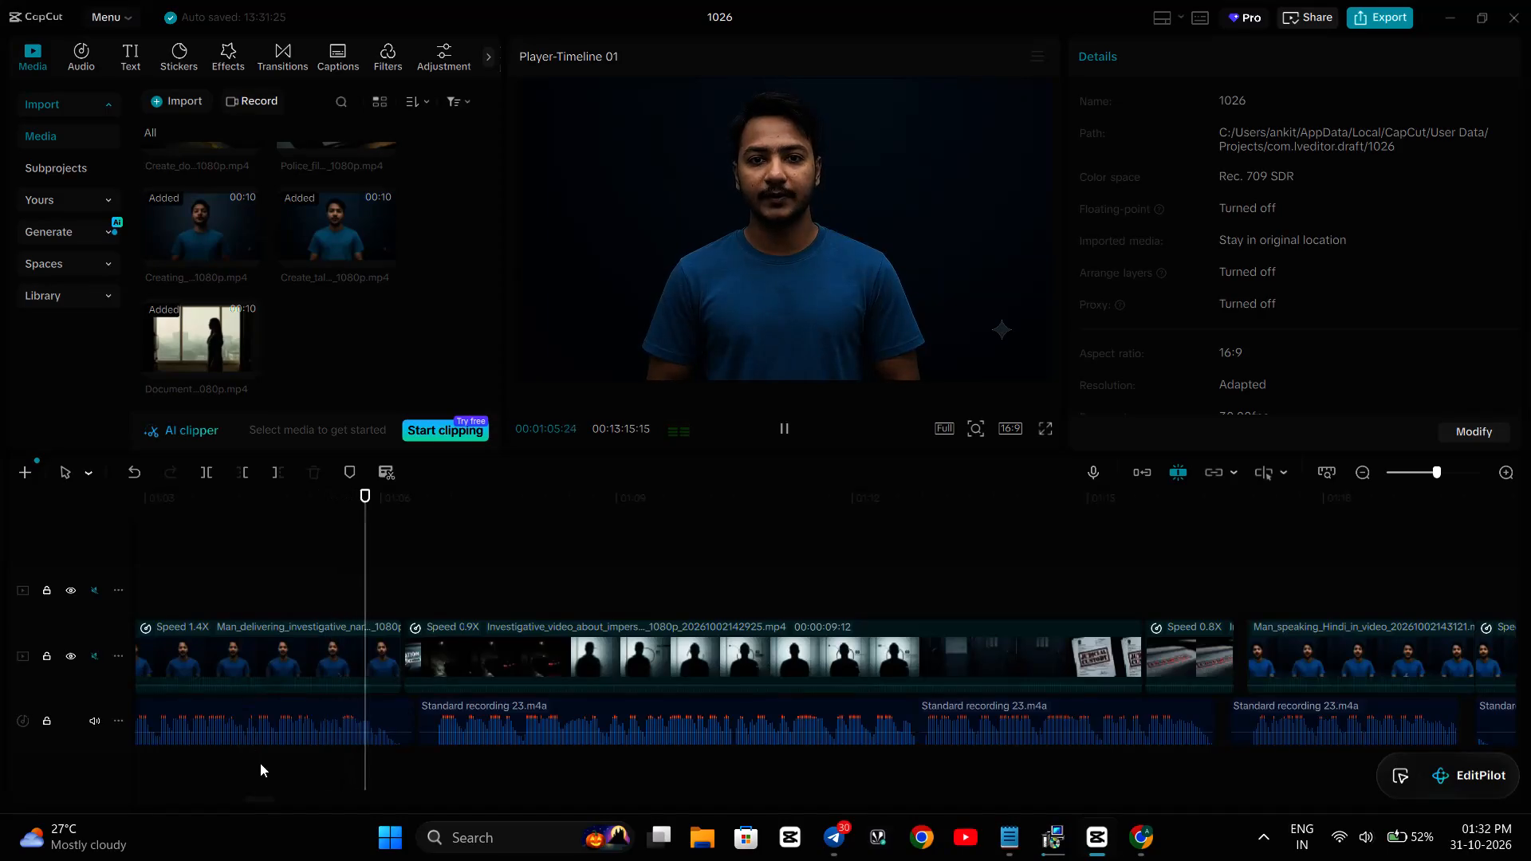
Play from the Chapter 1 title through the presenter clips, pausing often to examine the cut into the 1.4X presenter clip.
scroll(260, 763, "right", 5)
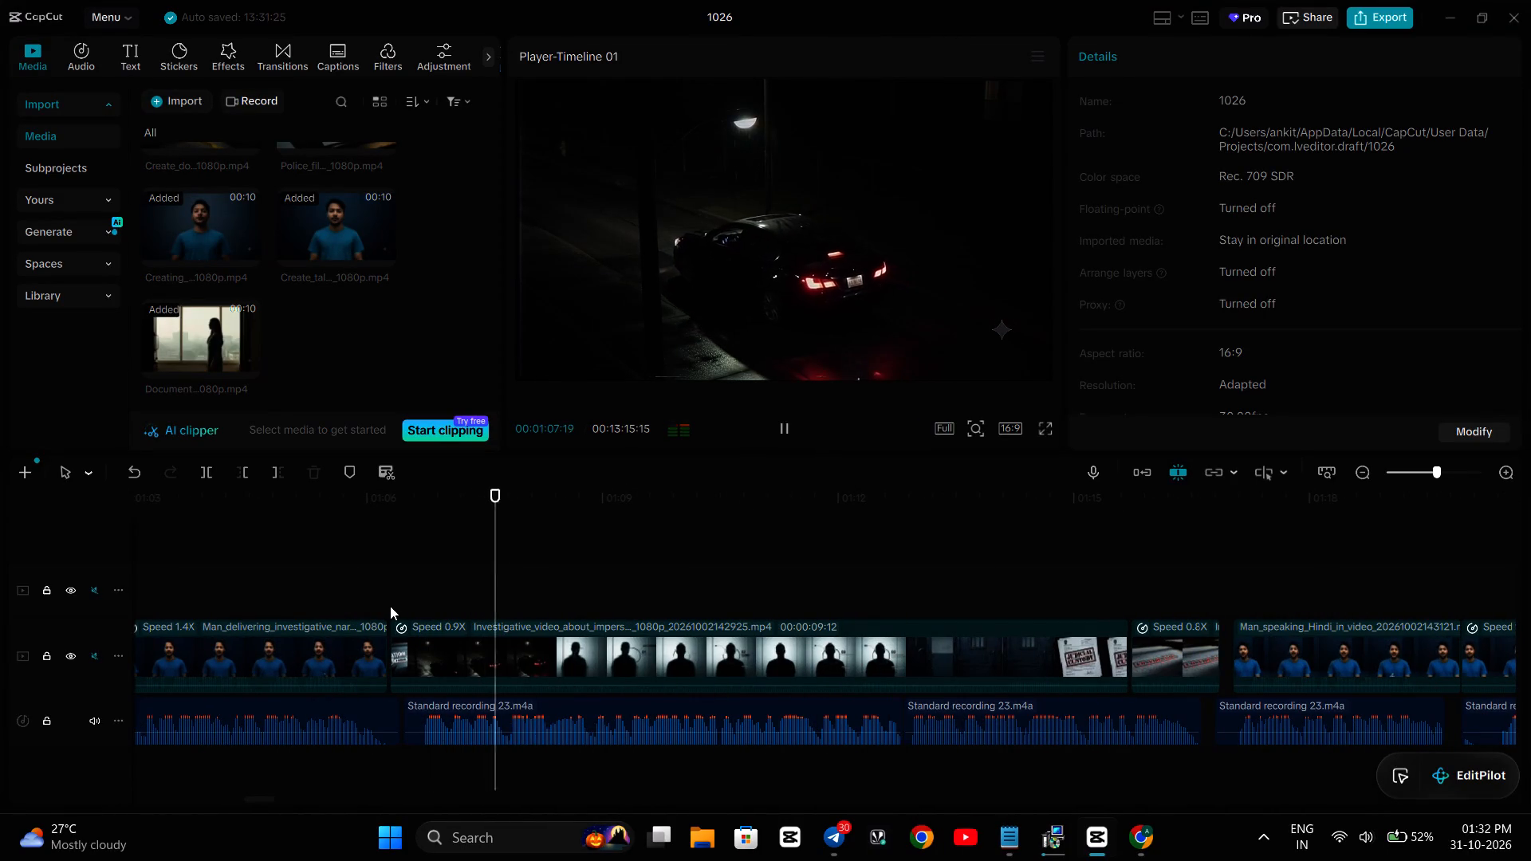
key("space")
scroll(386, 605, "right", 2)
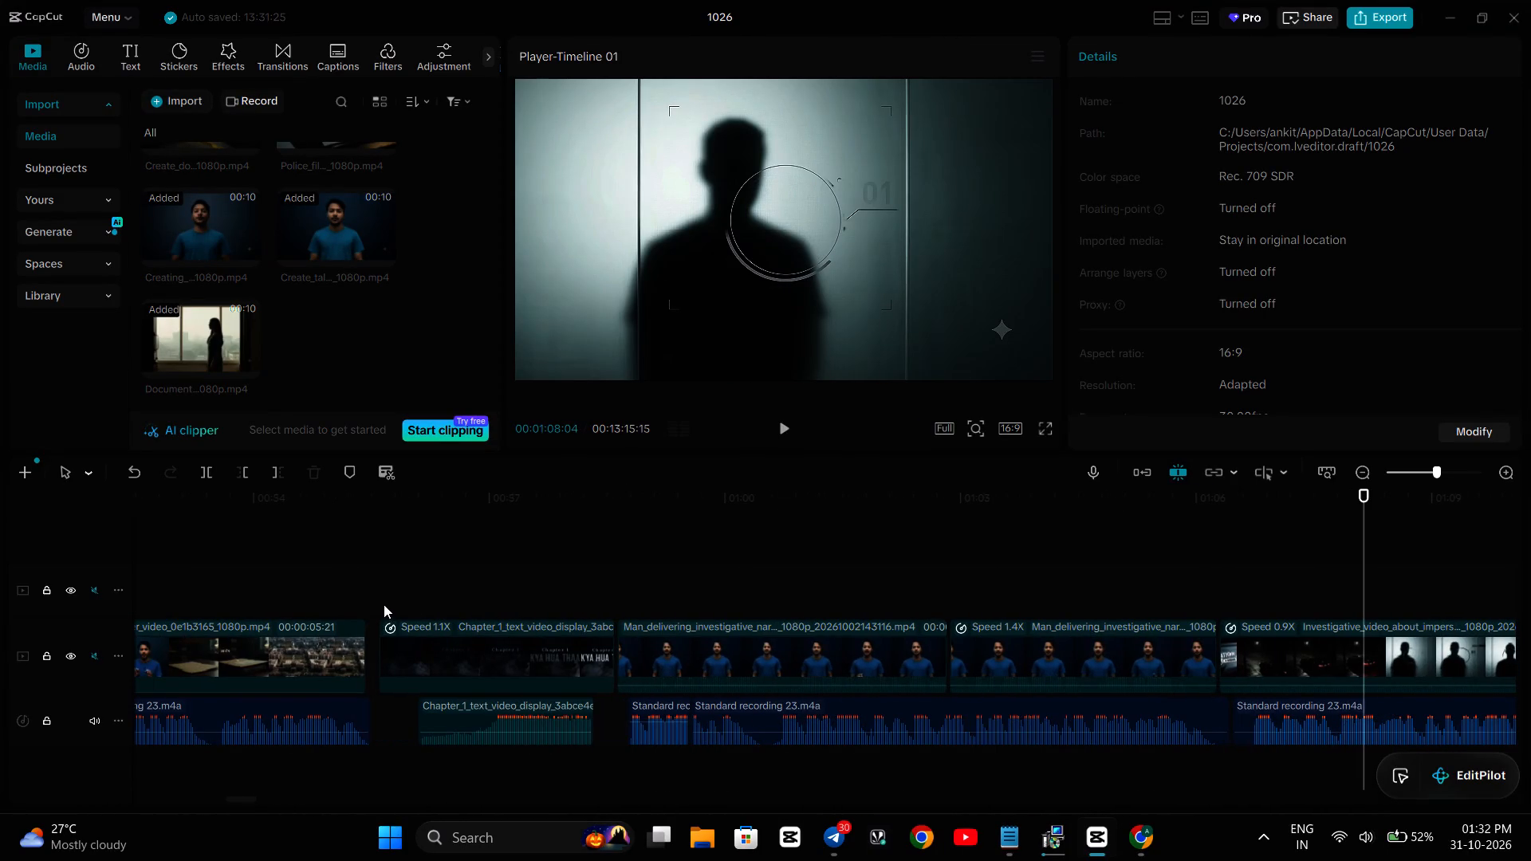
left_click(522, 592)
key("space")
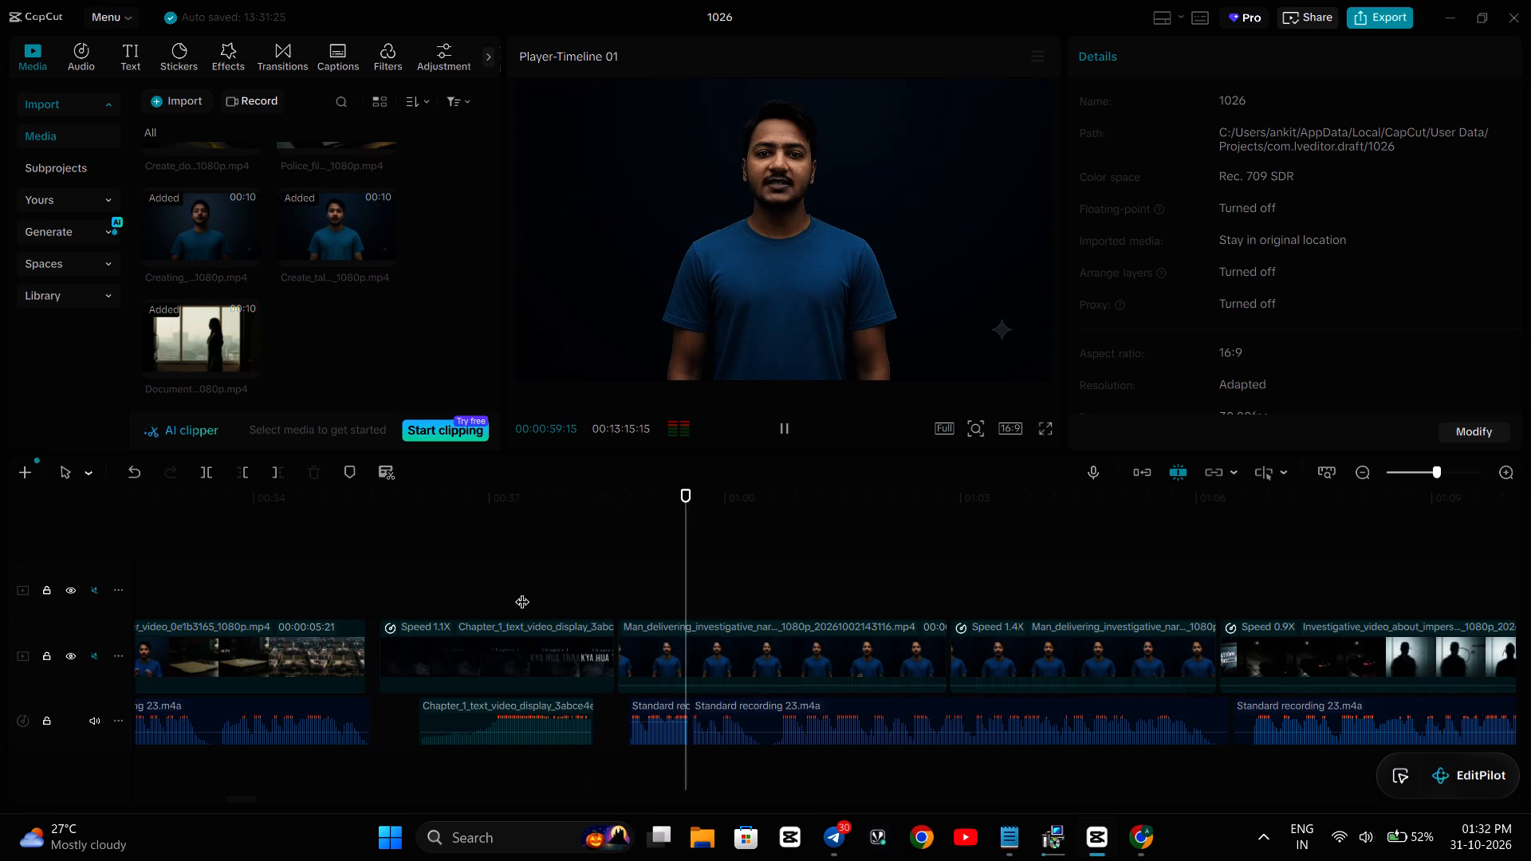
key("space")
key("space")
key("space")
key("space")
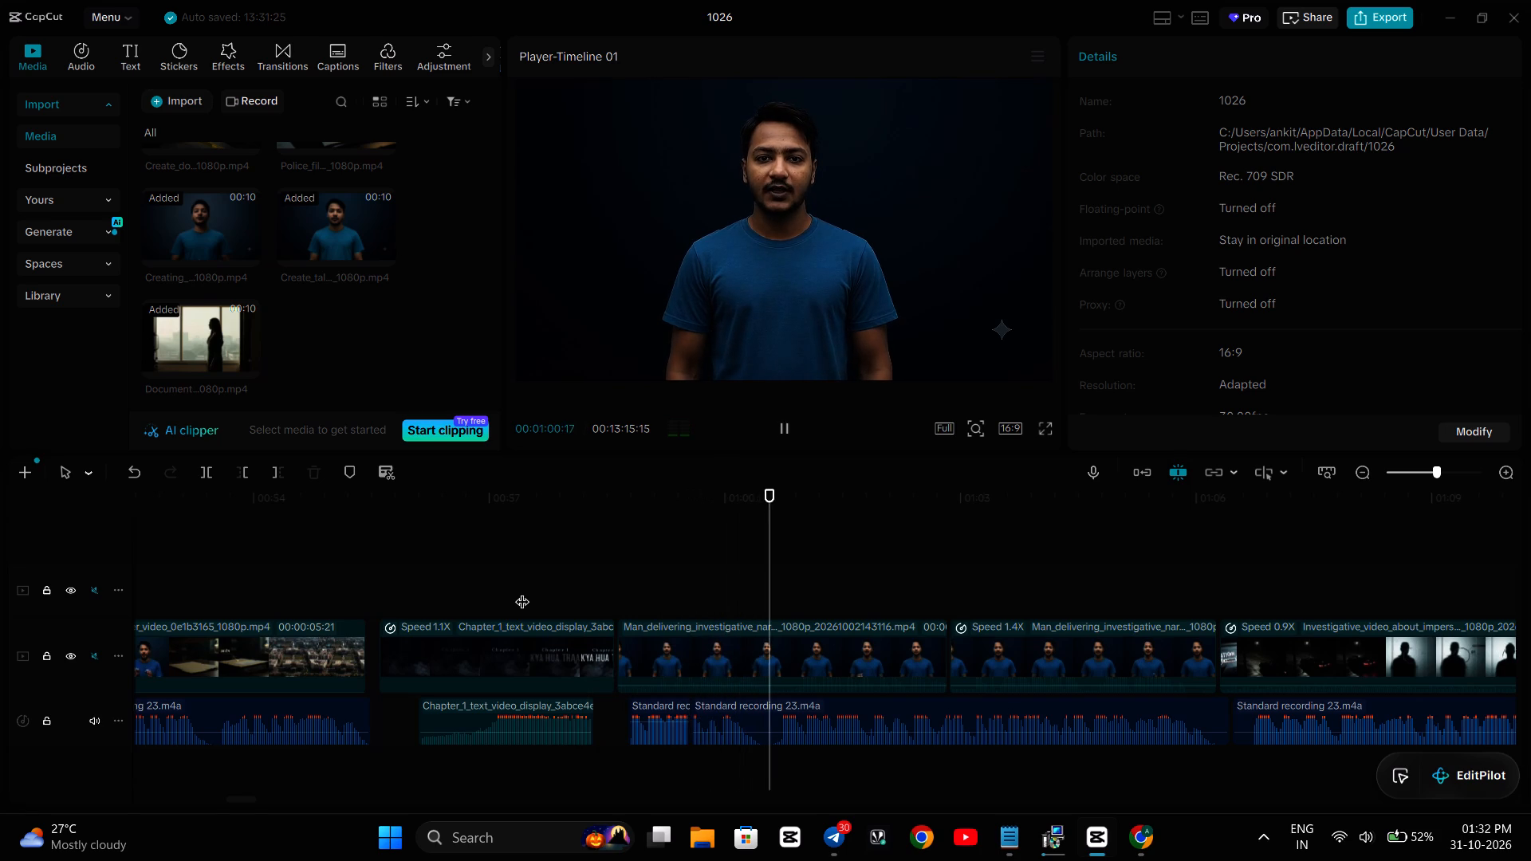
key("space")
key("space")
key("space")
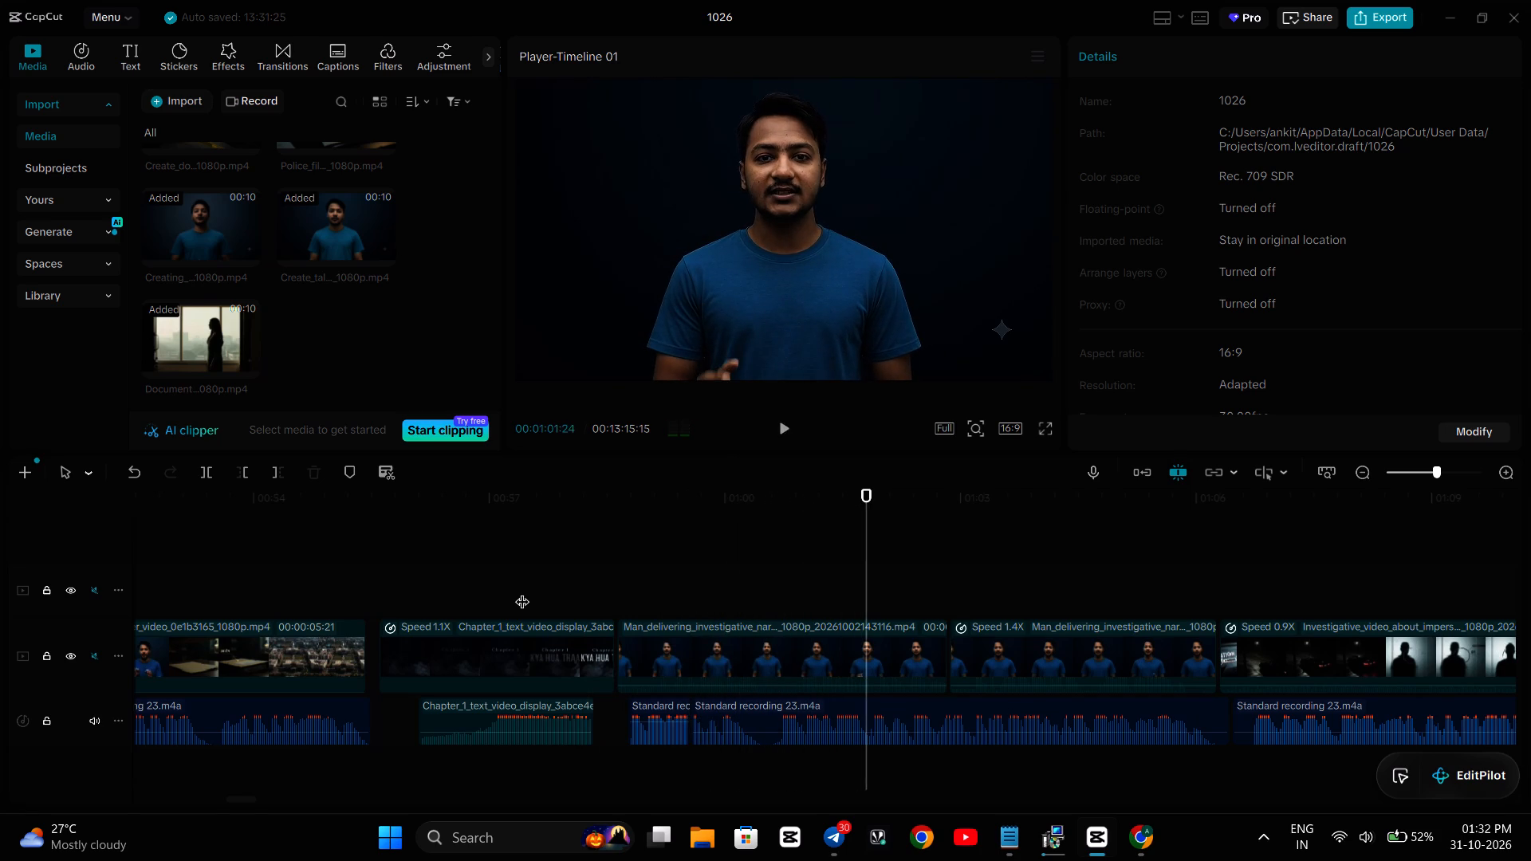
key("space")
key("space")
key("space")
key("space")
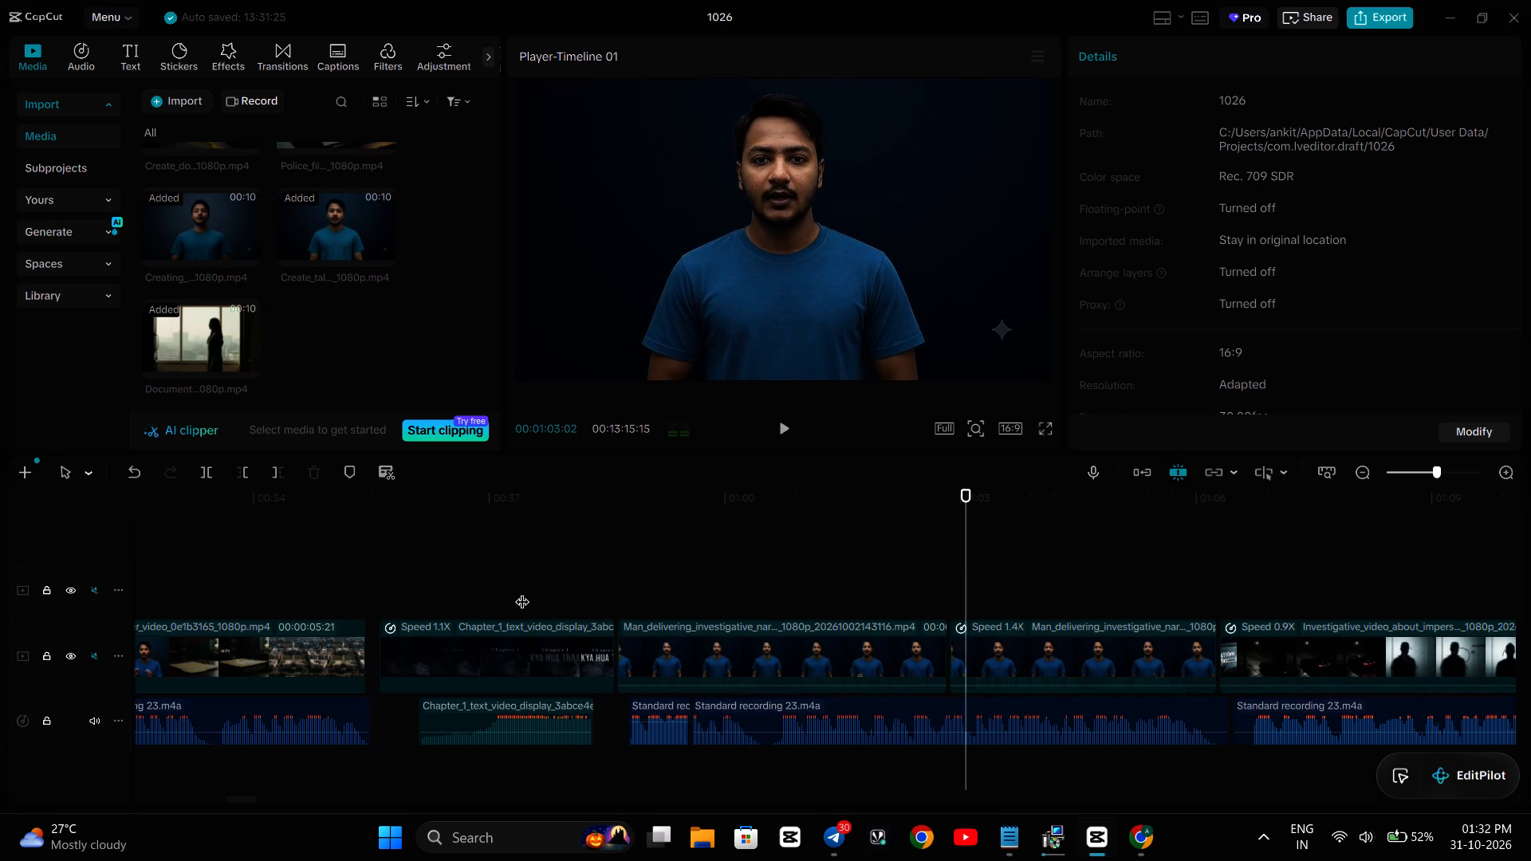
key("space")
key("space")
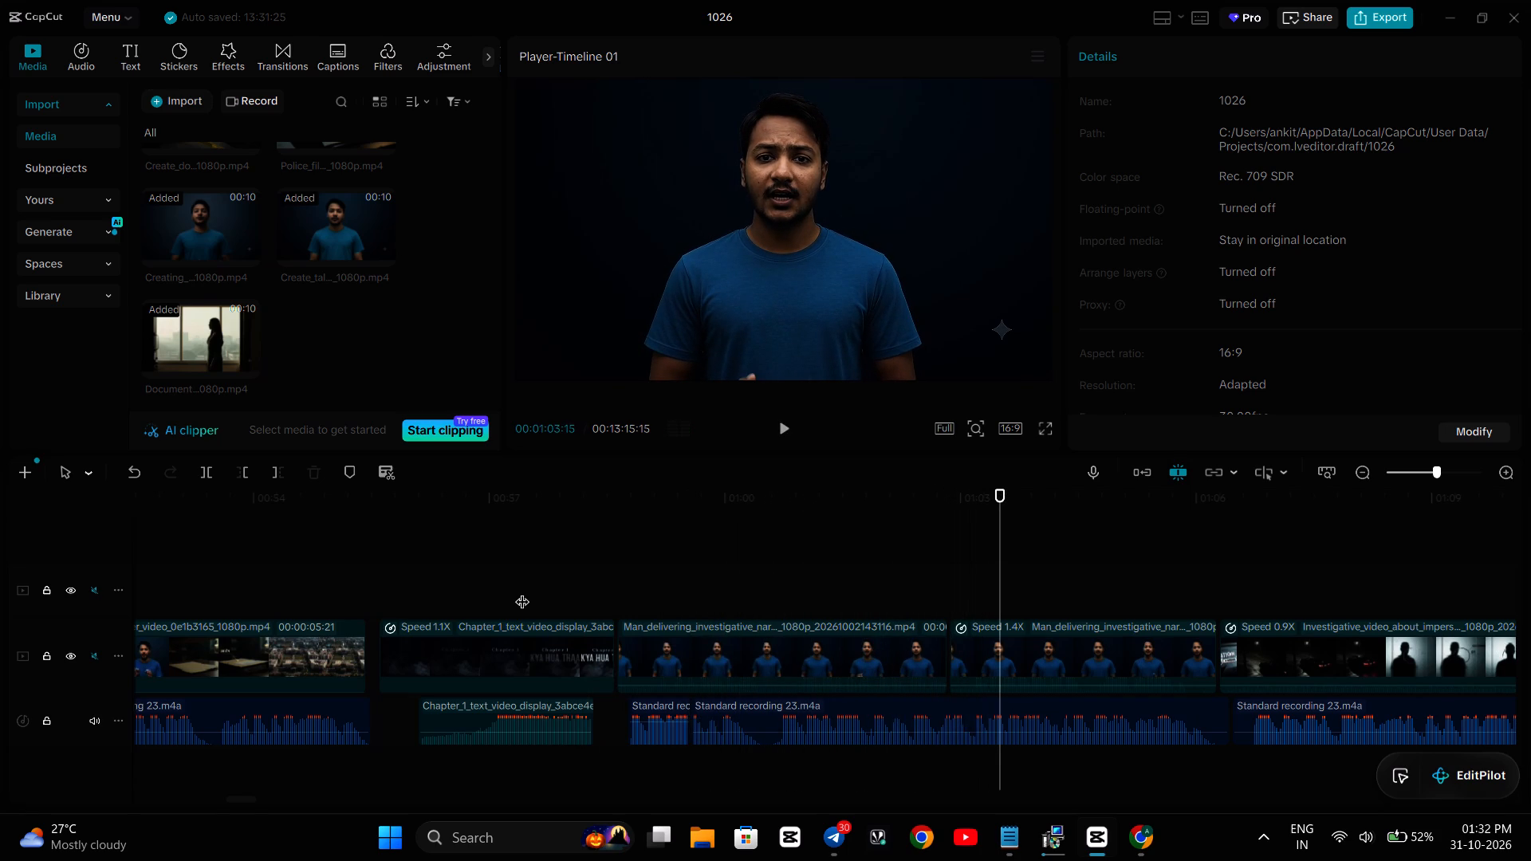
Trim a few frames off the start of the 1.4X presenter clip and move it flush against the preceding presenter clip.
left_click(980, 648)
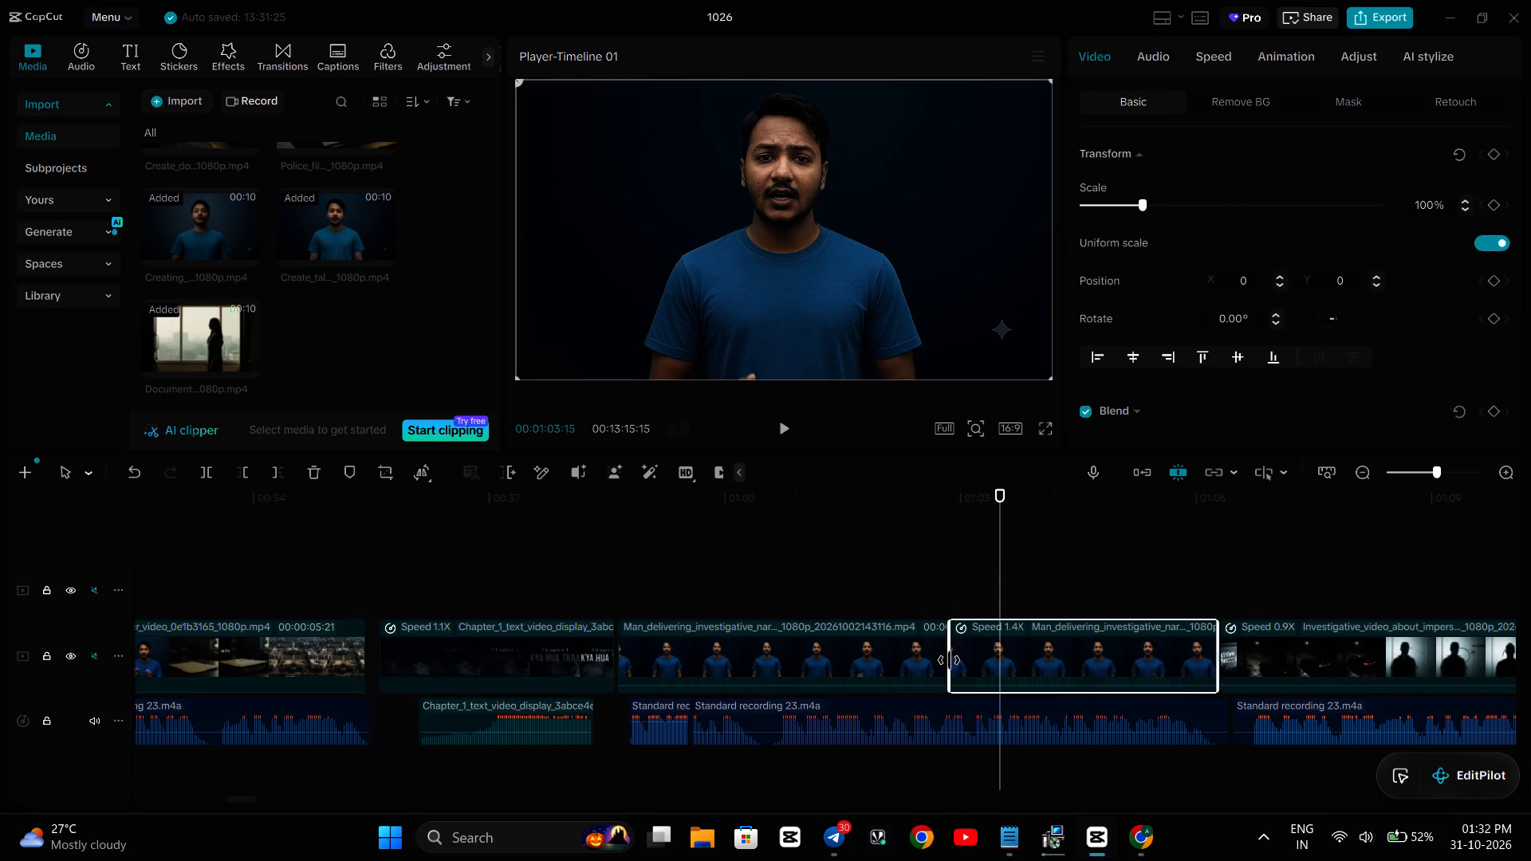
left_click_drag(949, 660, 957, 665)
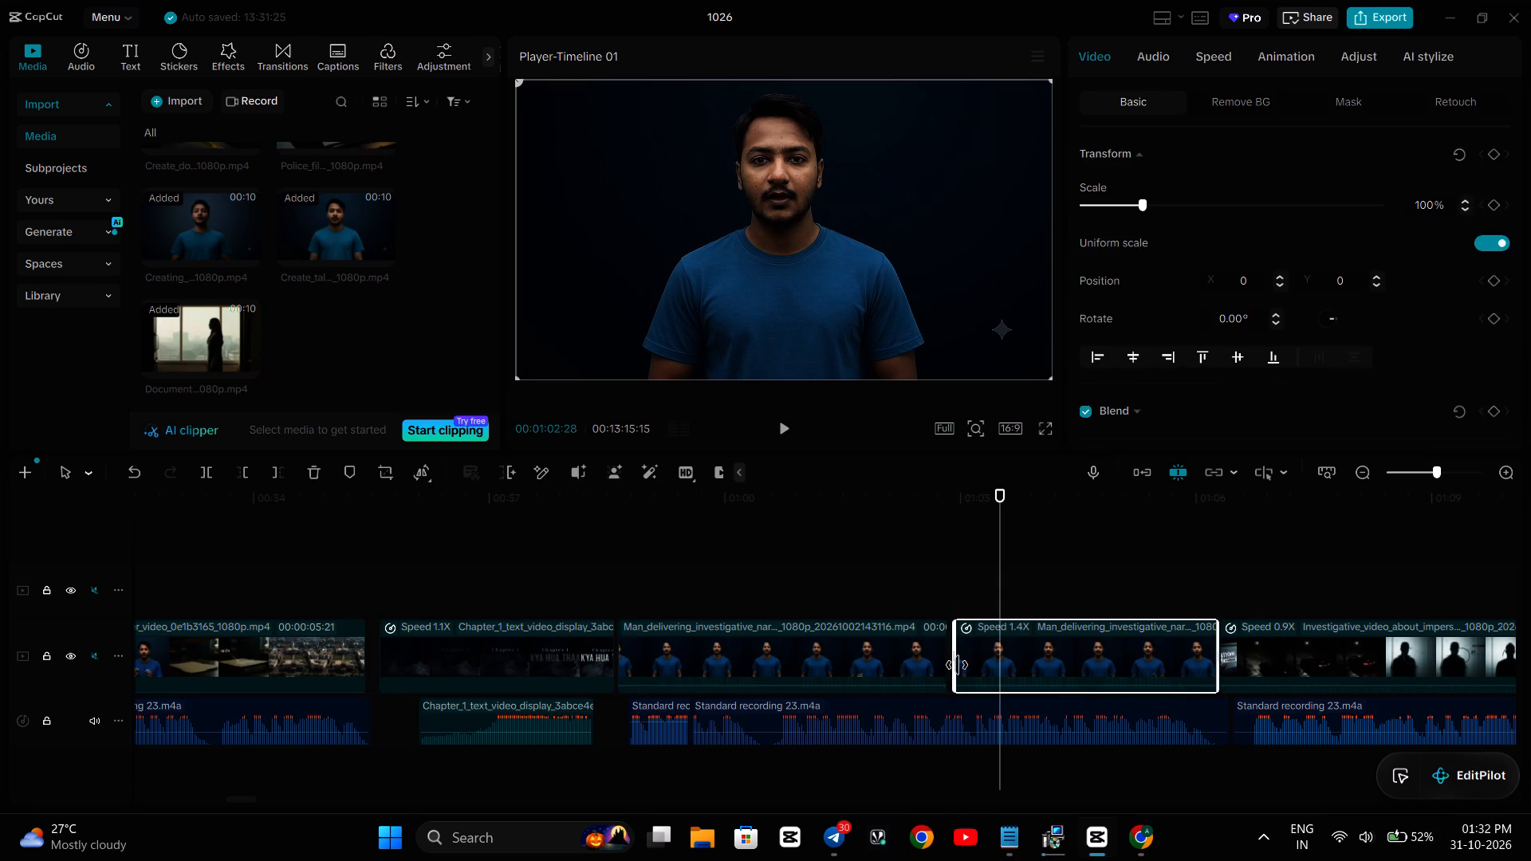
left_click_drag(957, 665, 958, 666)
left_click_drag(1012, 647, 1008, 647)
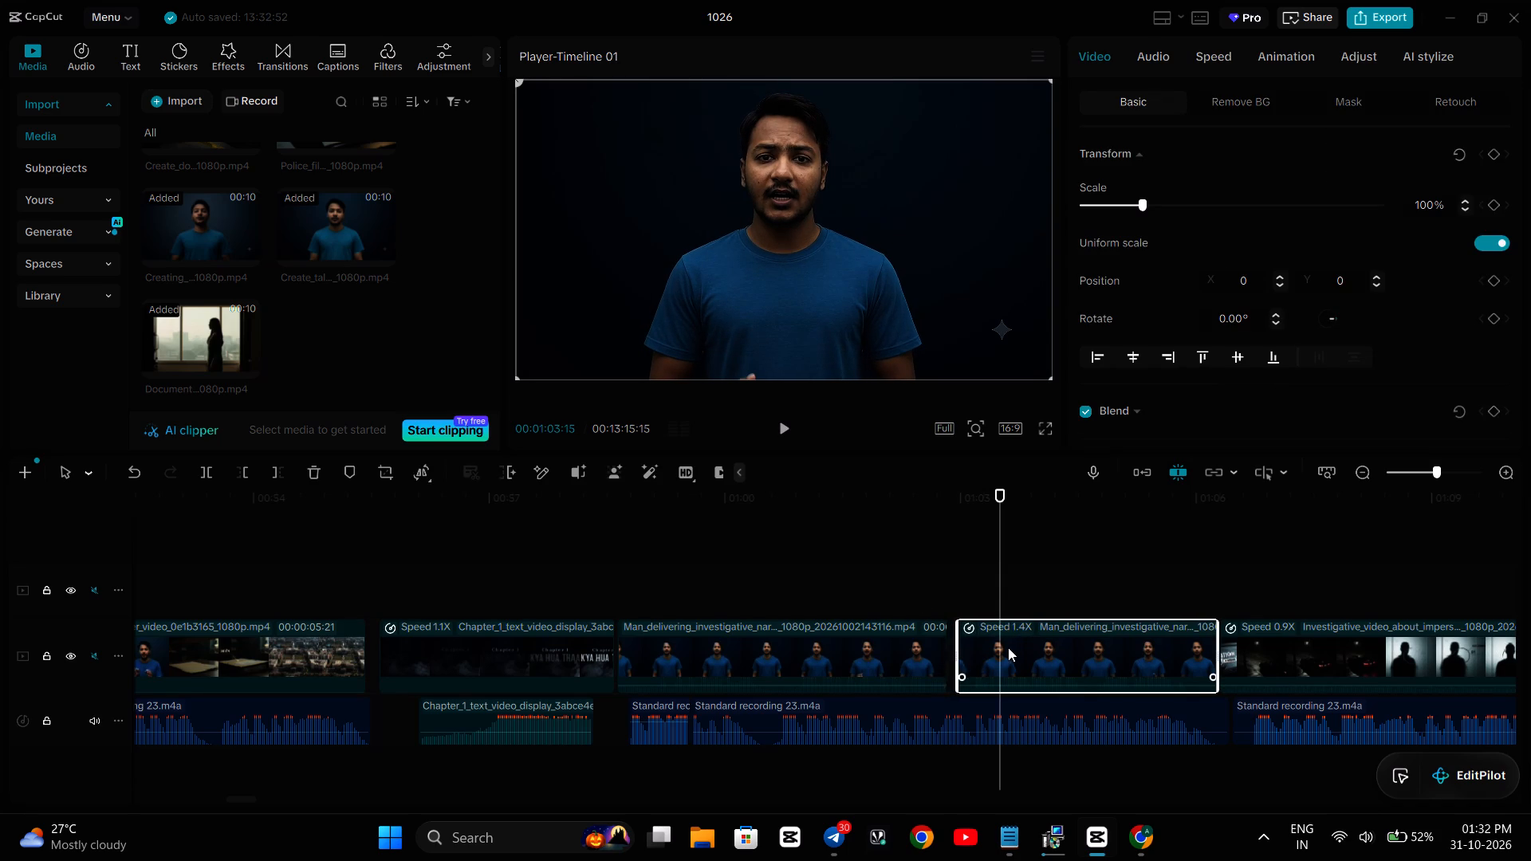
left_click_drag(1008, 647, 1002, 649)
Play across the tightened presenter cut into the car shot to check it against the voice-over.
left_click(861, 593)
key("space")
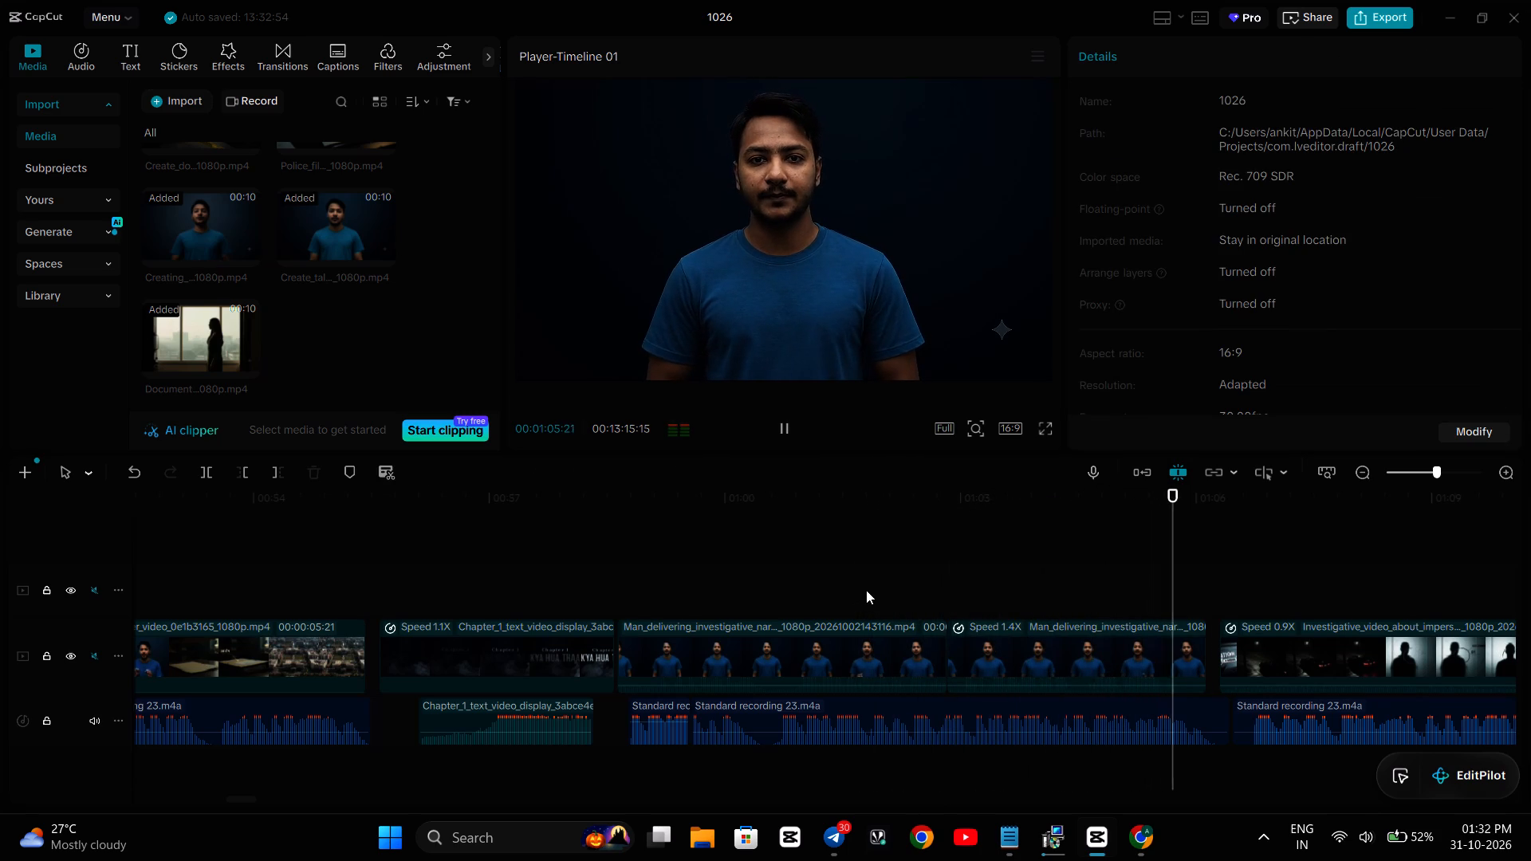
key("space")
key("space")
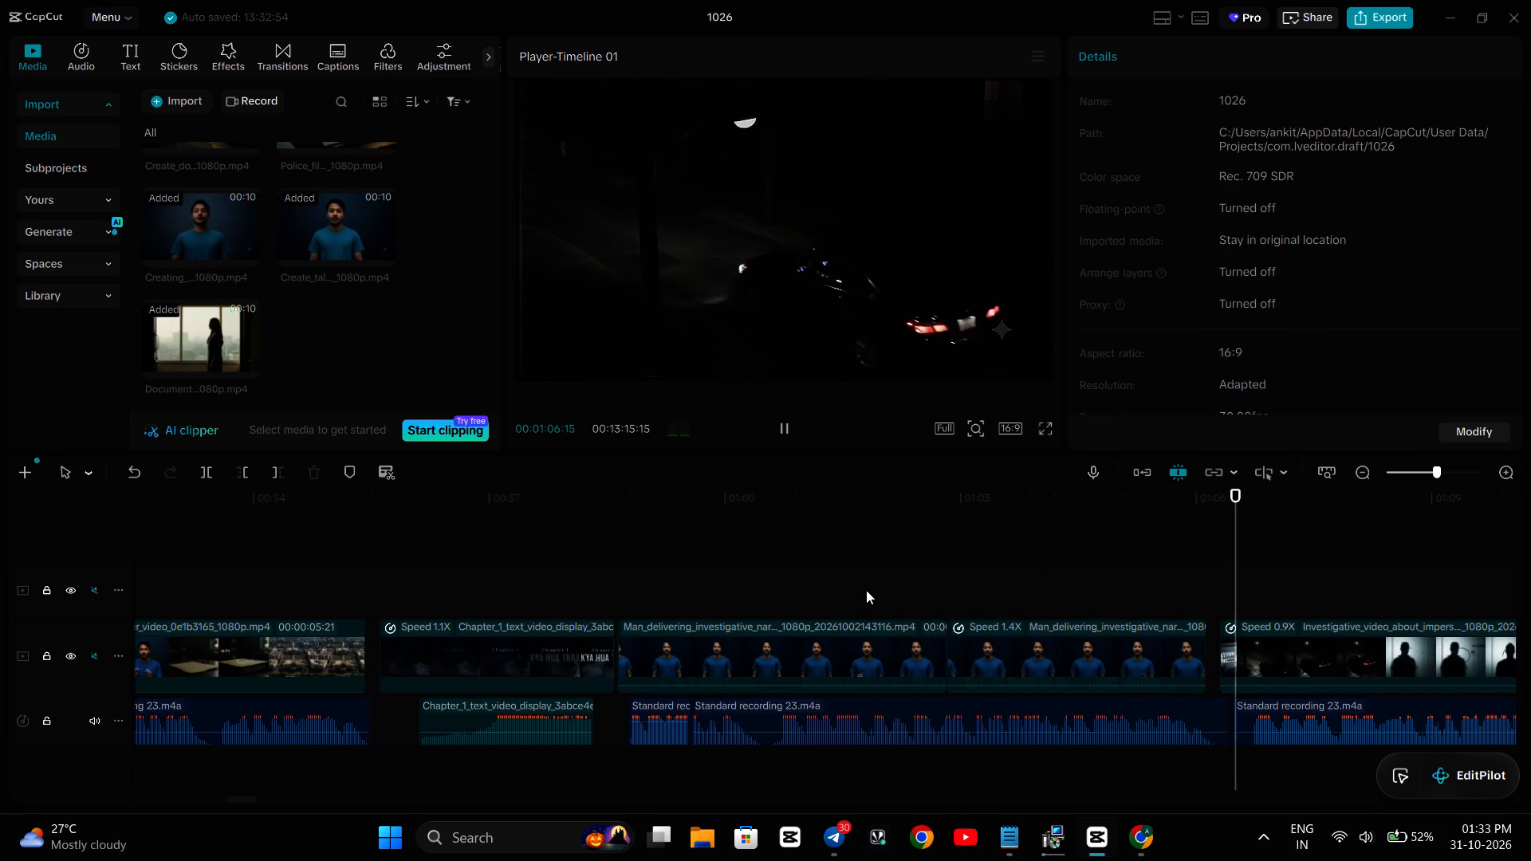
key("space")
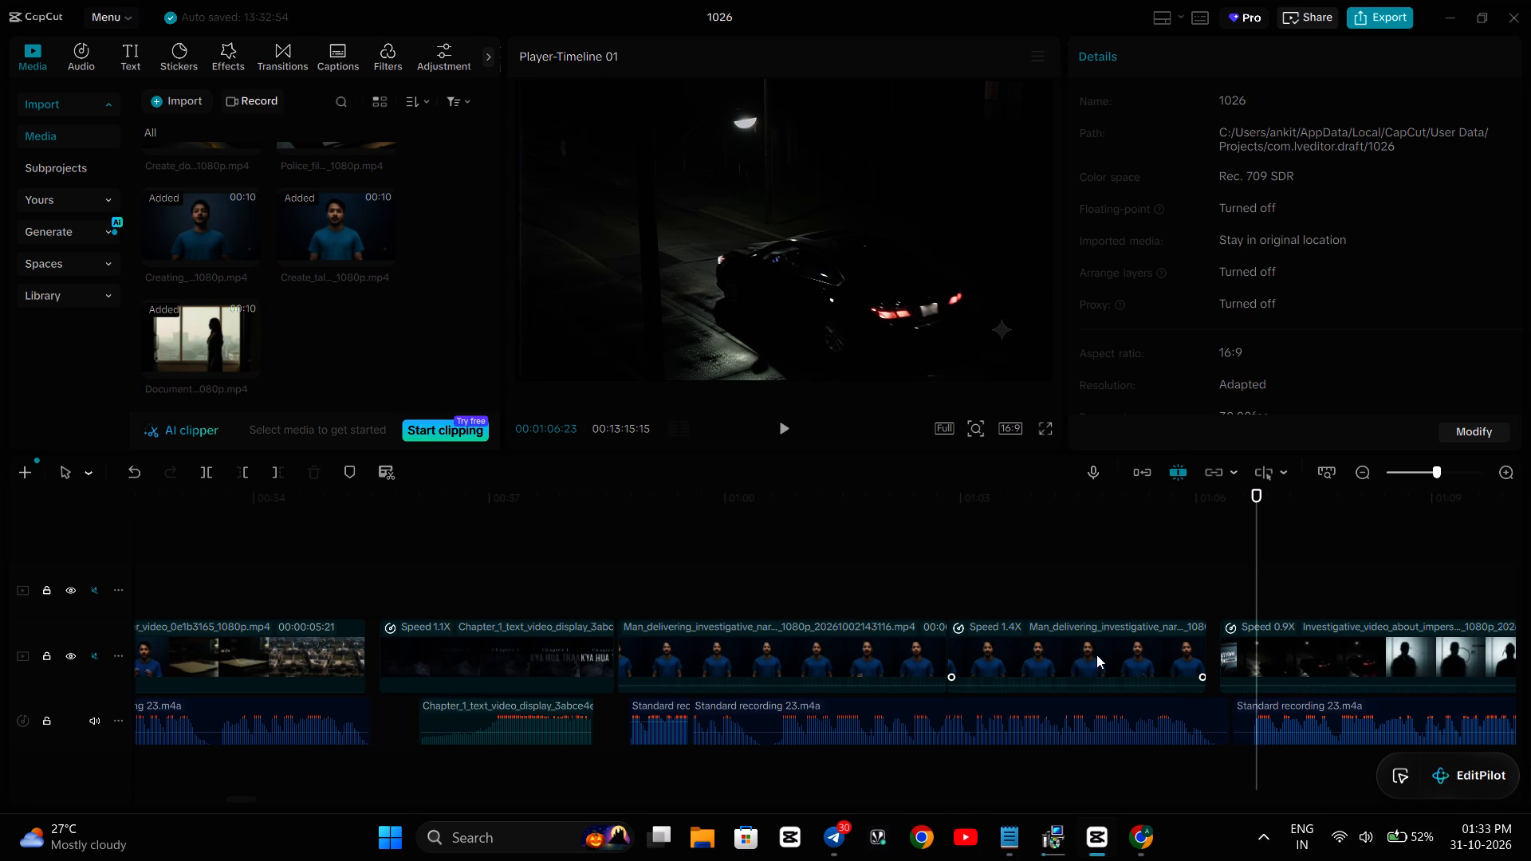
Split the voice-over recording beneath the 1.4X presenter clip at 00:01:04:19.
left_click(1088, 574)
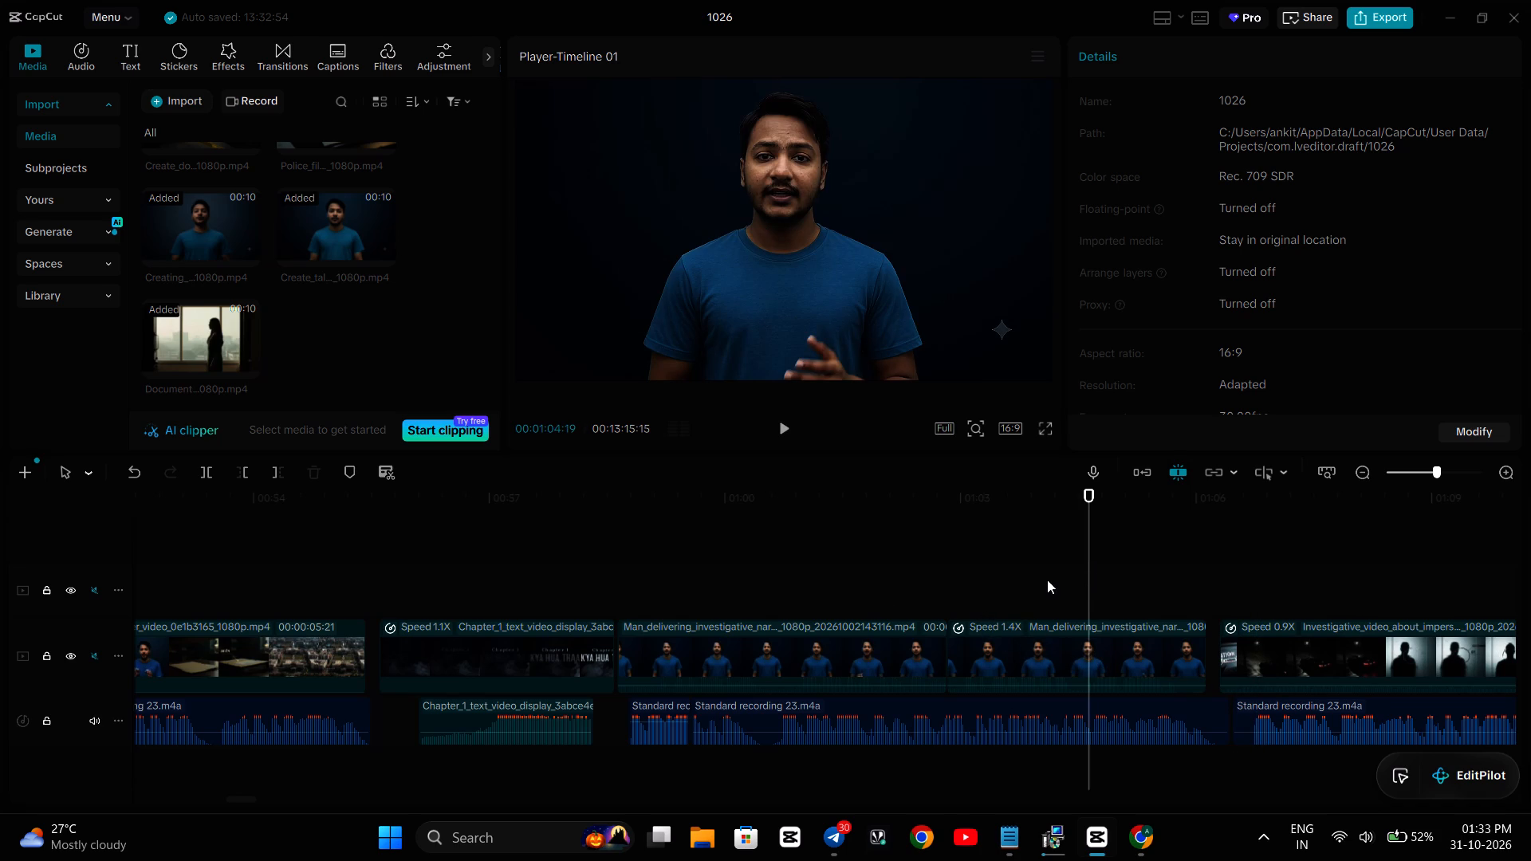
left_click(1045, 722)
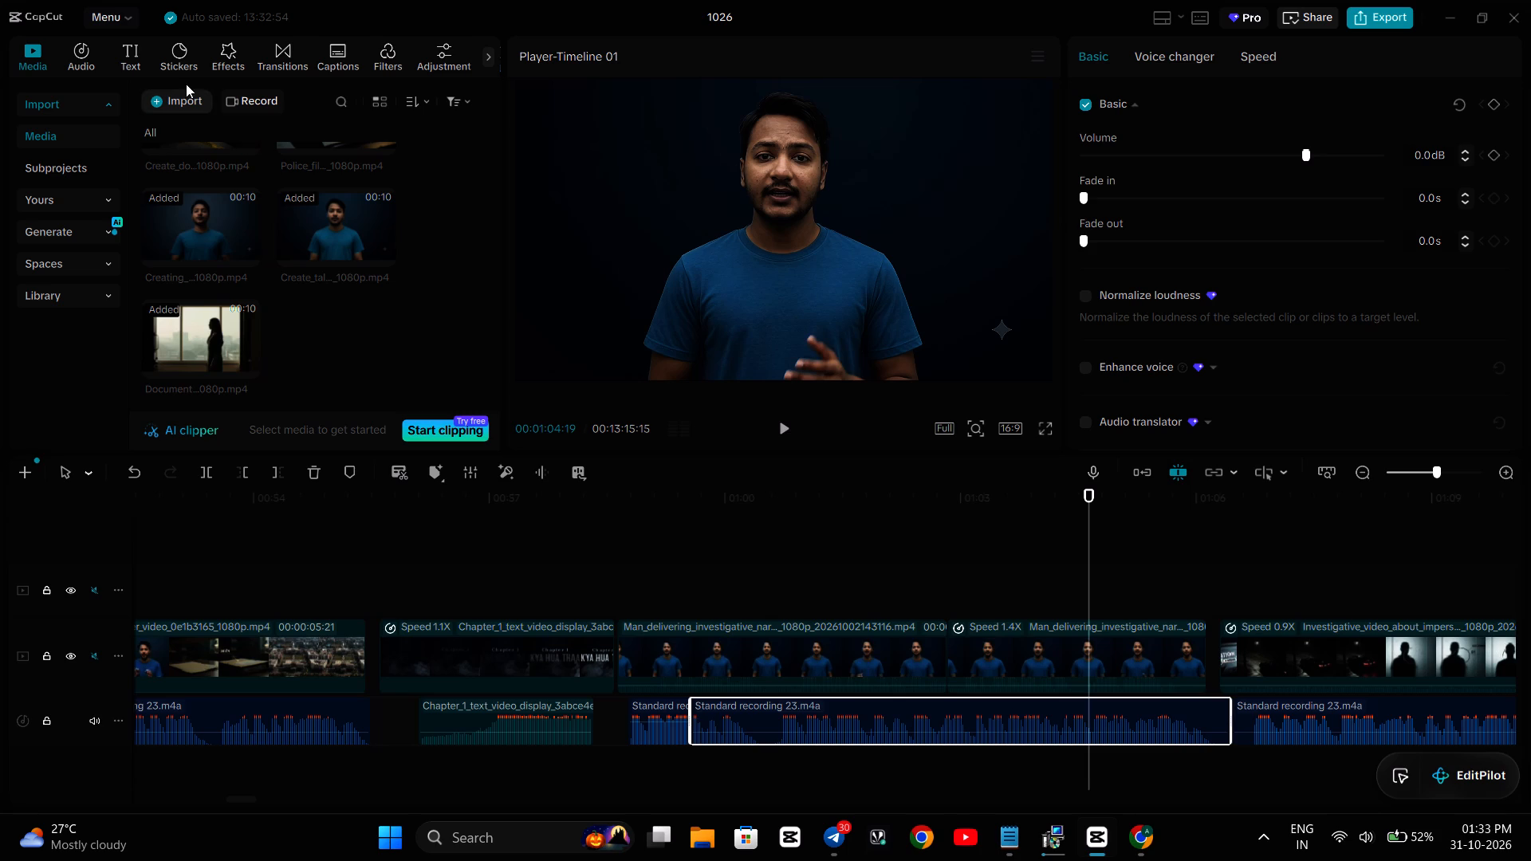
left_click(198, 463)
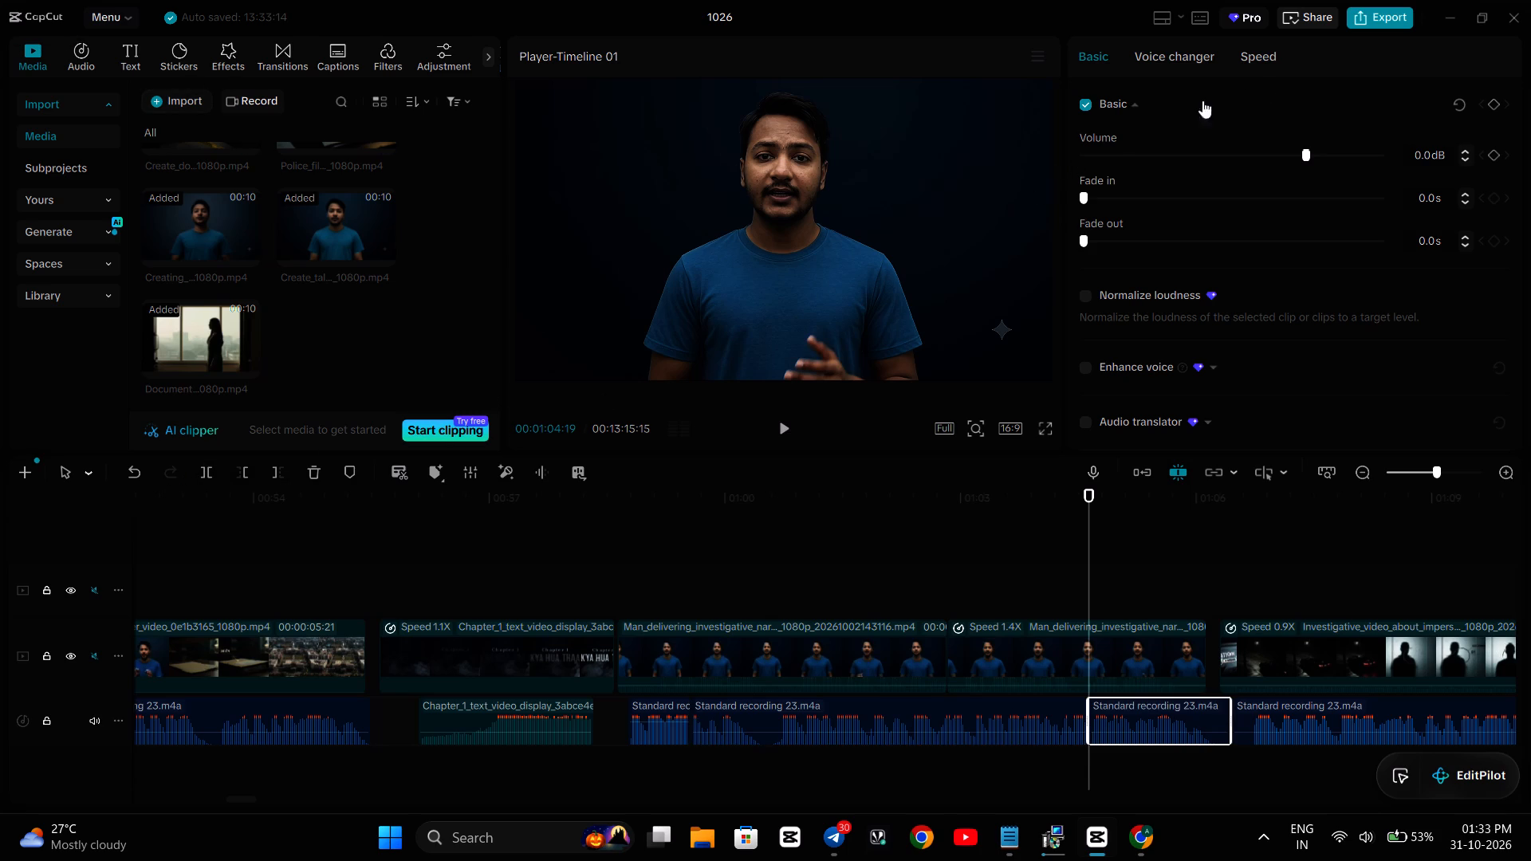
Set the speed of the split-off end piece of the voice-over to 1.10x.
left_click(1261, 55)
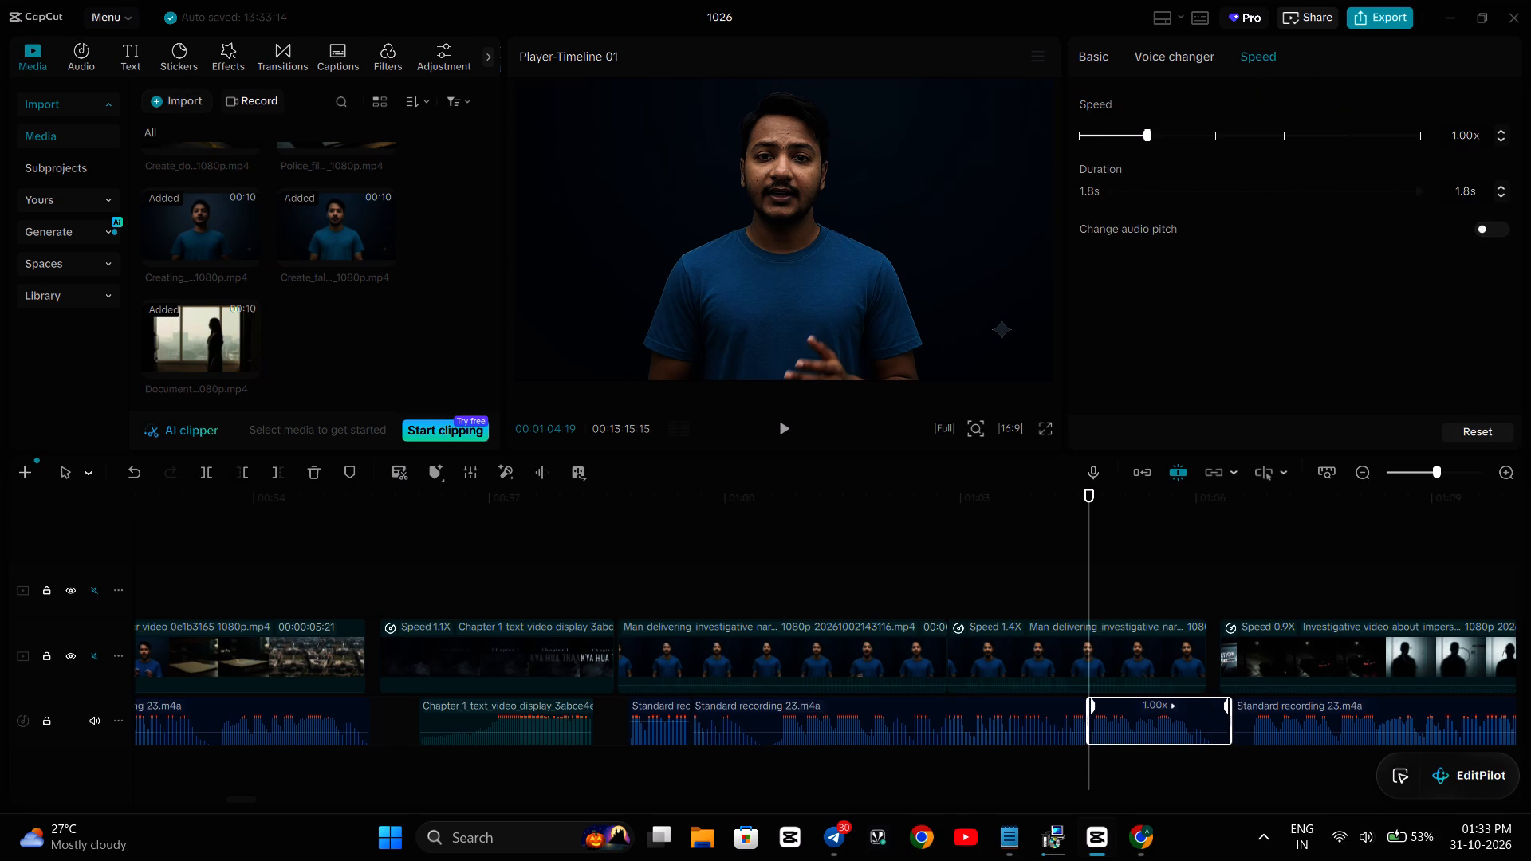
left_click(1494, 128)
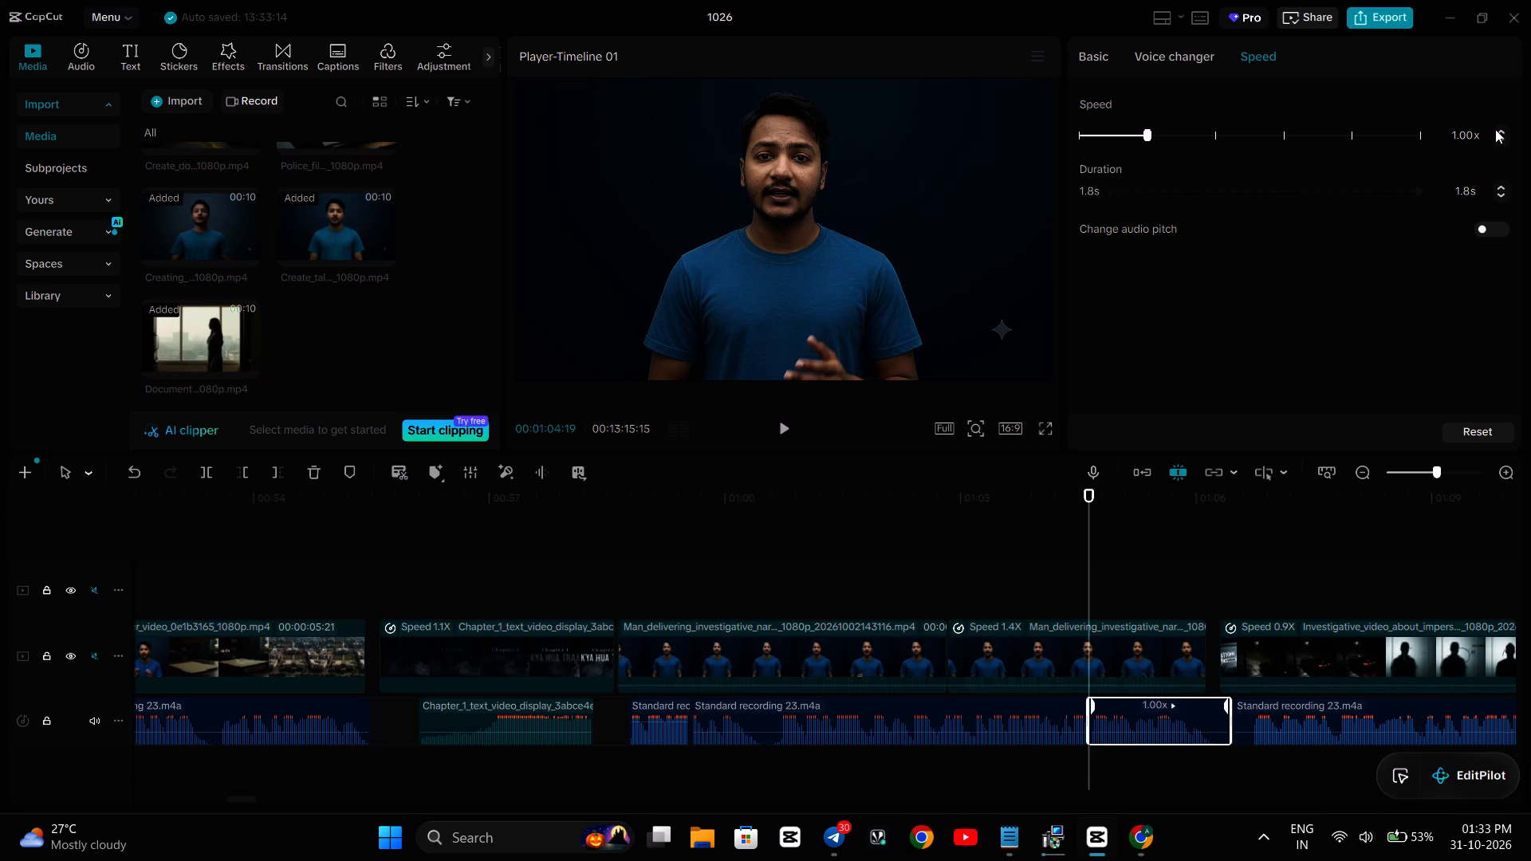
left_click(1500, 130)
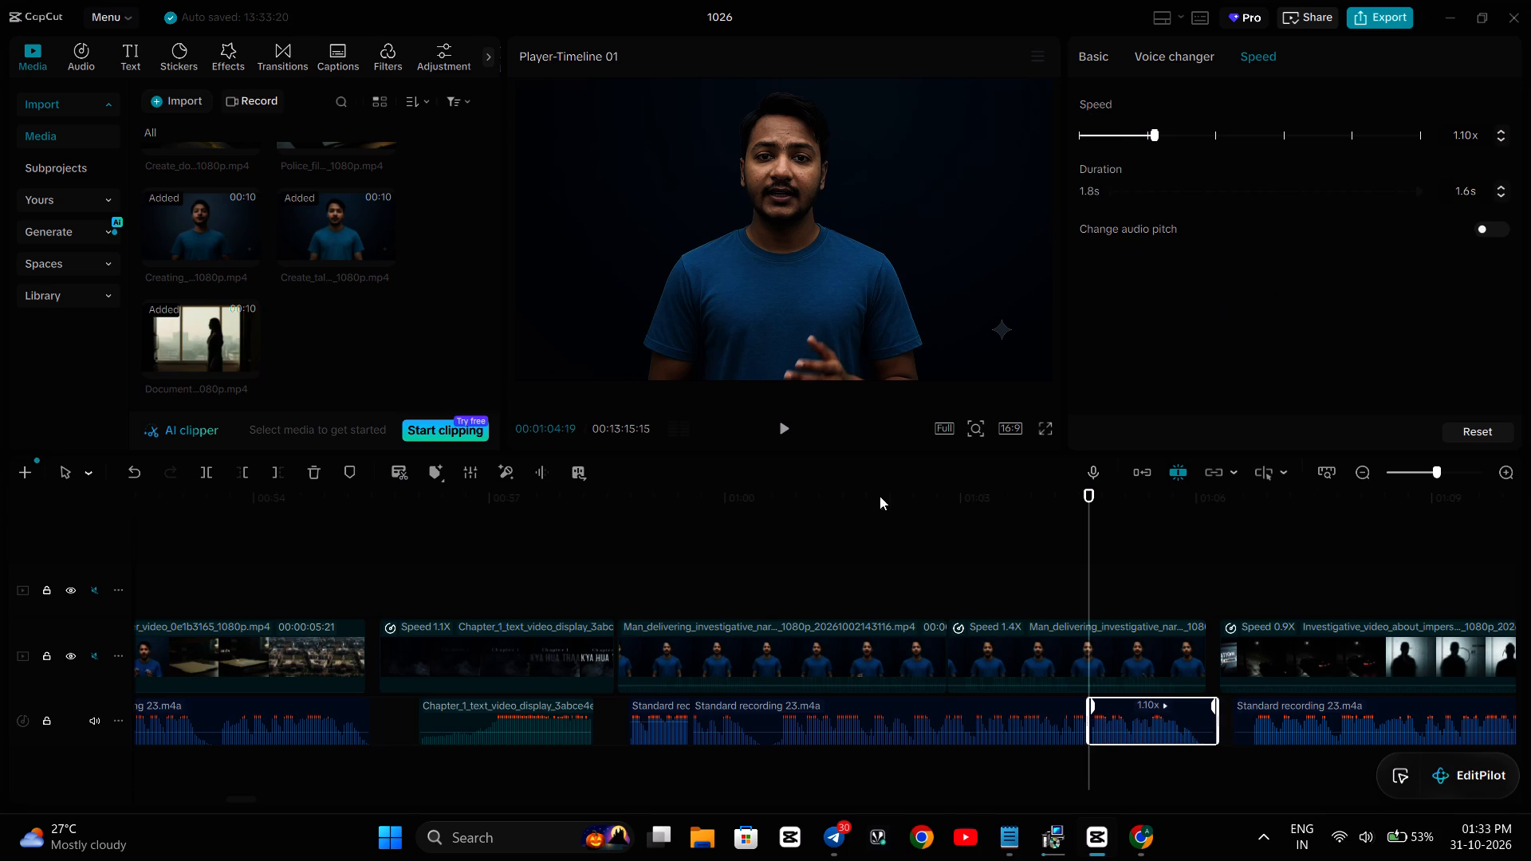
Play the presenter section to check the sped-up voice-over piece against the picture.
left_click(795, 552)
key("space")
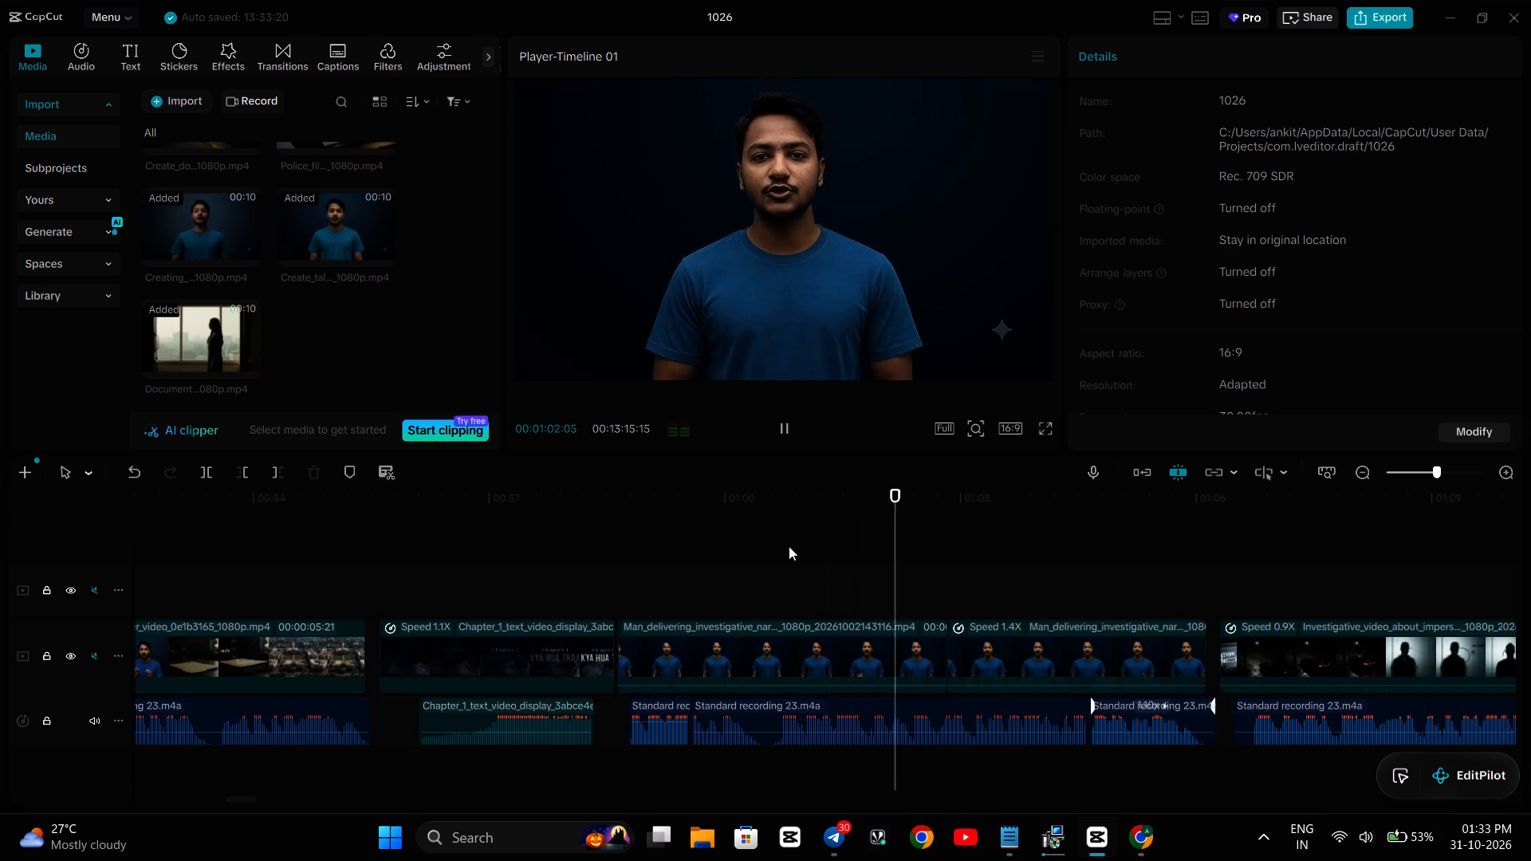
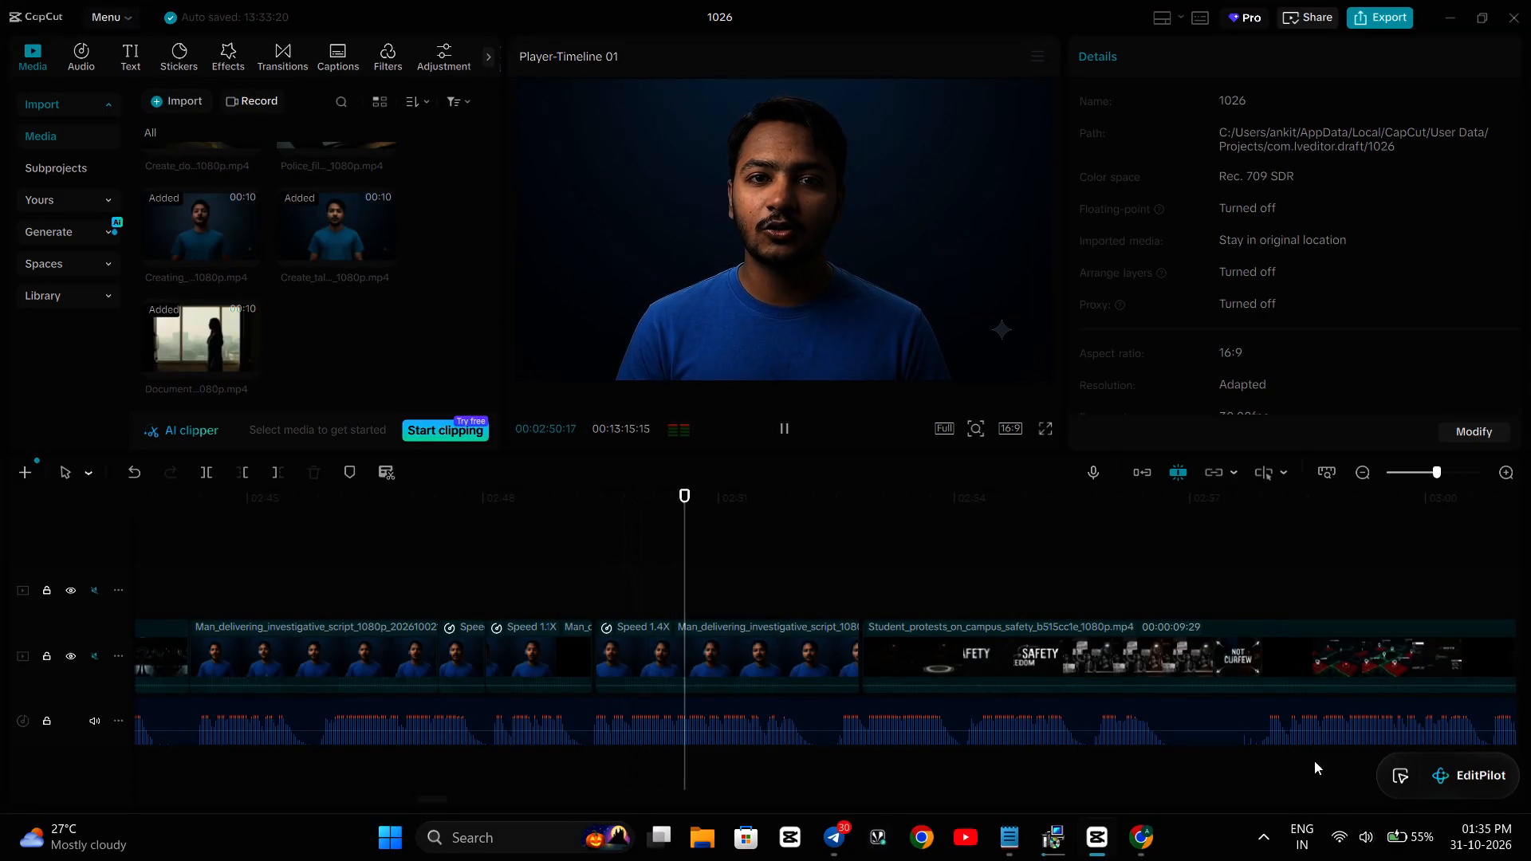
Show the hidden background app icons in the Windows system tray.
left_click(1267, 843)
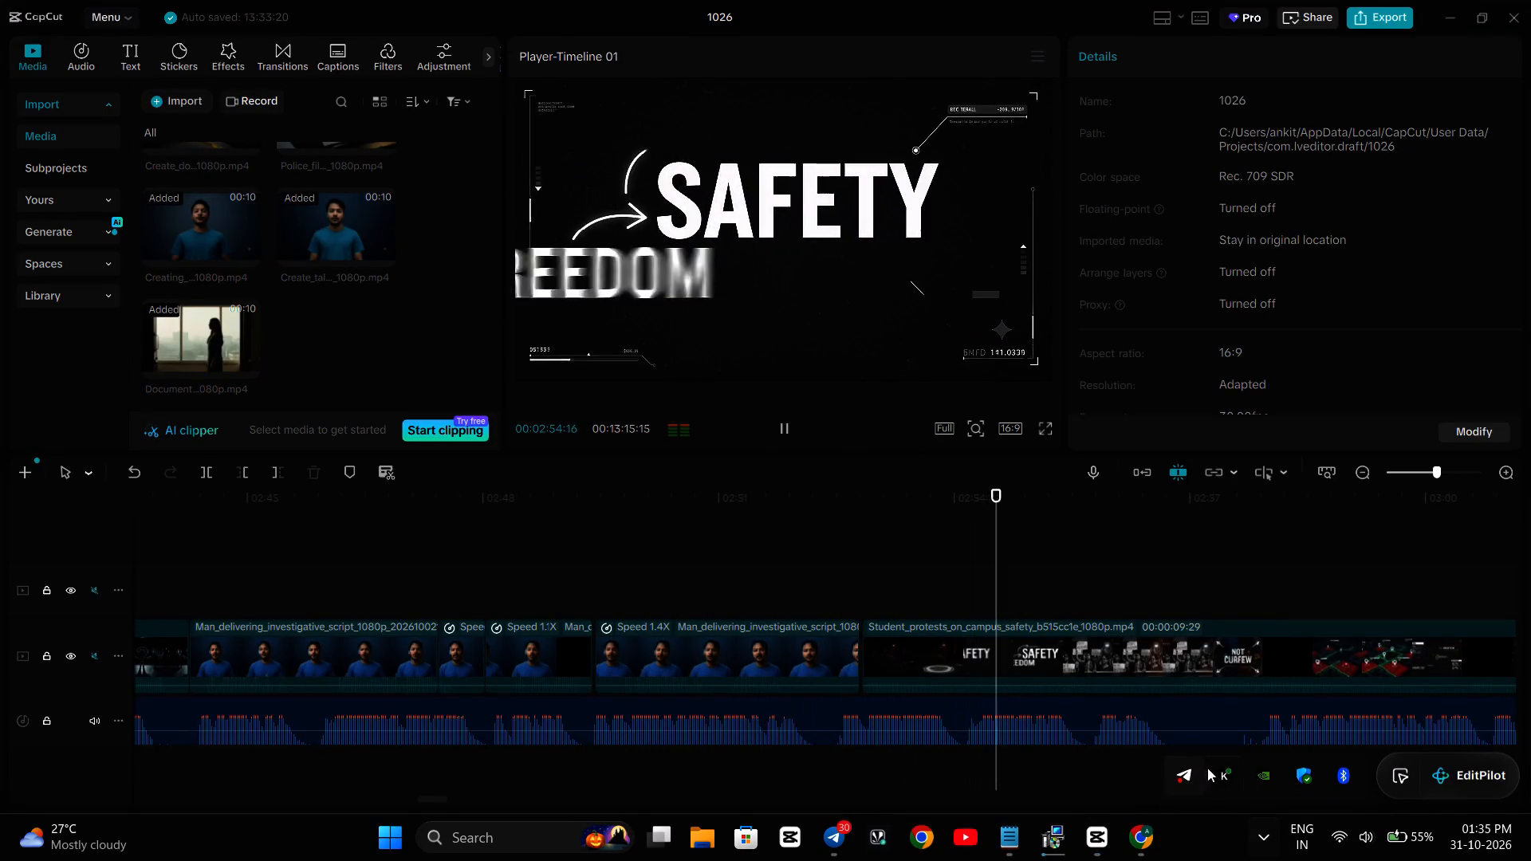
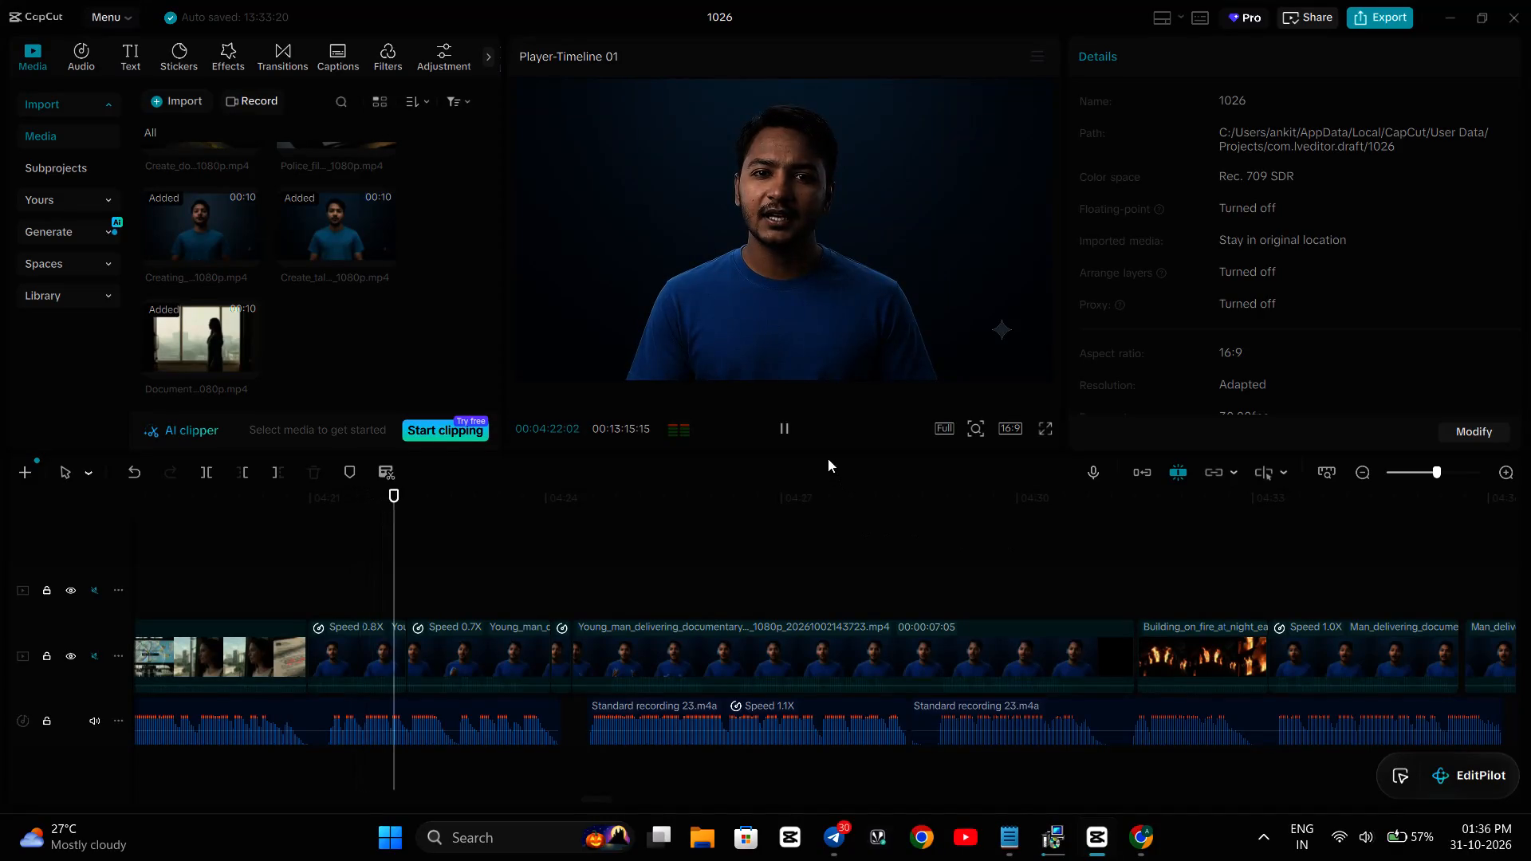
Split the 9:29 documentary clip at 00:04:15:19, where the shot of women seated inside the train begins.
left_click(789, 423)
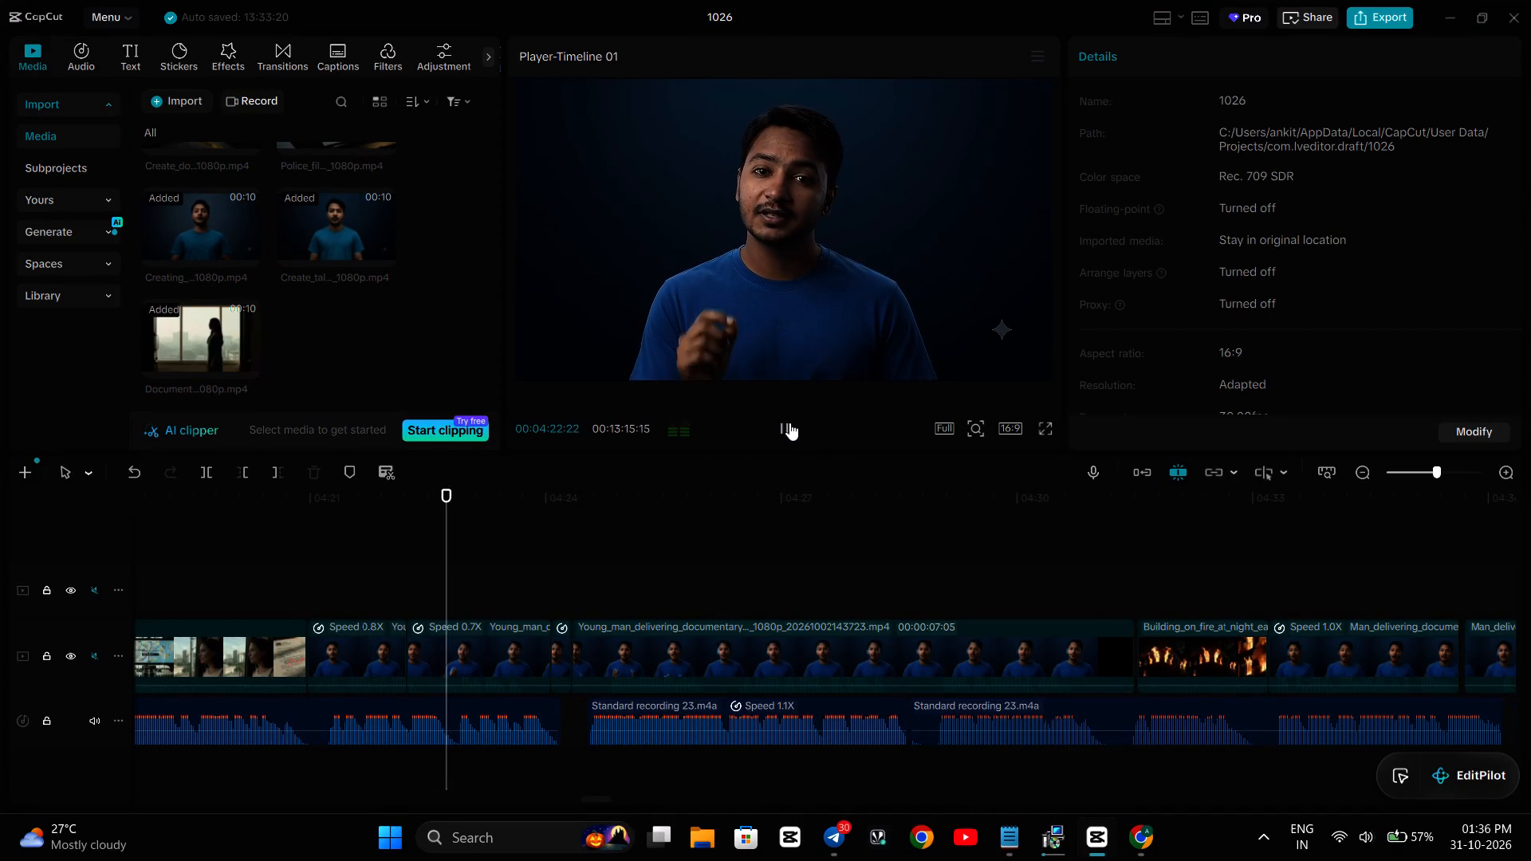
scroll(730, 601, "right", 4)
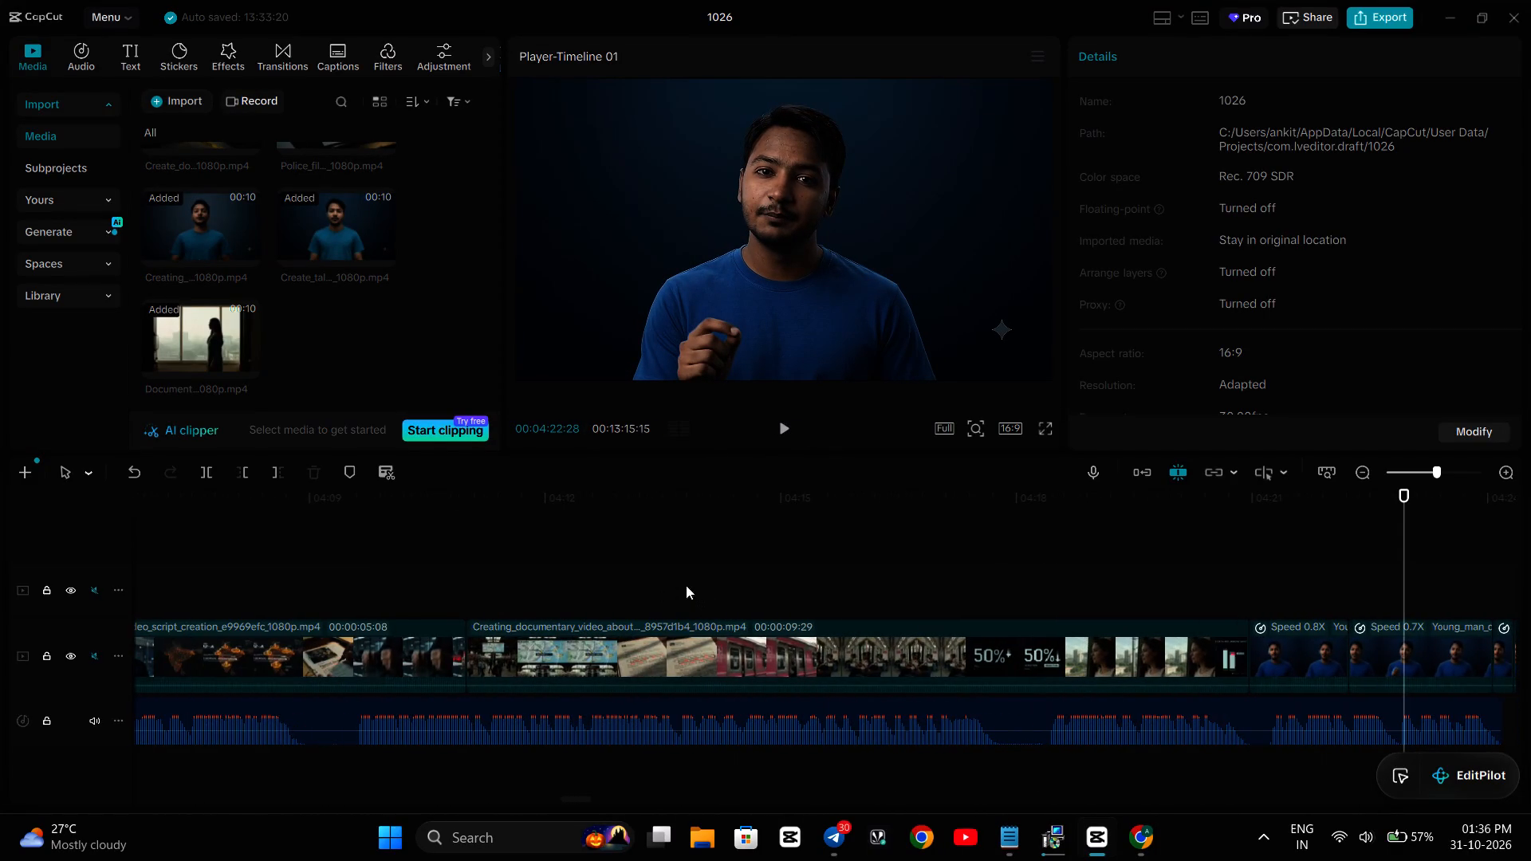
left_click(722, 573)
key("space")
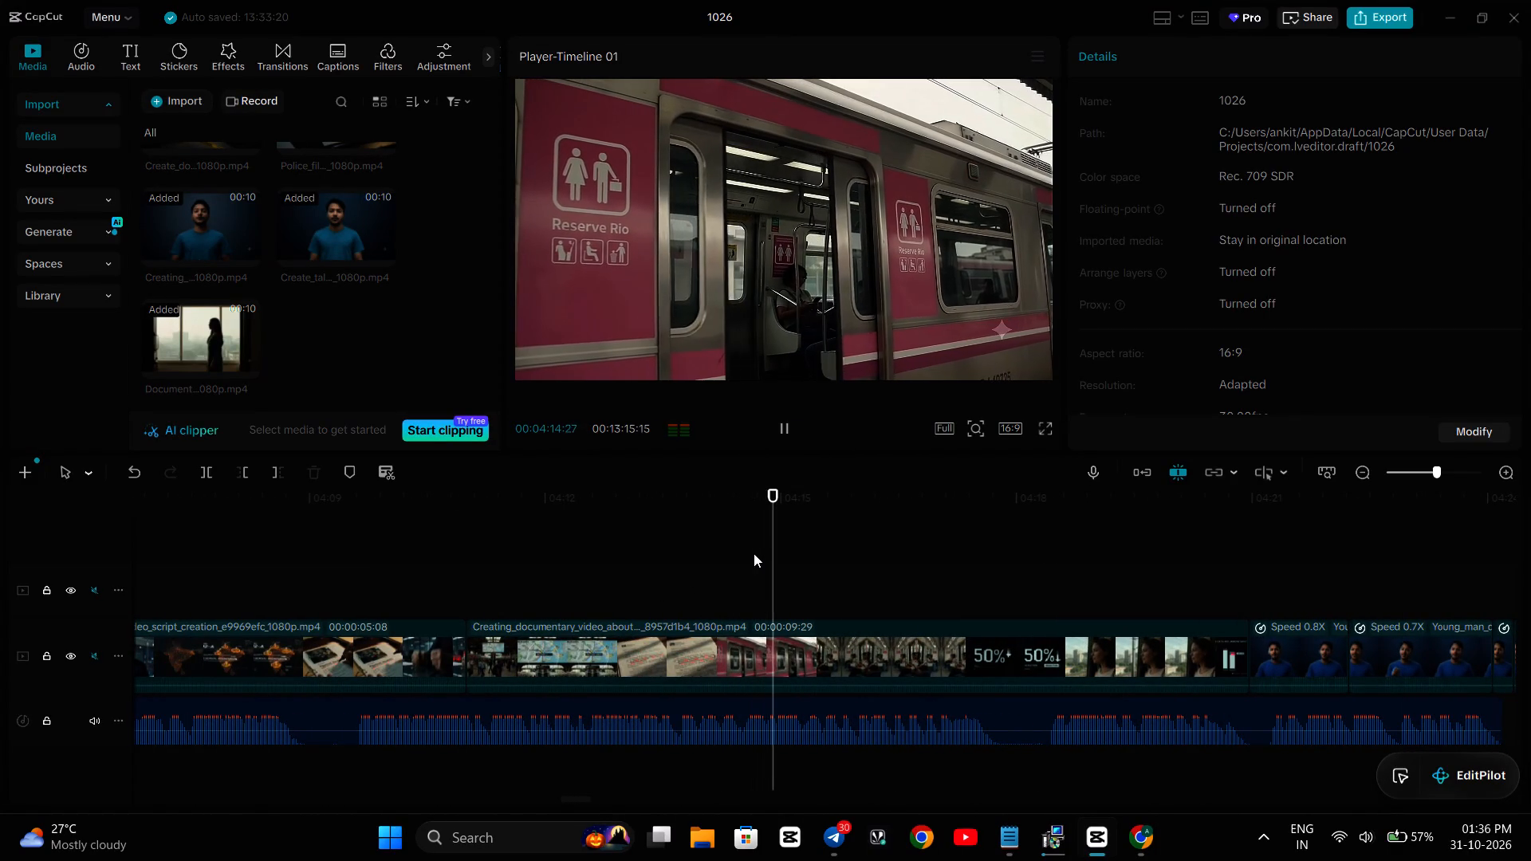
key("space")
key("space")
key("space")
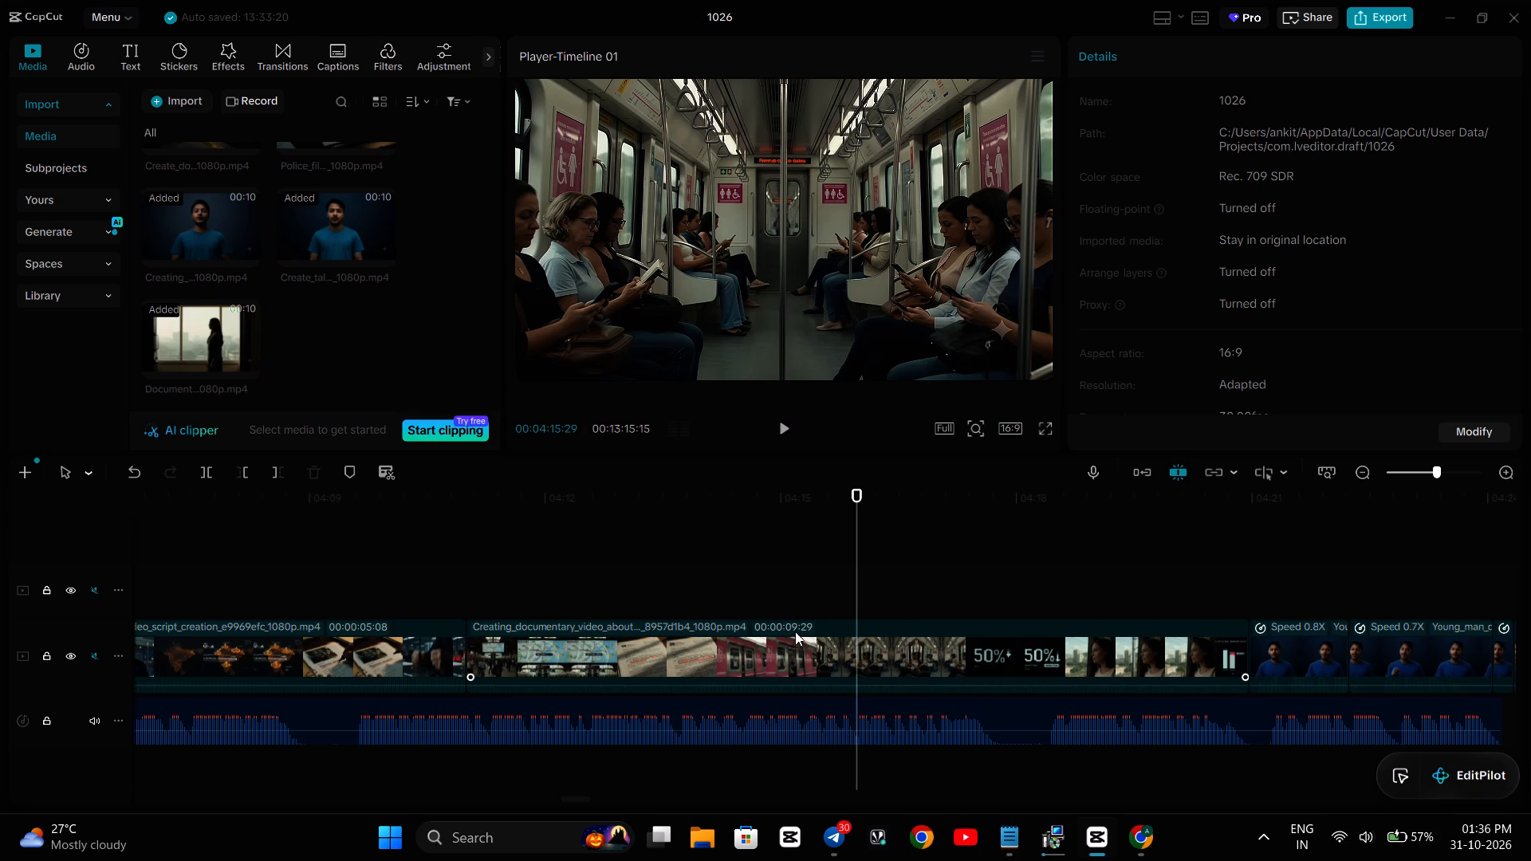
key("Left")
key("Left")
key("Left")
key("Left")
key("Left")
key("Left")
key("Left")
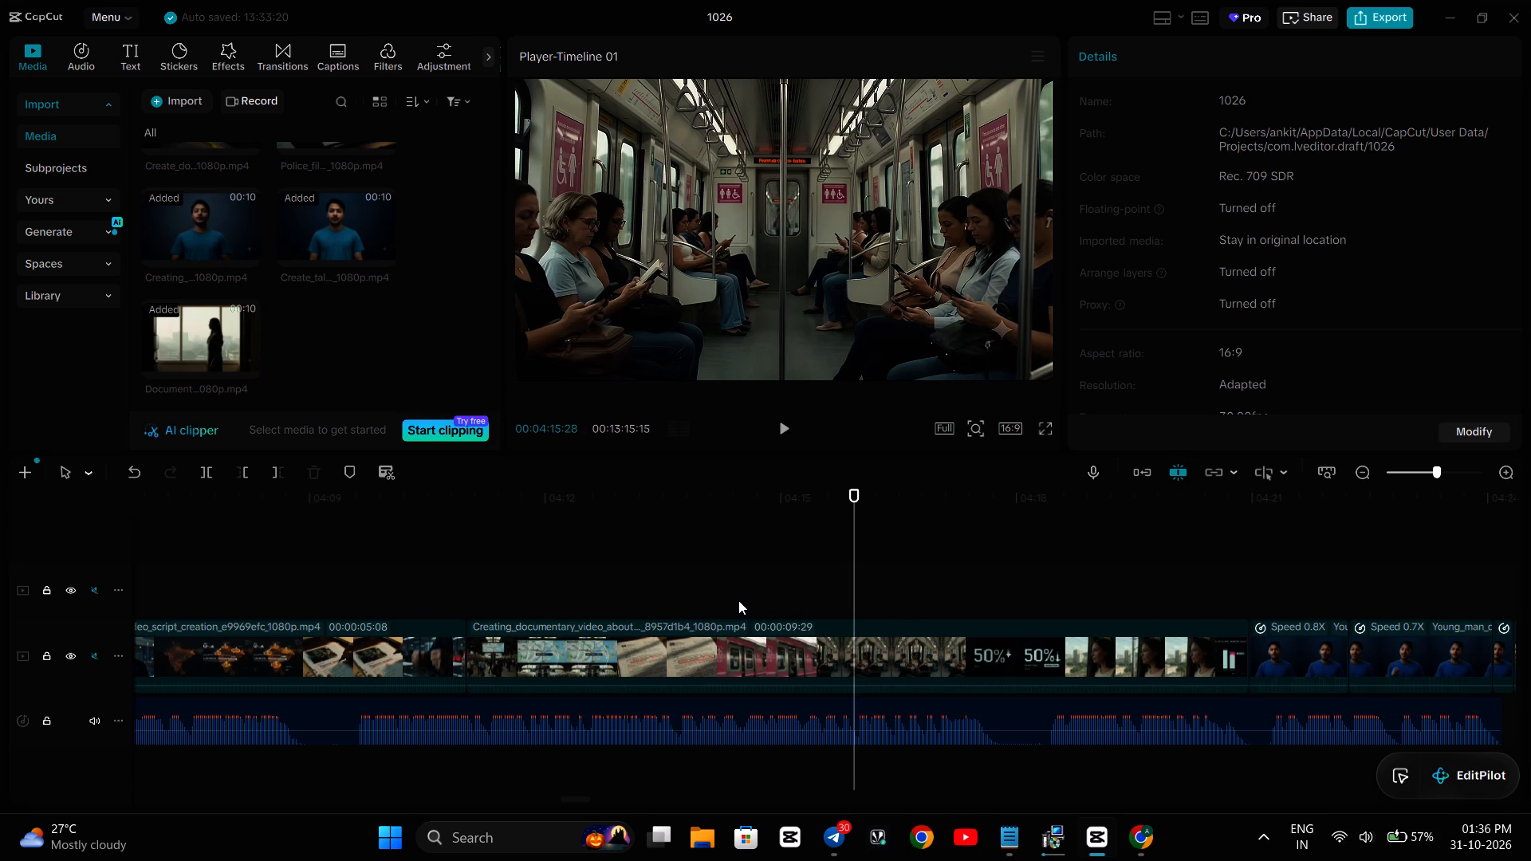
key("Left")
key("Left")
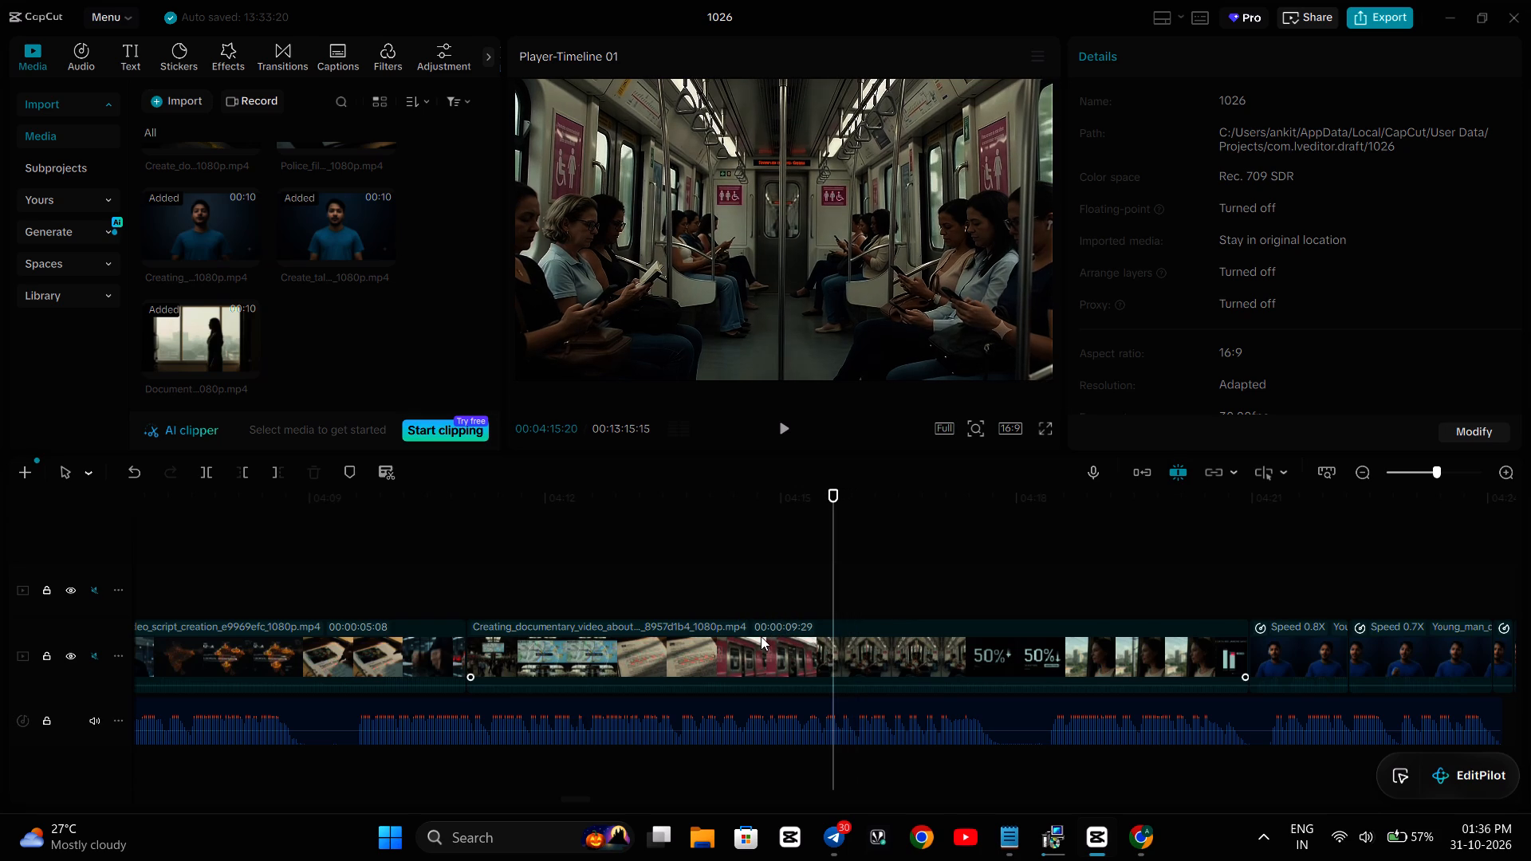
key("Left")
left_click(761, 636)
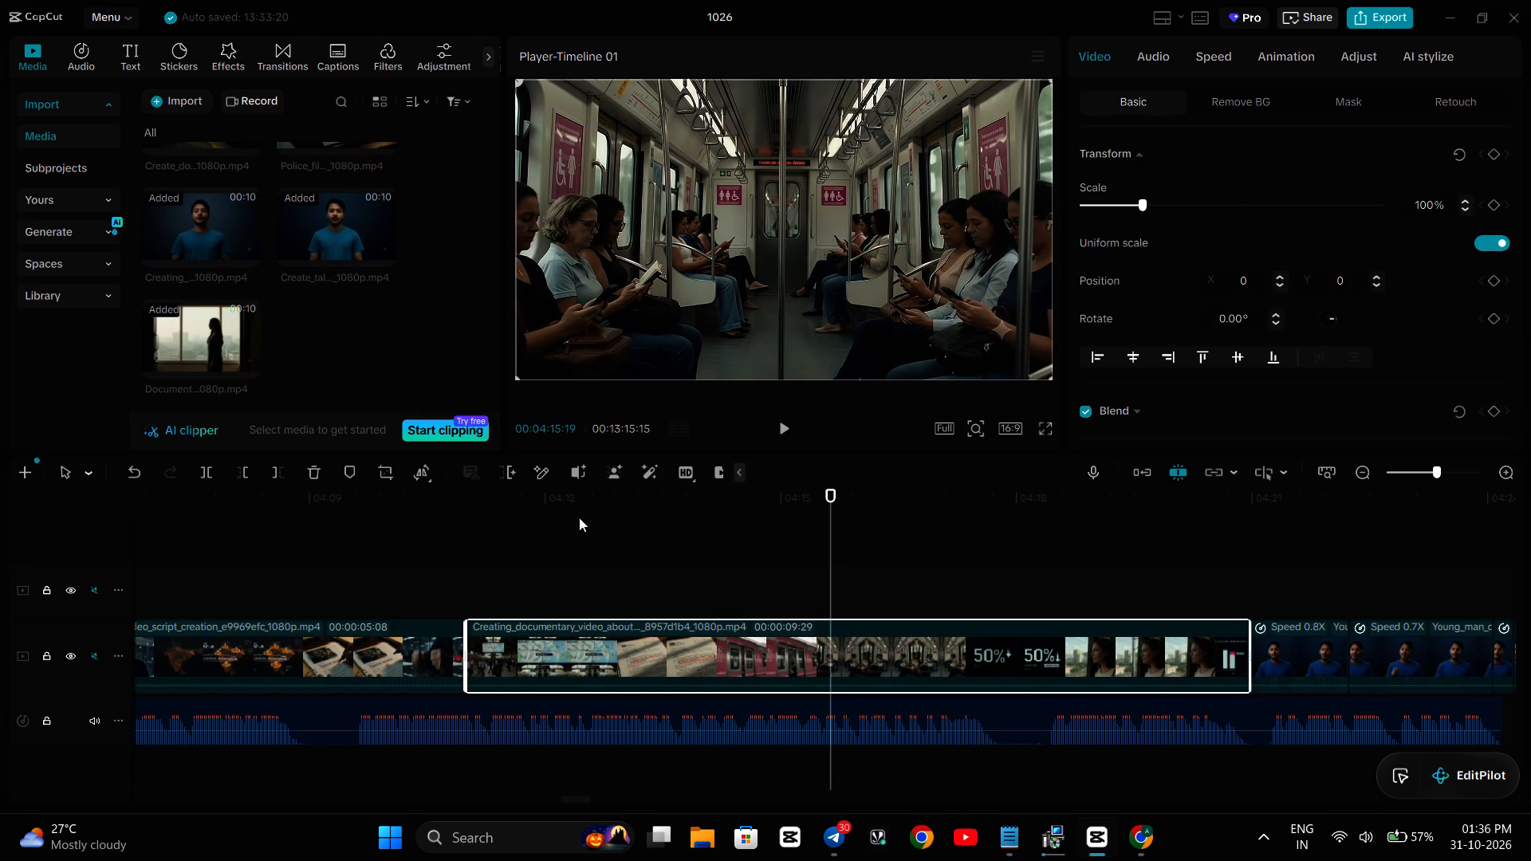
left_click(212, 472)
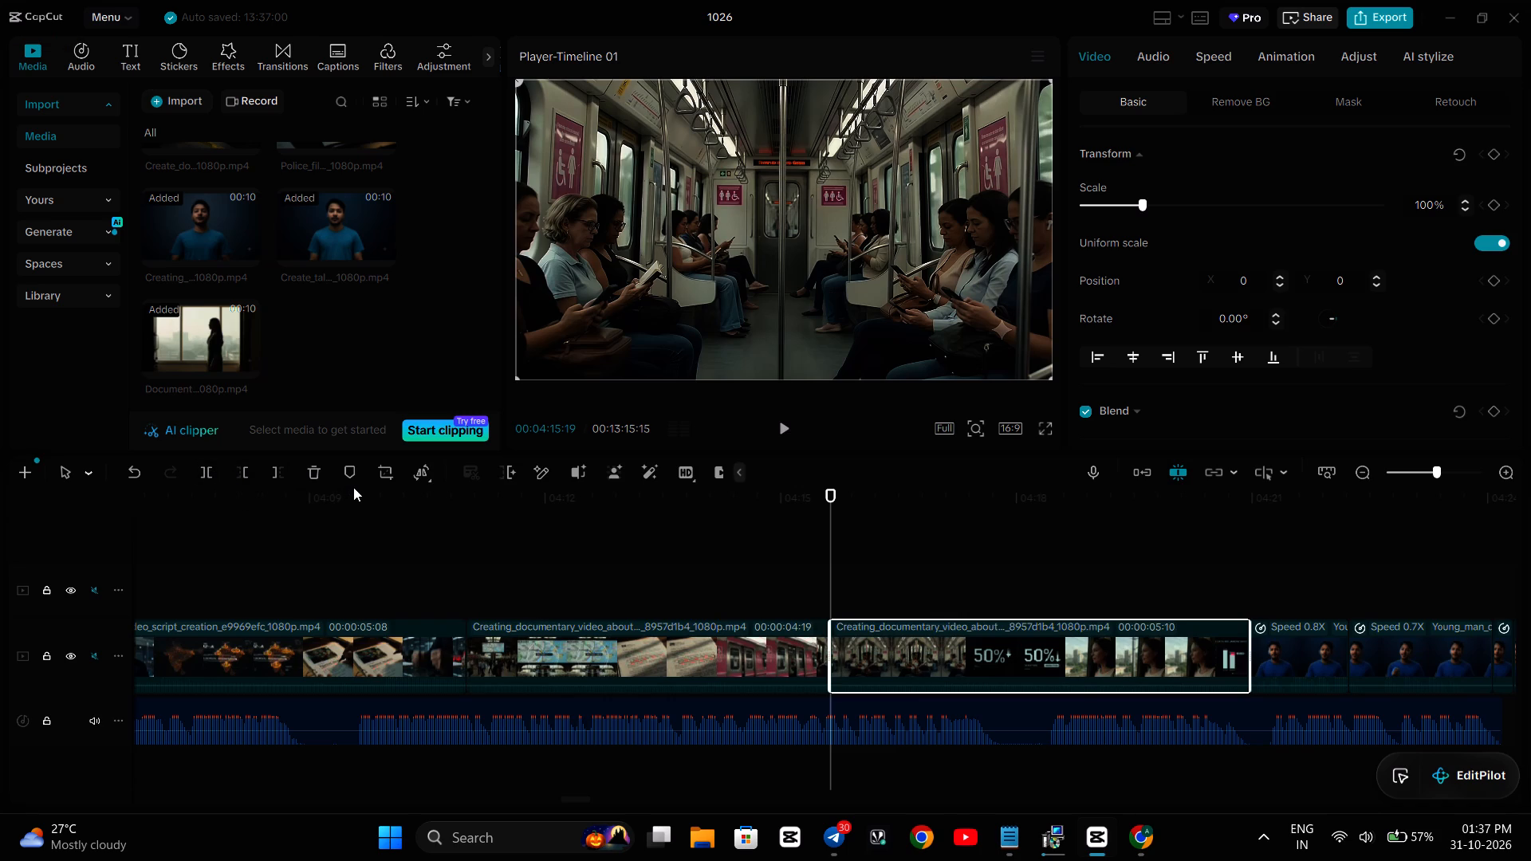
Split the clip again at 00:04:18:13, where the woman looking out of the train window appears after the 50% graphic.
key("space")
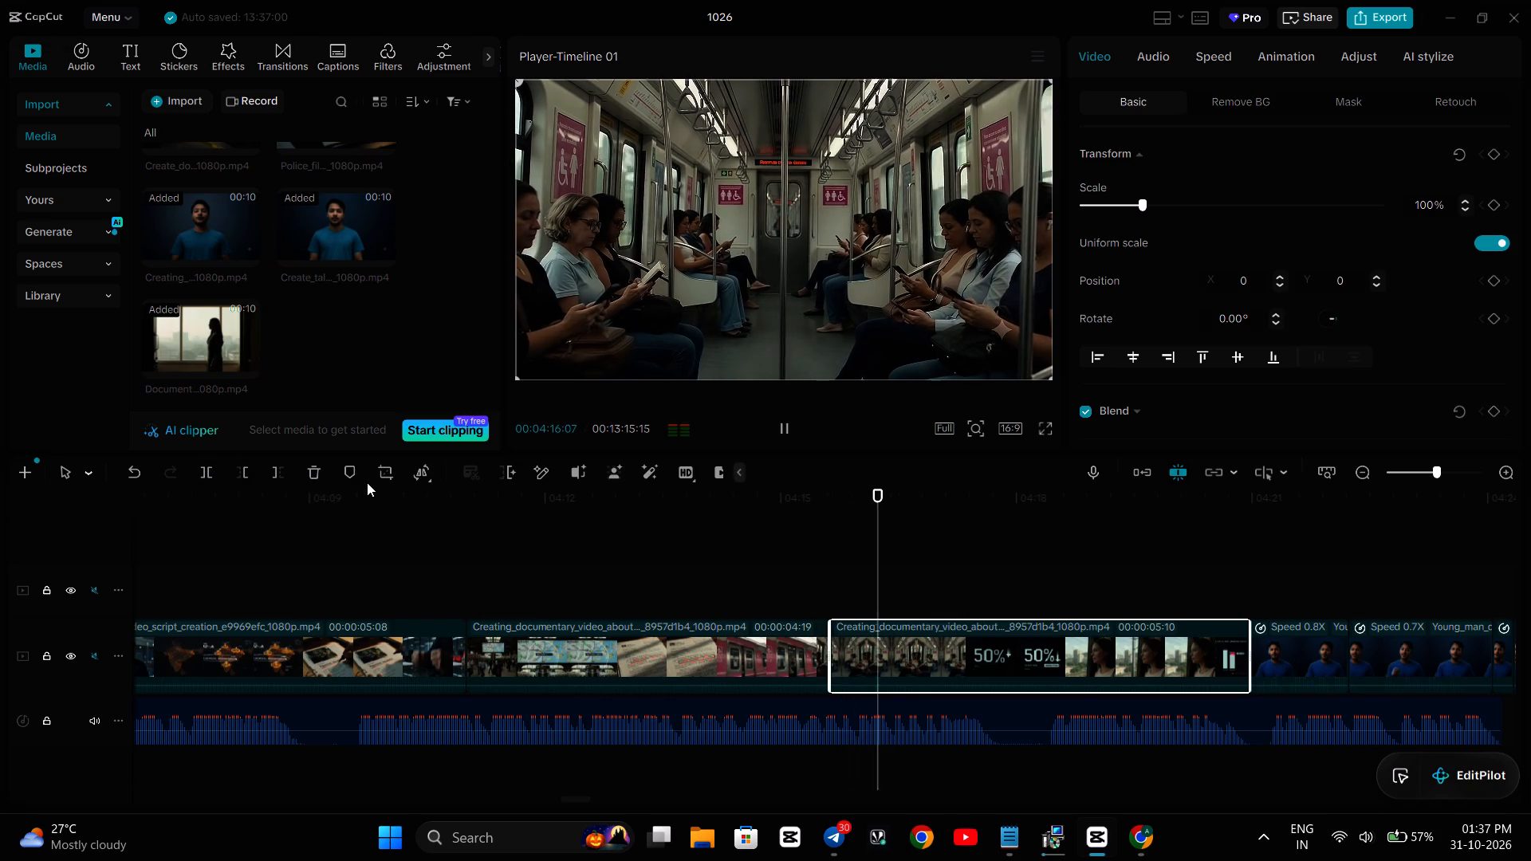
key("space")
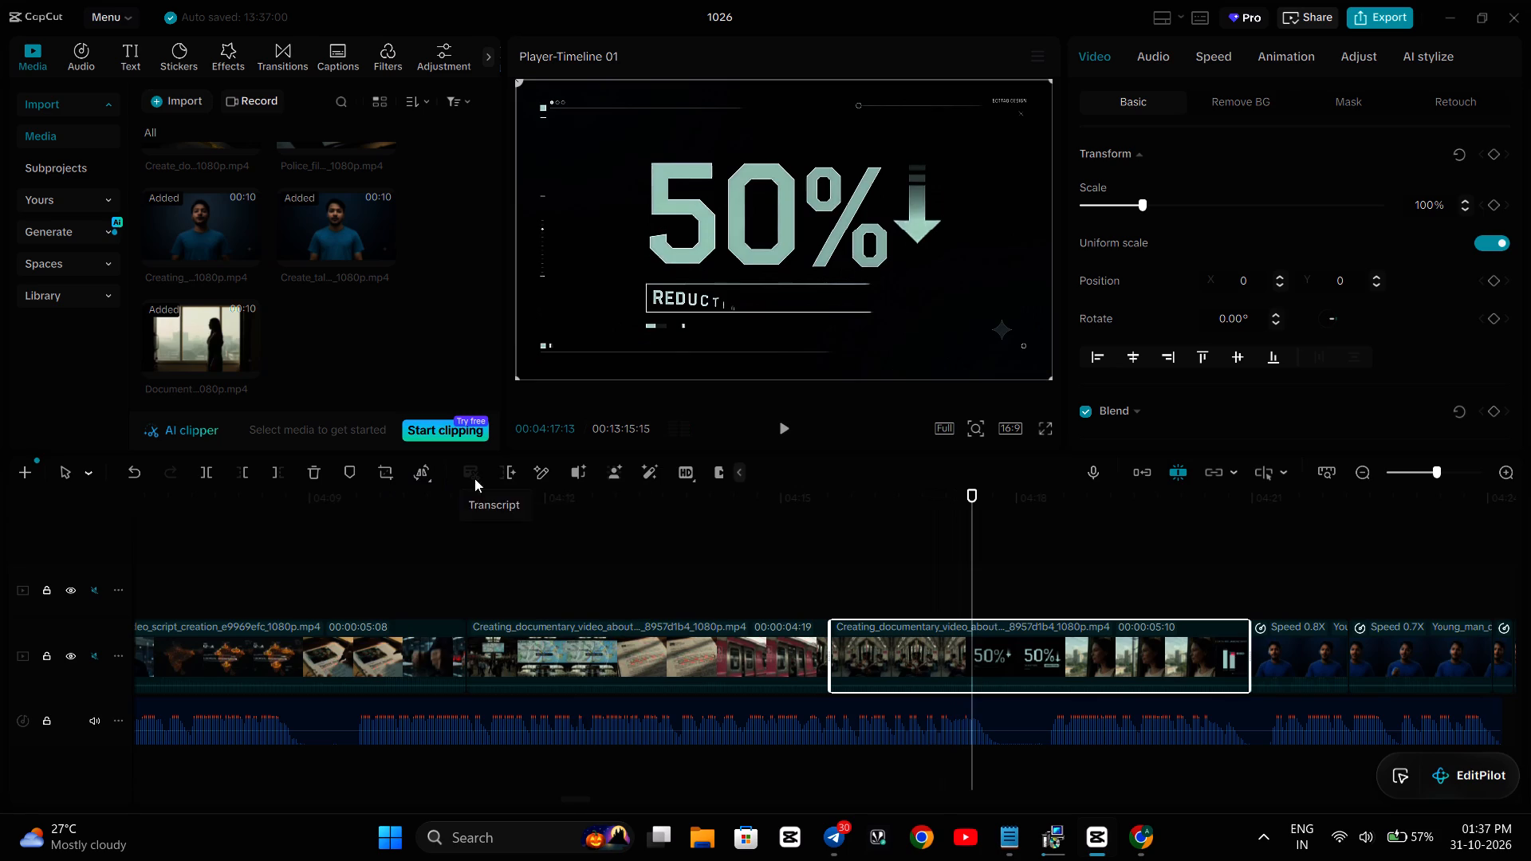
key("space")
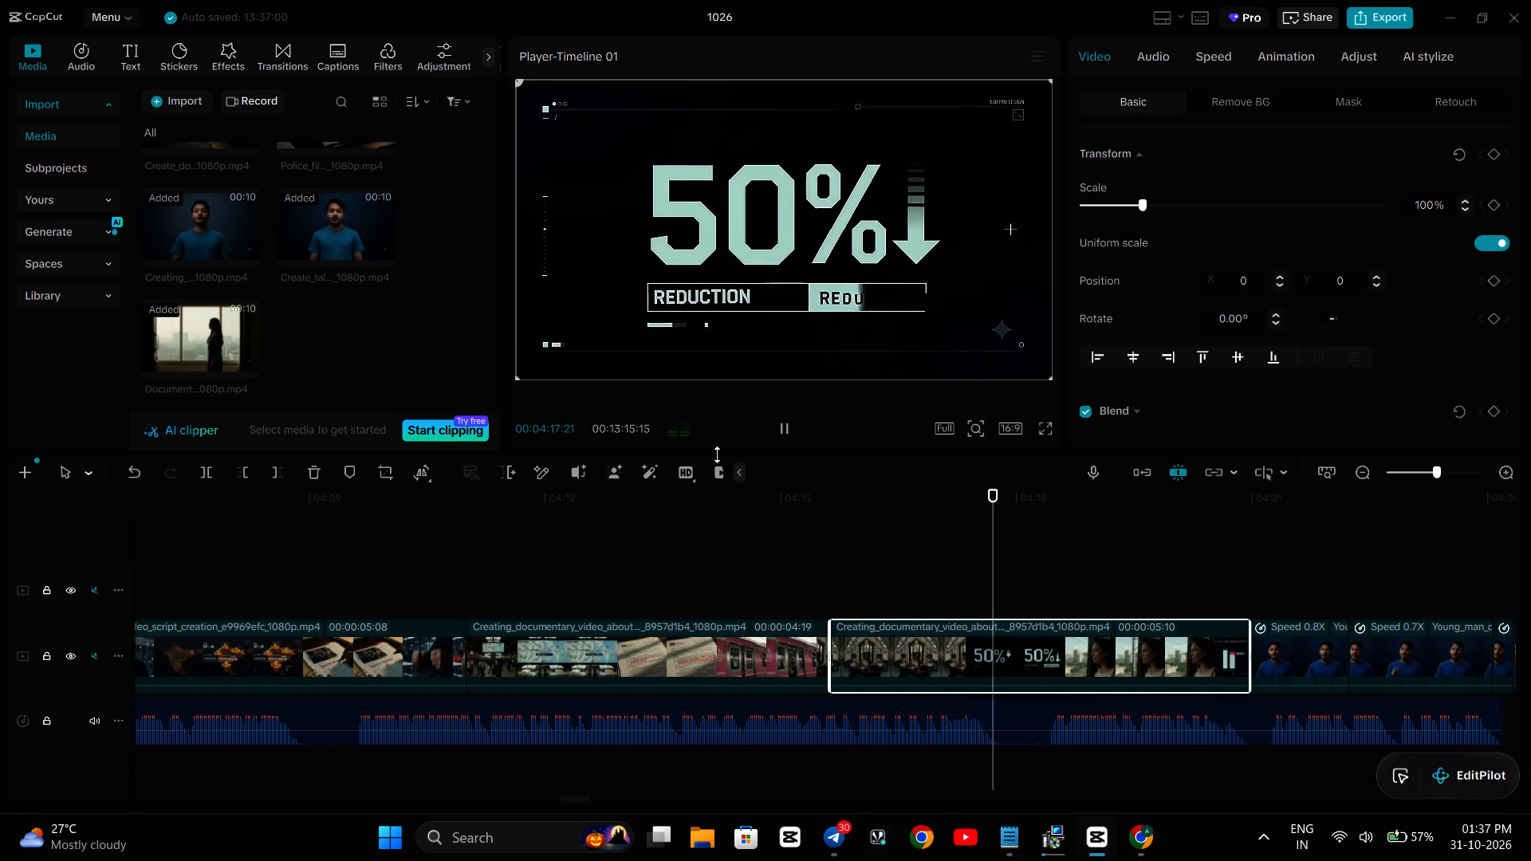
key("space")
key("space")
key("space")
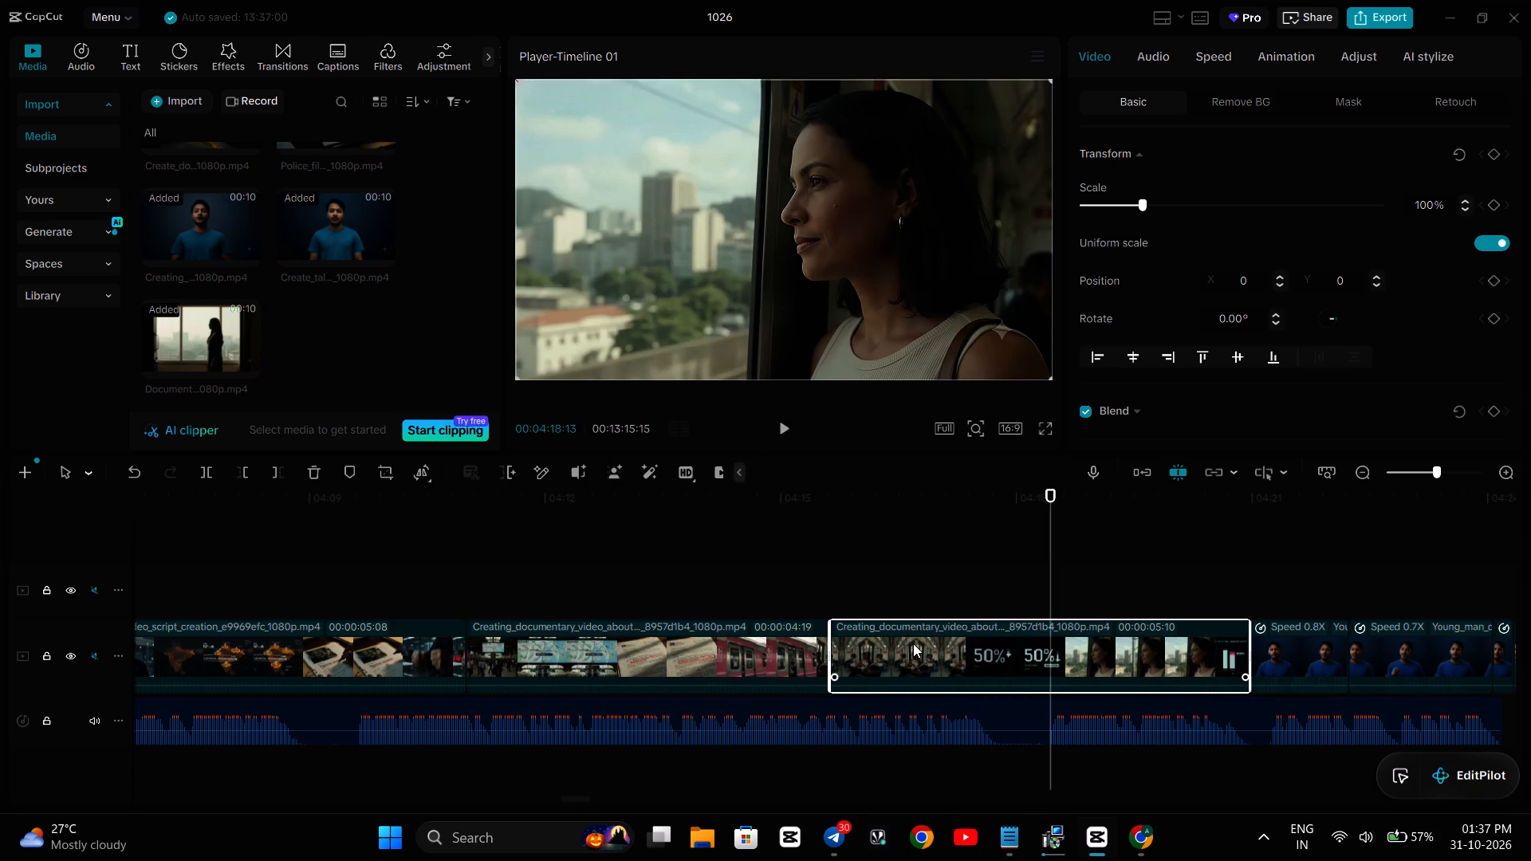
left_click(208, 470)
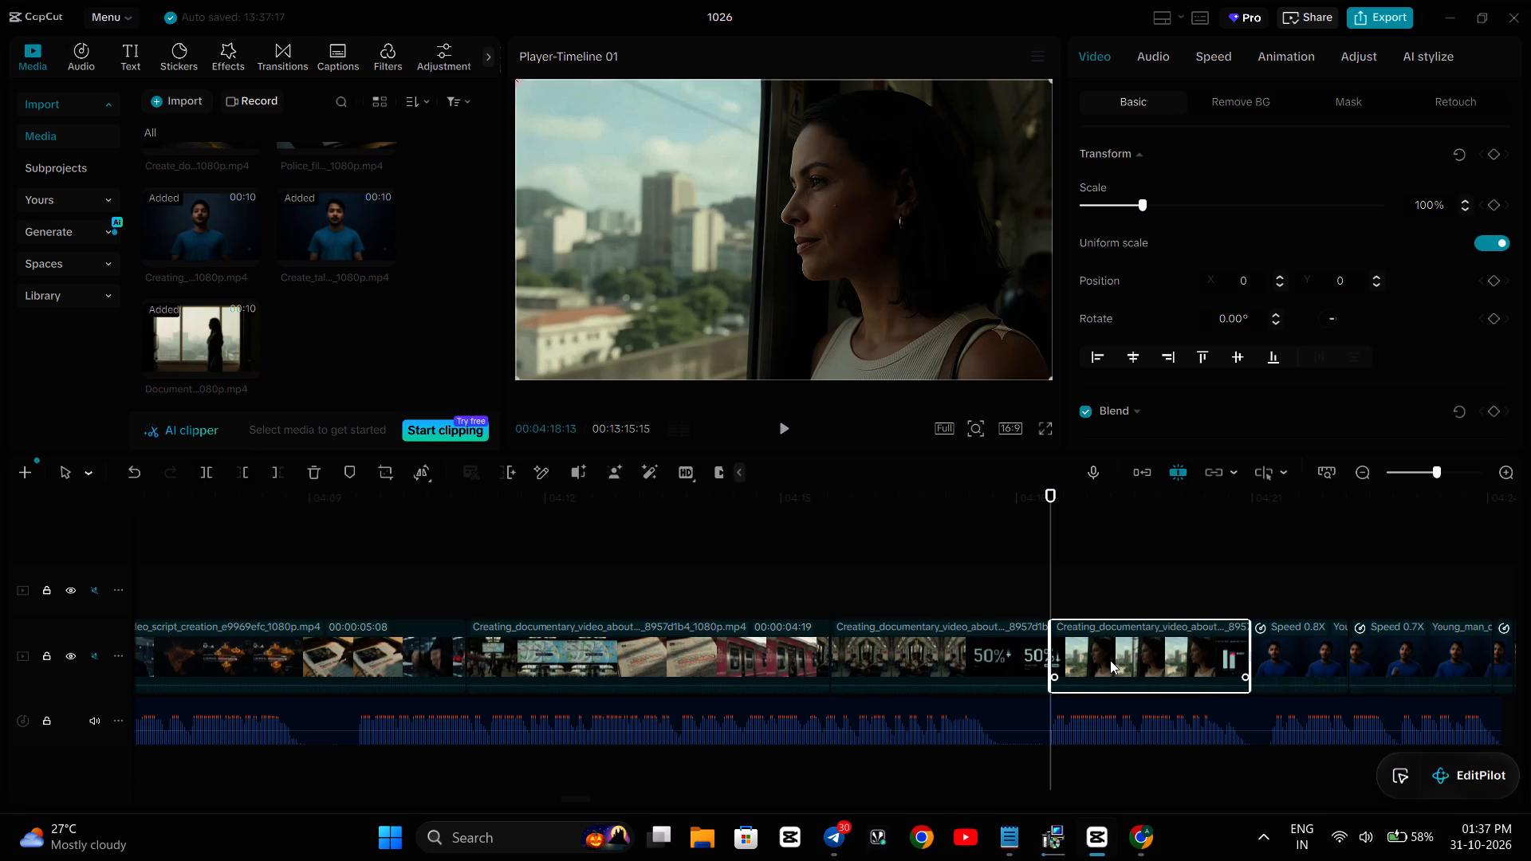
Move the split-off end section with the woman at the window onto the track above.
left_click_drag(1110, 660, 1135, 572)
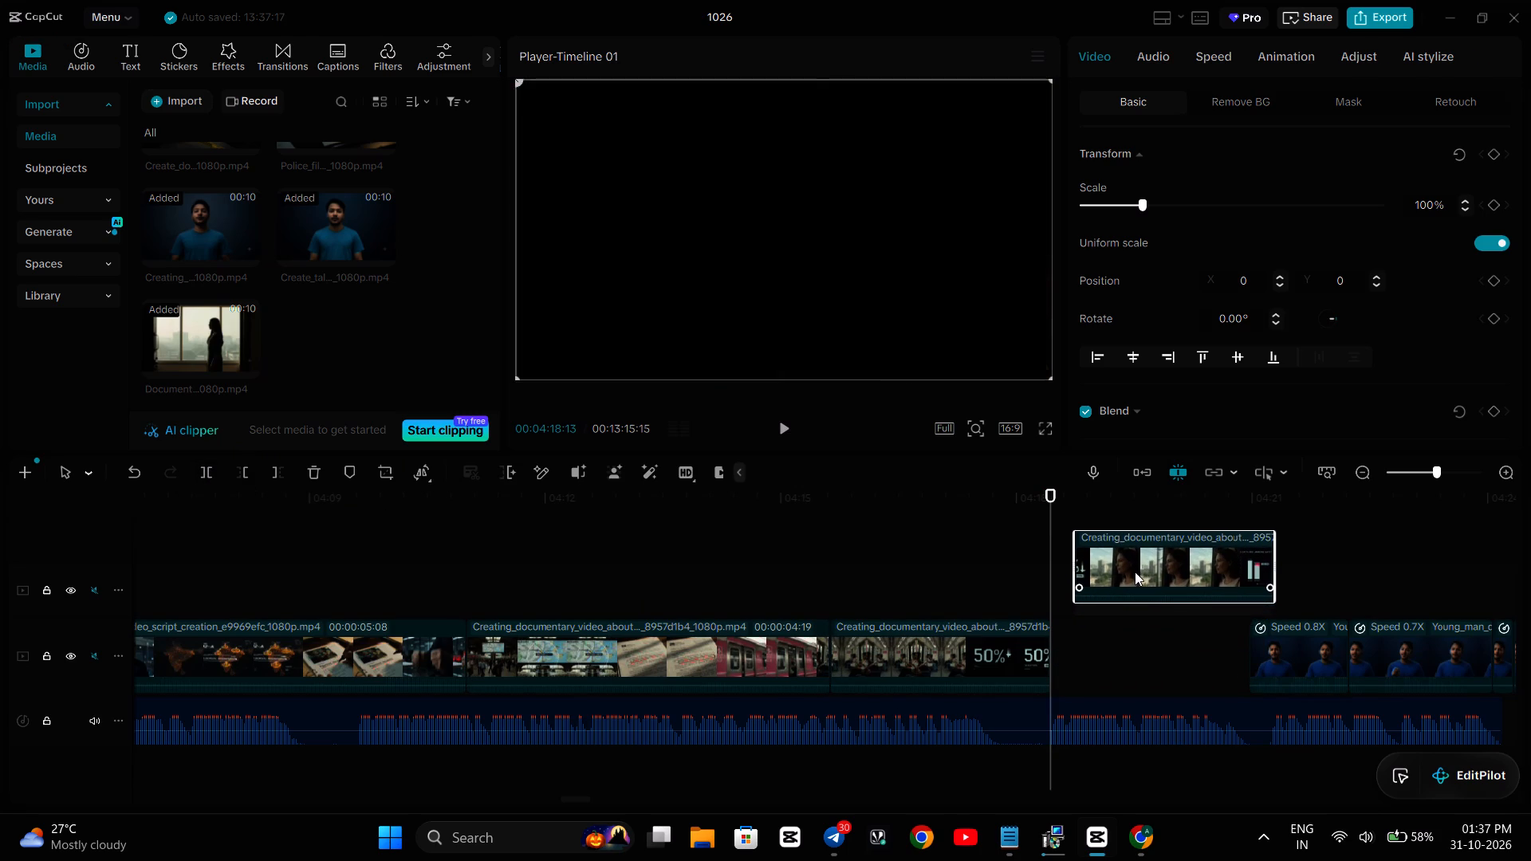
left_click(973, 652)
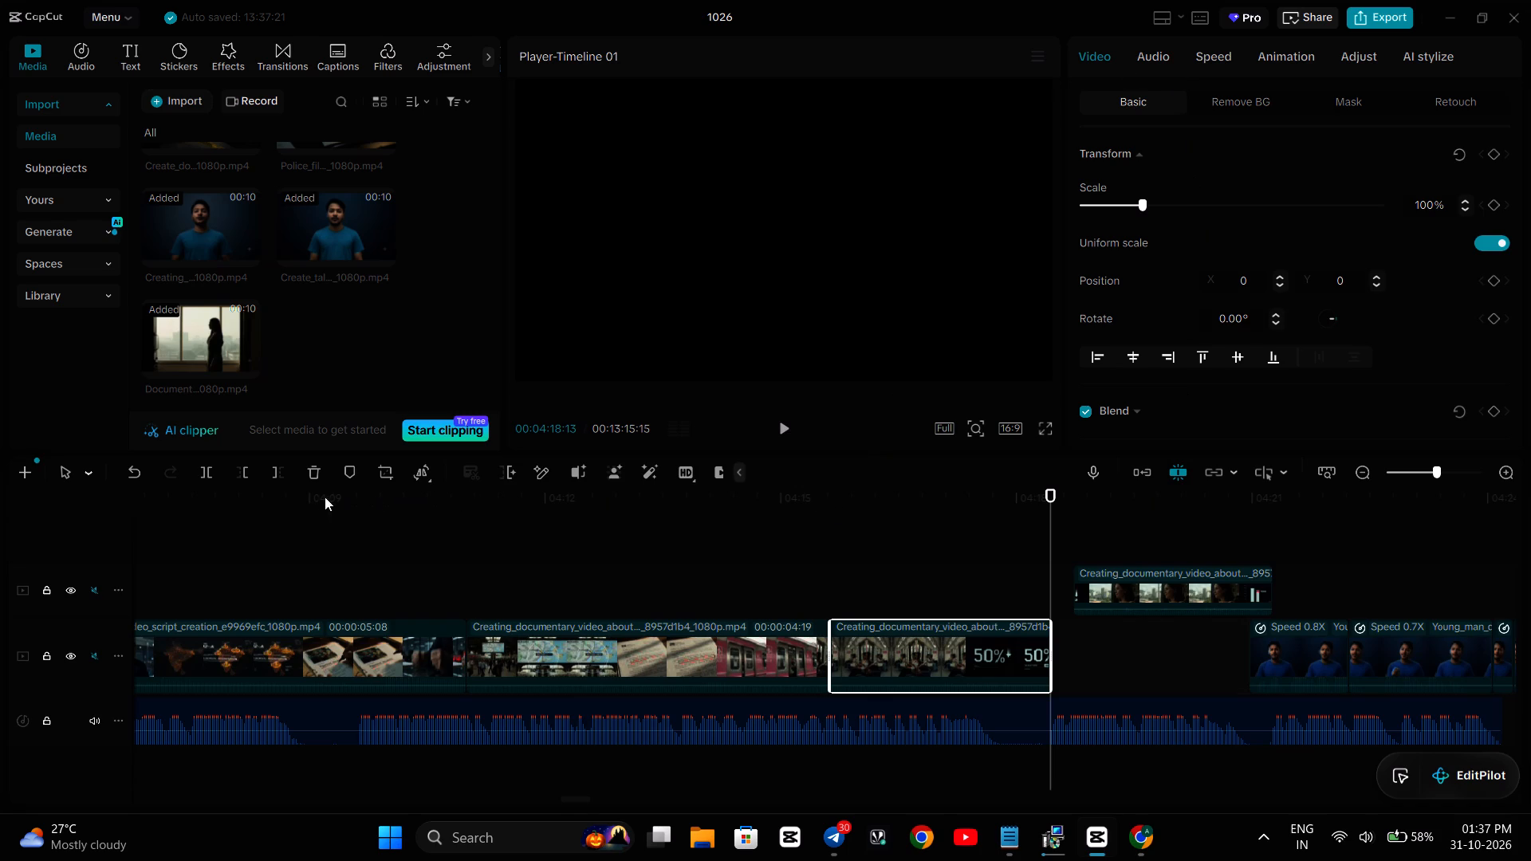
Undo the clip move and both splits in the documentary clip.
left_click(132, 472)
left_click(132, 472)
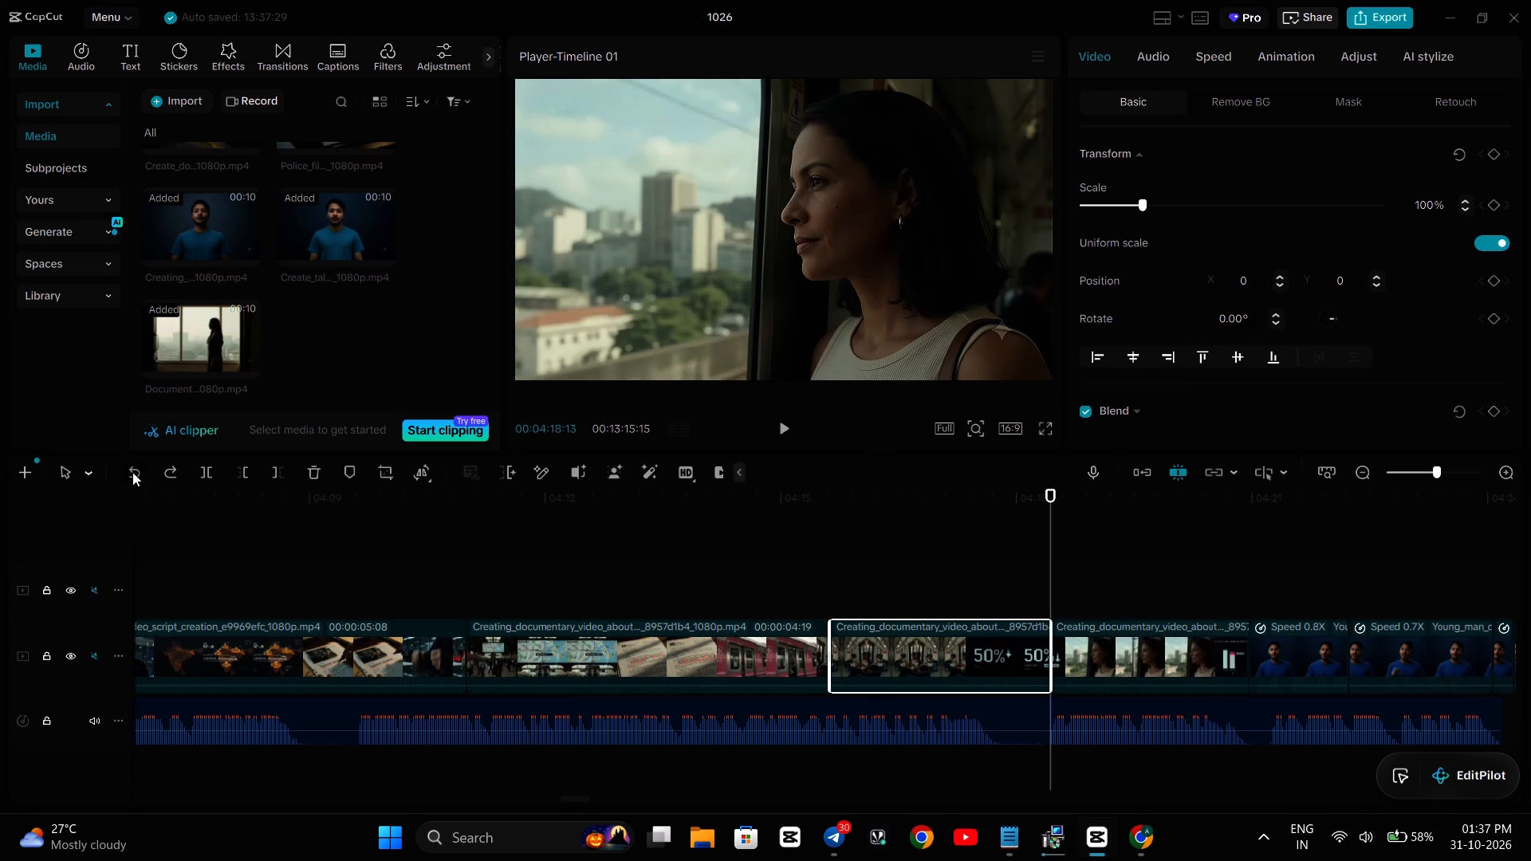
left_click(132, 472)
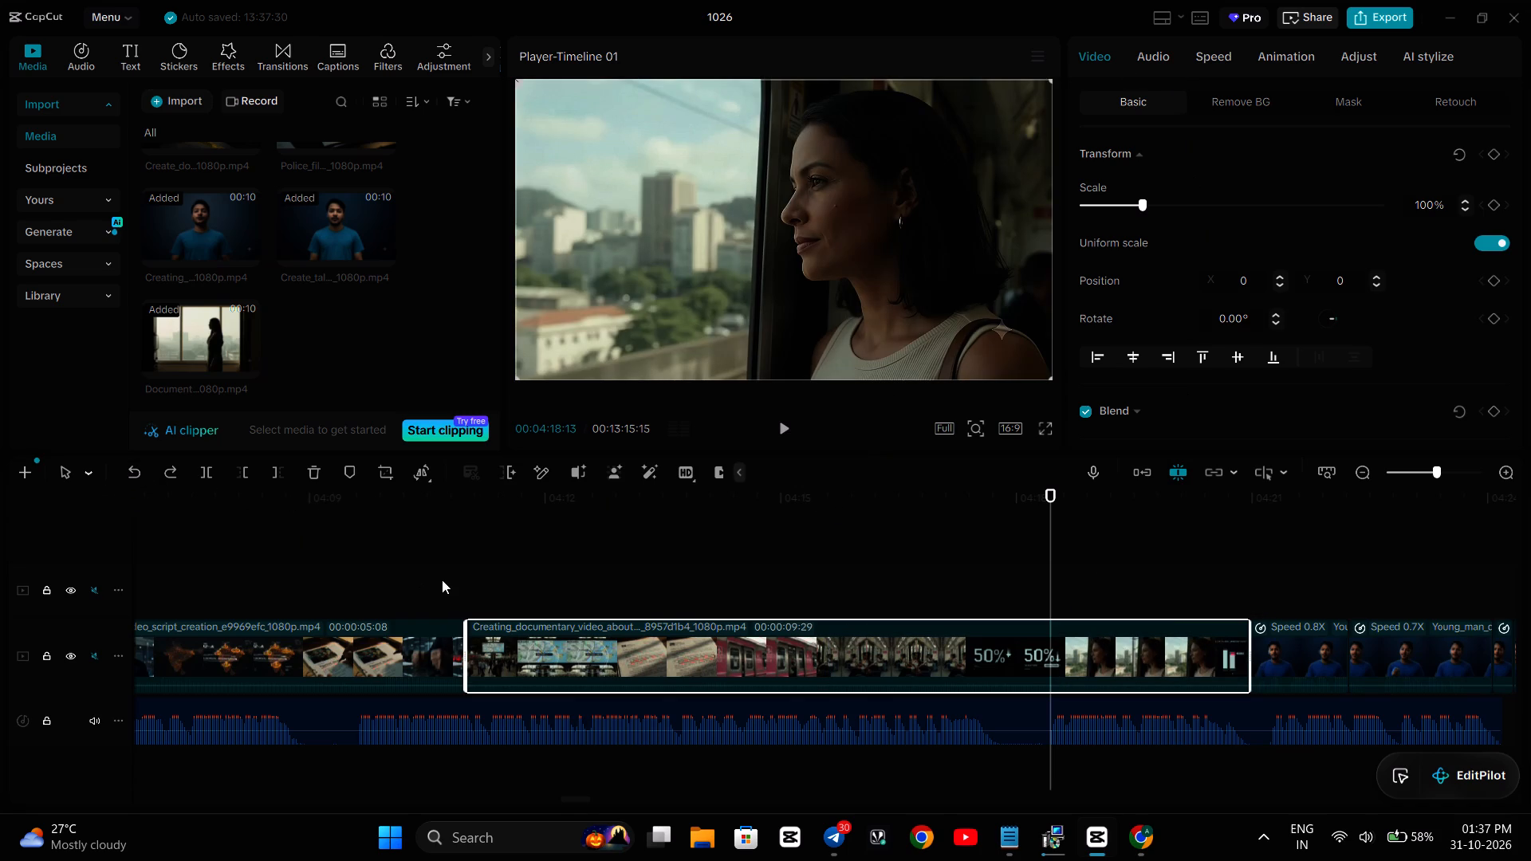
Split the 9:29 documentary clip at 00:04:17:01, right at the start of the 50% graphic.
left_click(442, 580)
key("space")
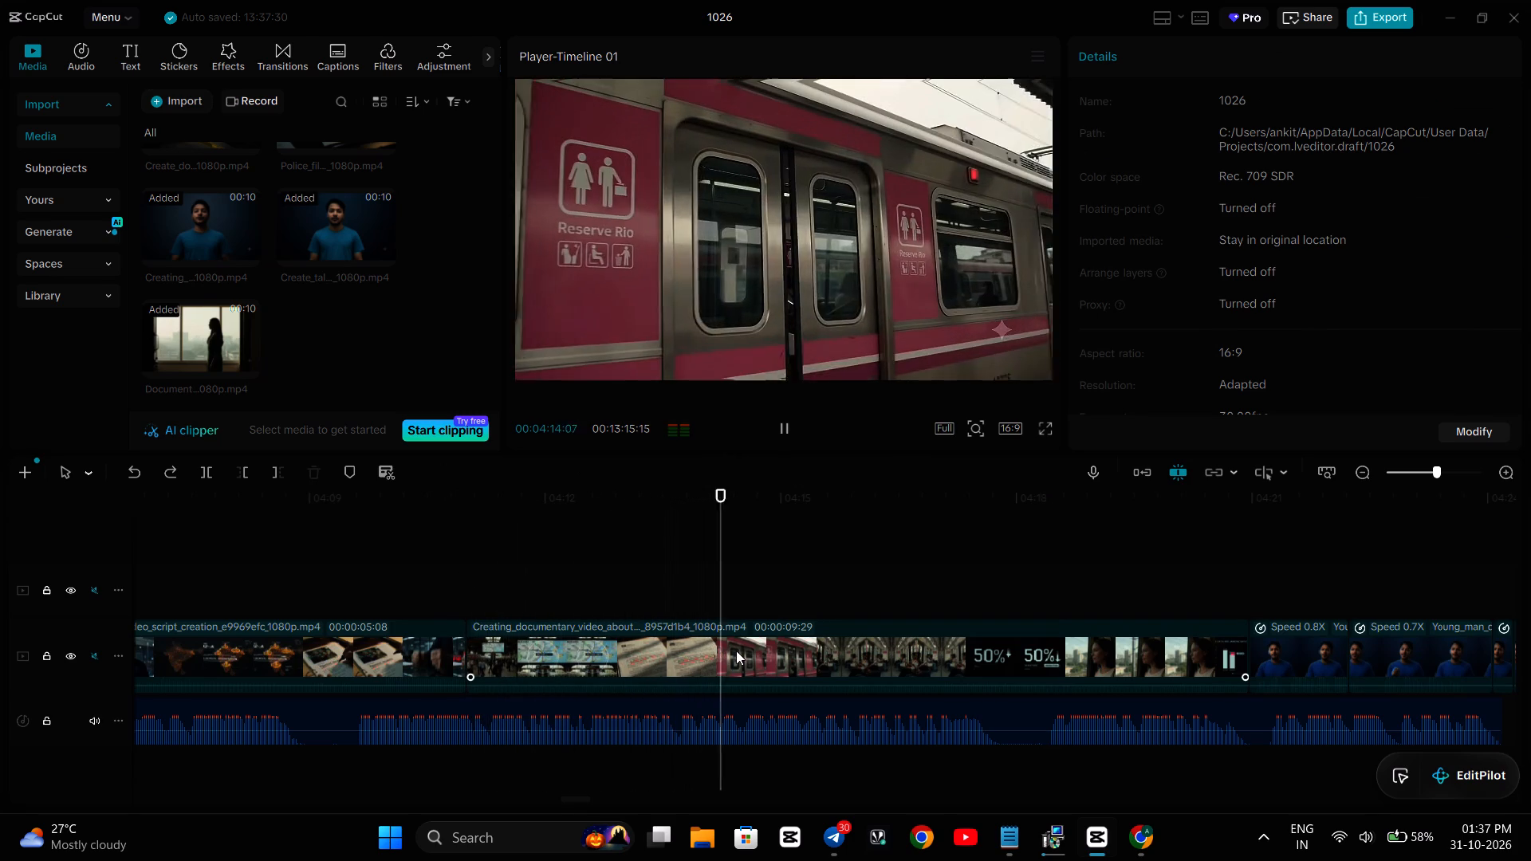
key("space")
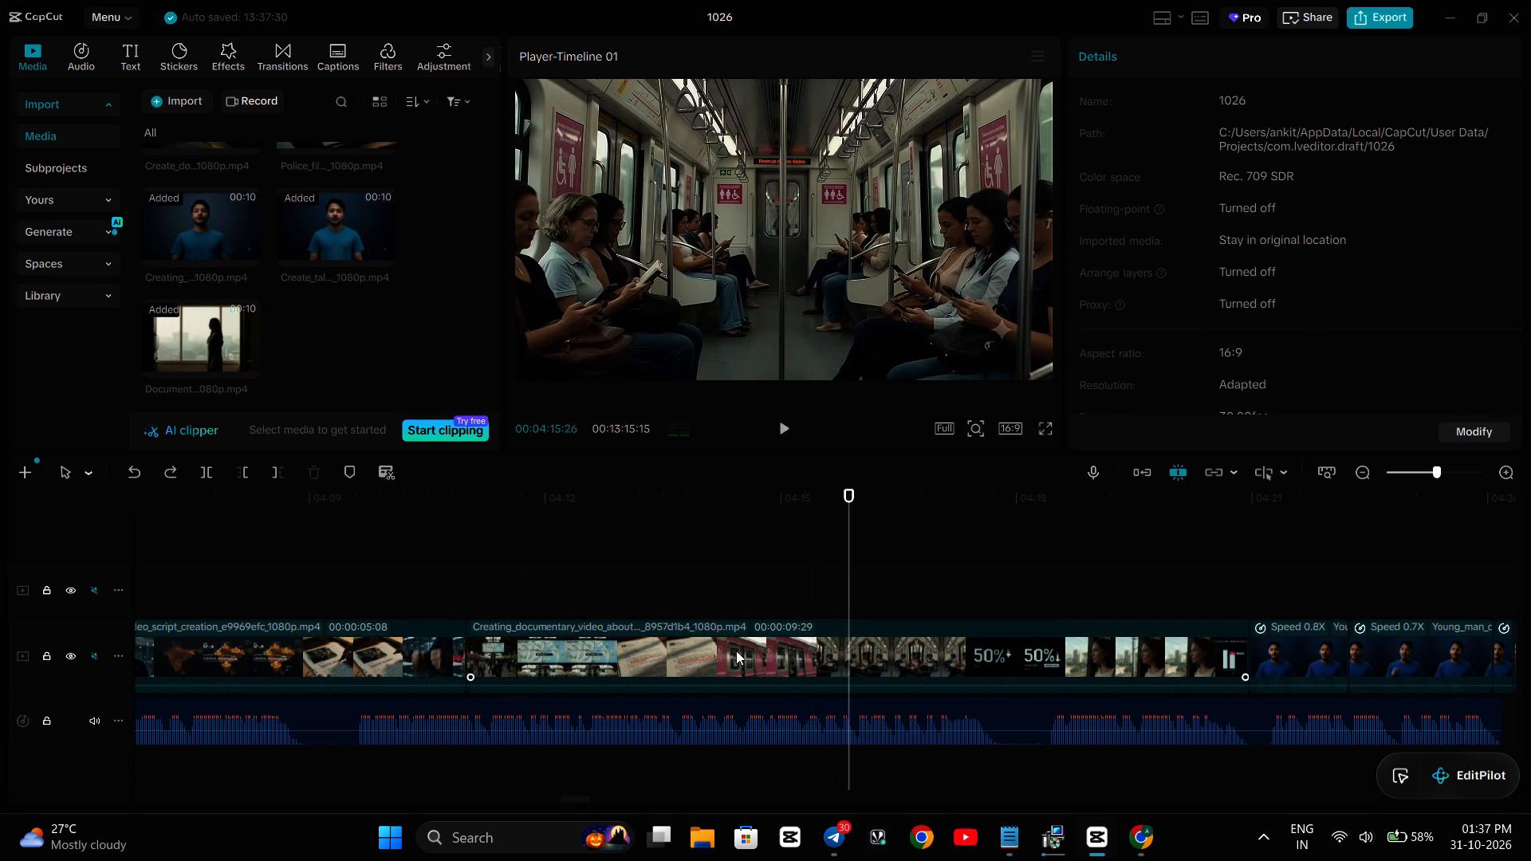
key("space")
key("space")
key("space")
key("space")
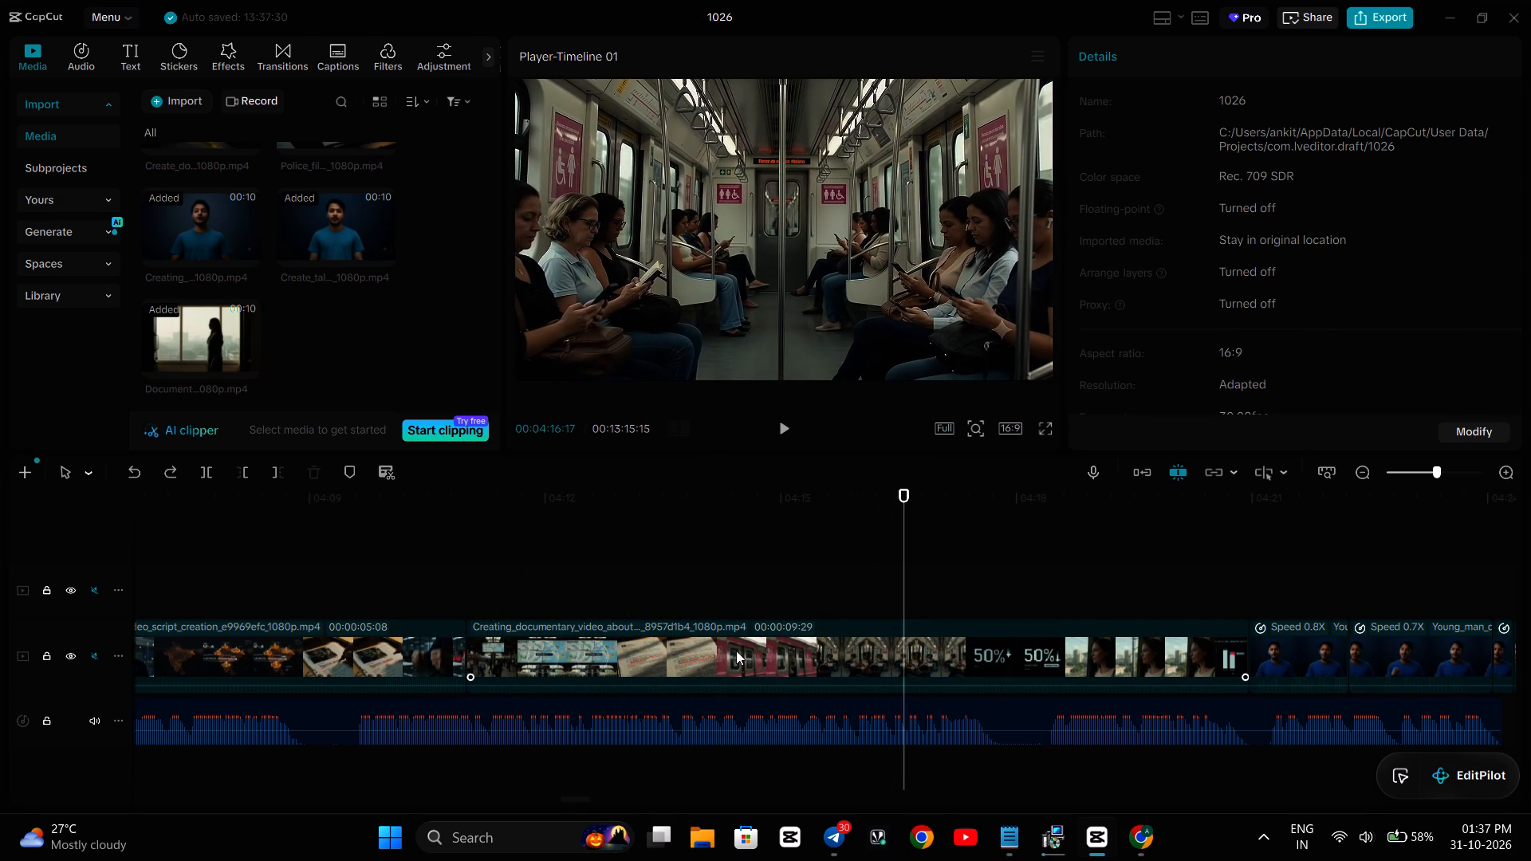
key("space")
key("space")
key("Right")
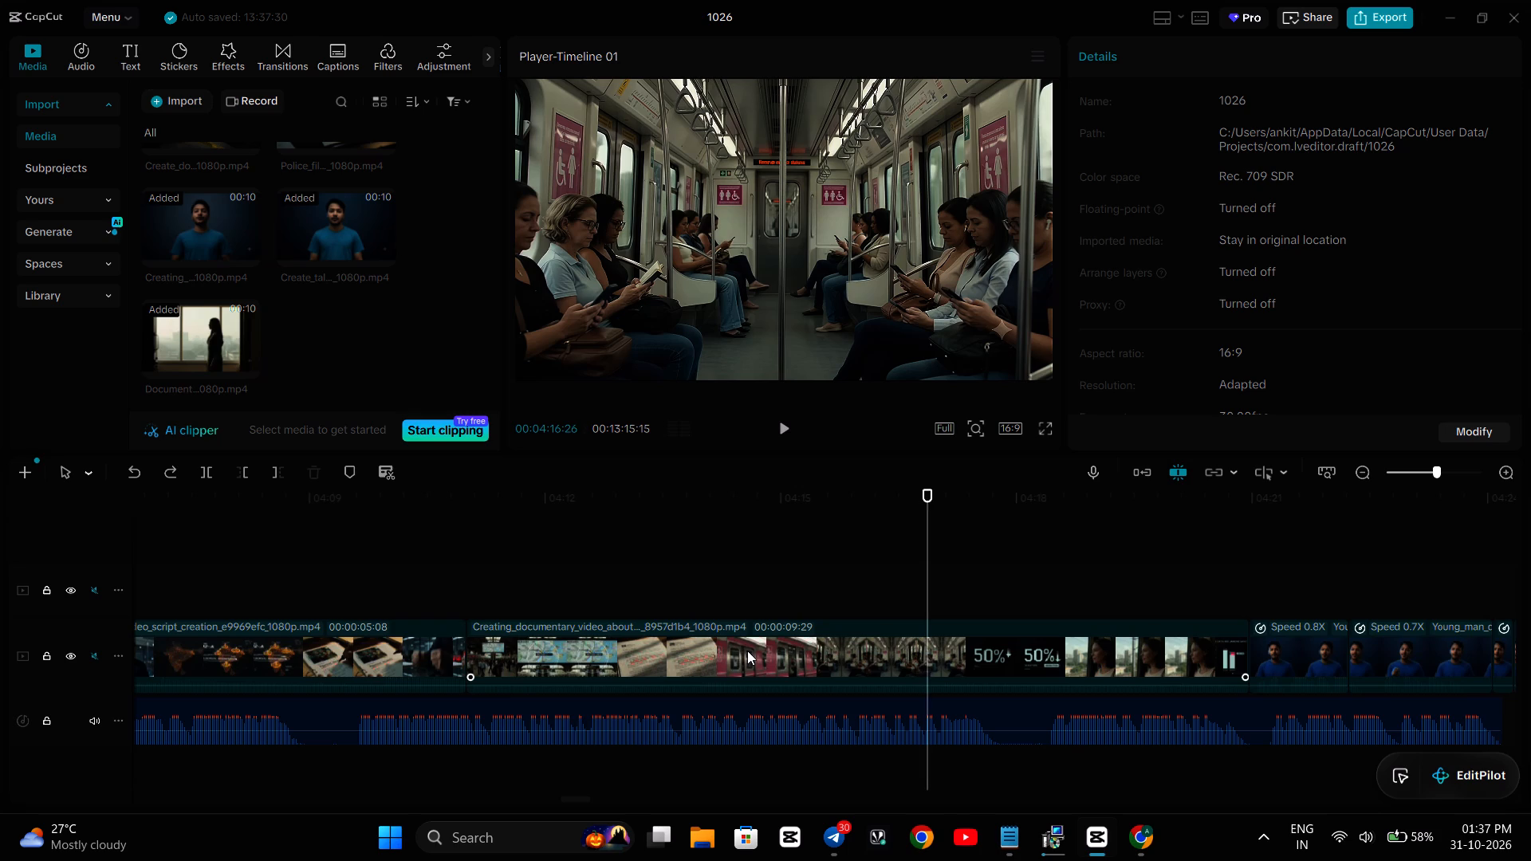
key("Right")
key("Right")
key("Right")
key("Right")
key("Right")
key("Right")
key("Right")
key("Left")
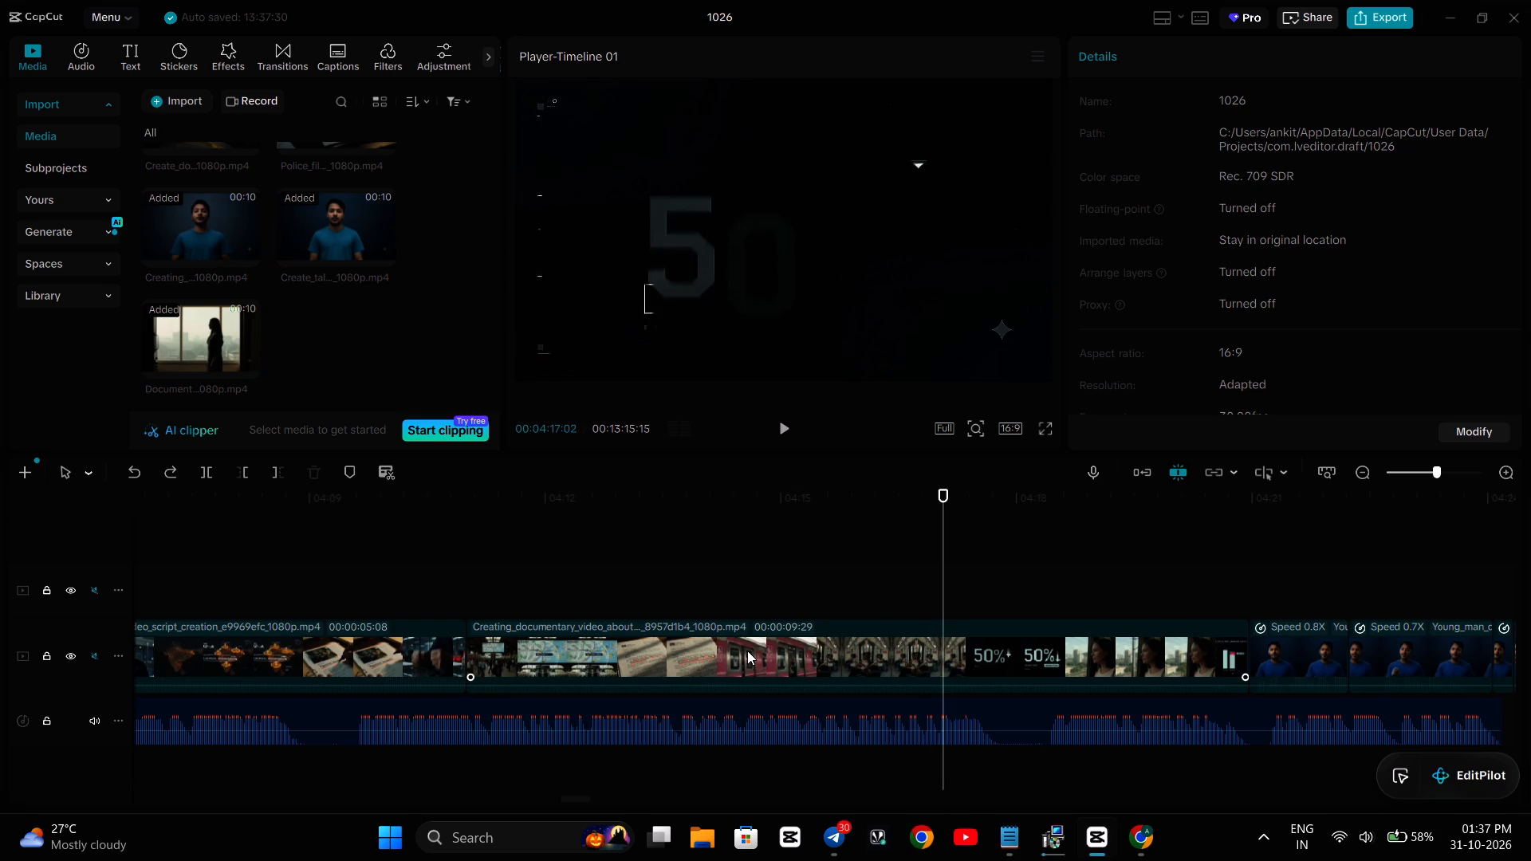
key("Left")
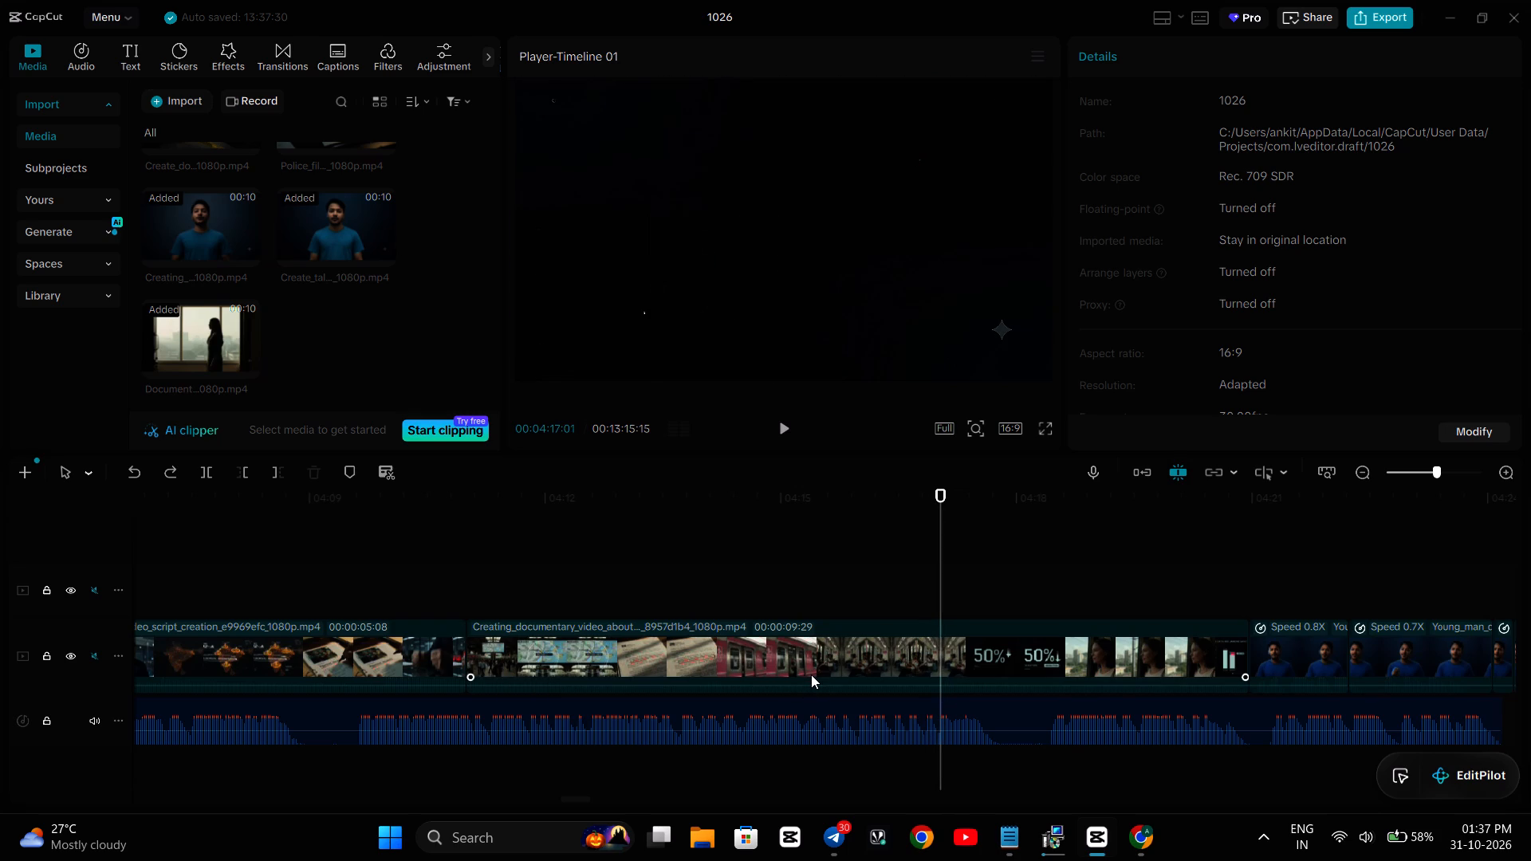
left_click(811, 674)
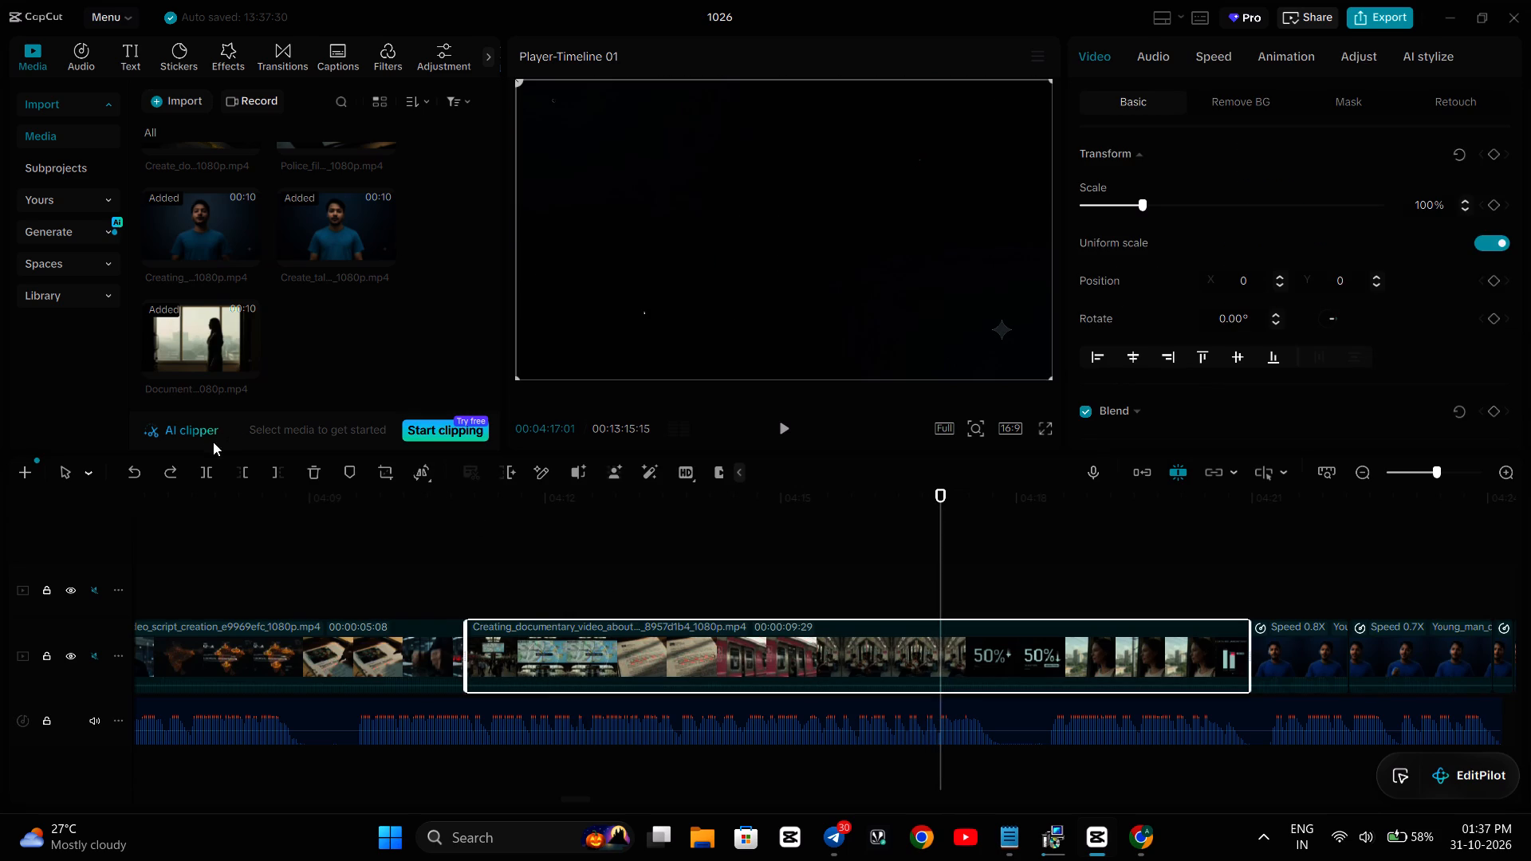
left_click(204, 460)
left_click(204, 468)
Set the speed of the train section before the 50% graphic to 1.10x.
left_click(758, 627)
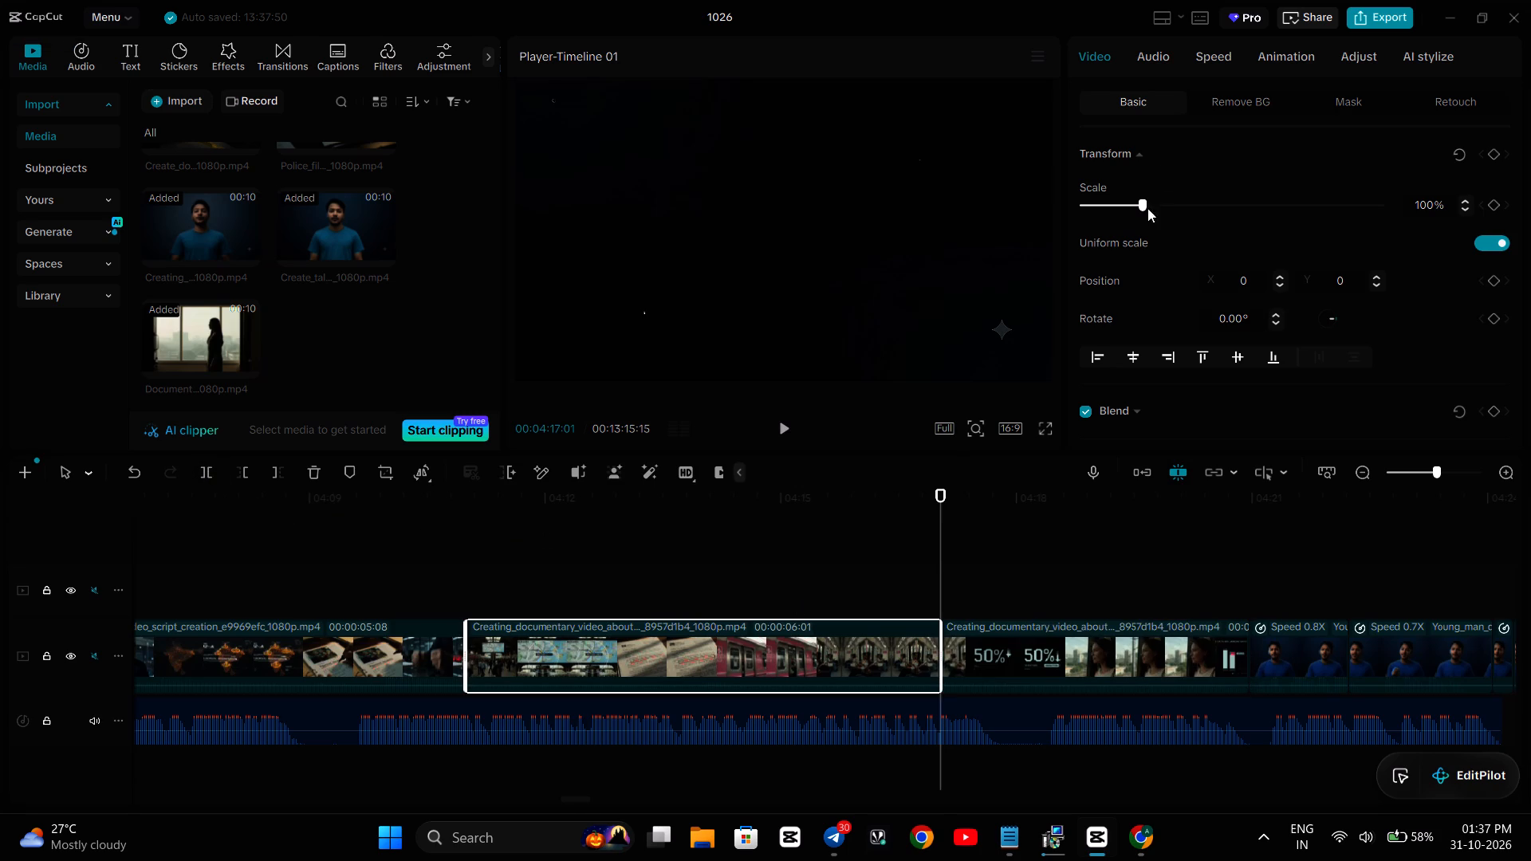
left_click(1203, 55)
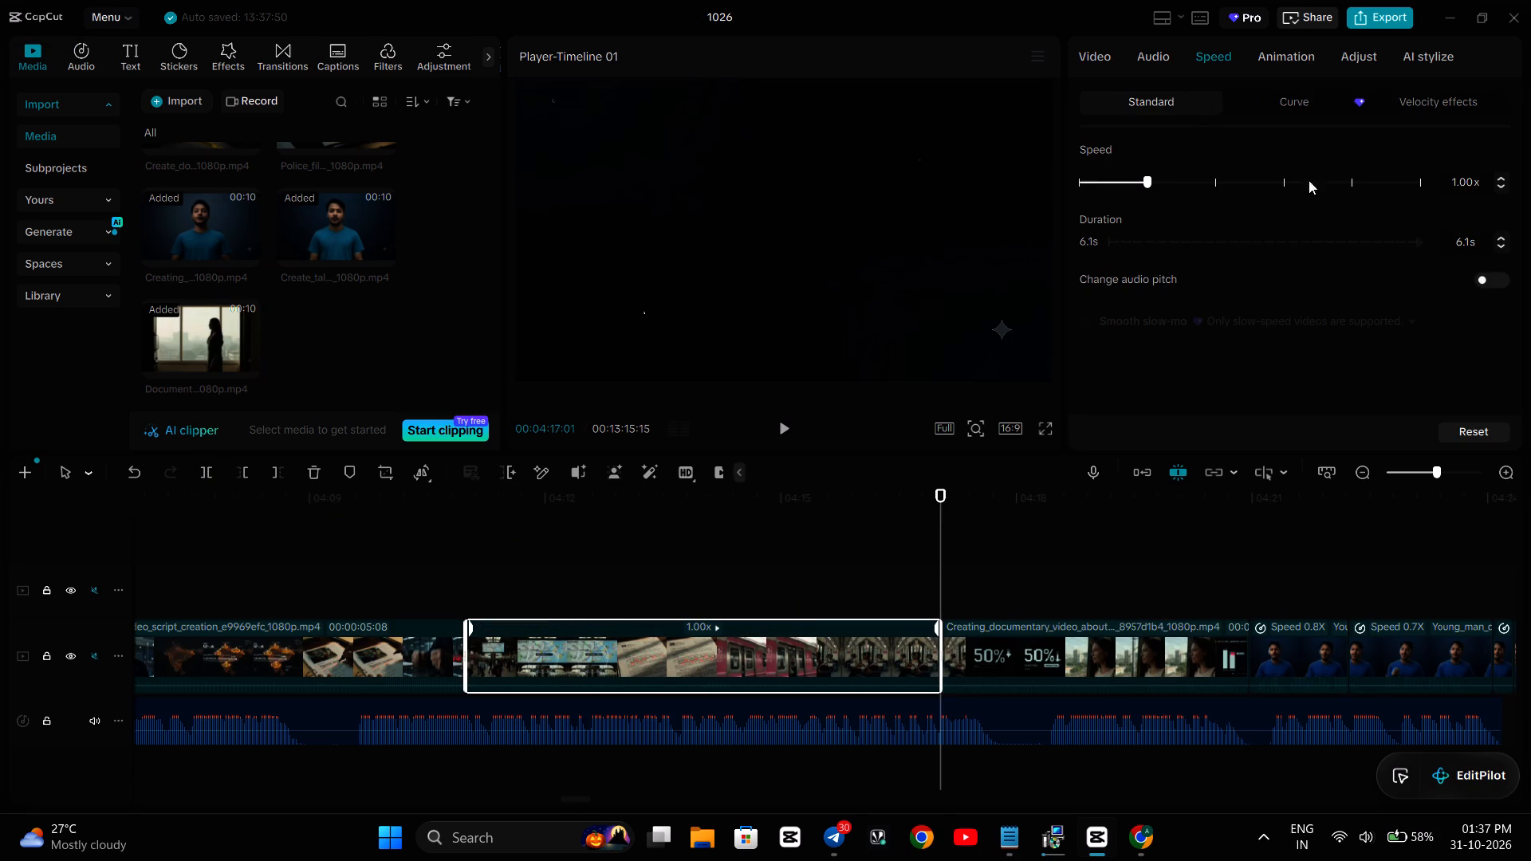
left_click(1501, 177)
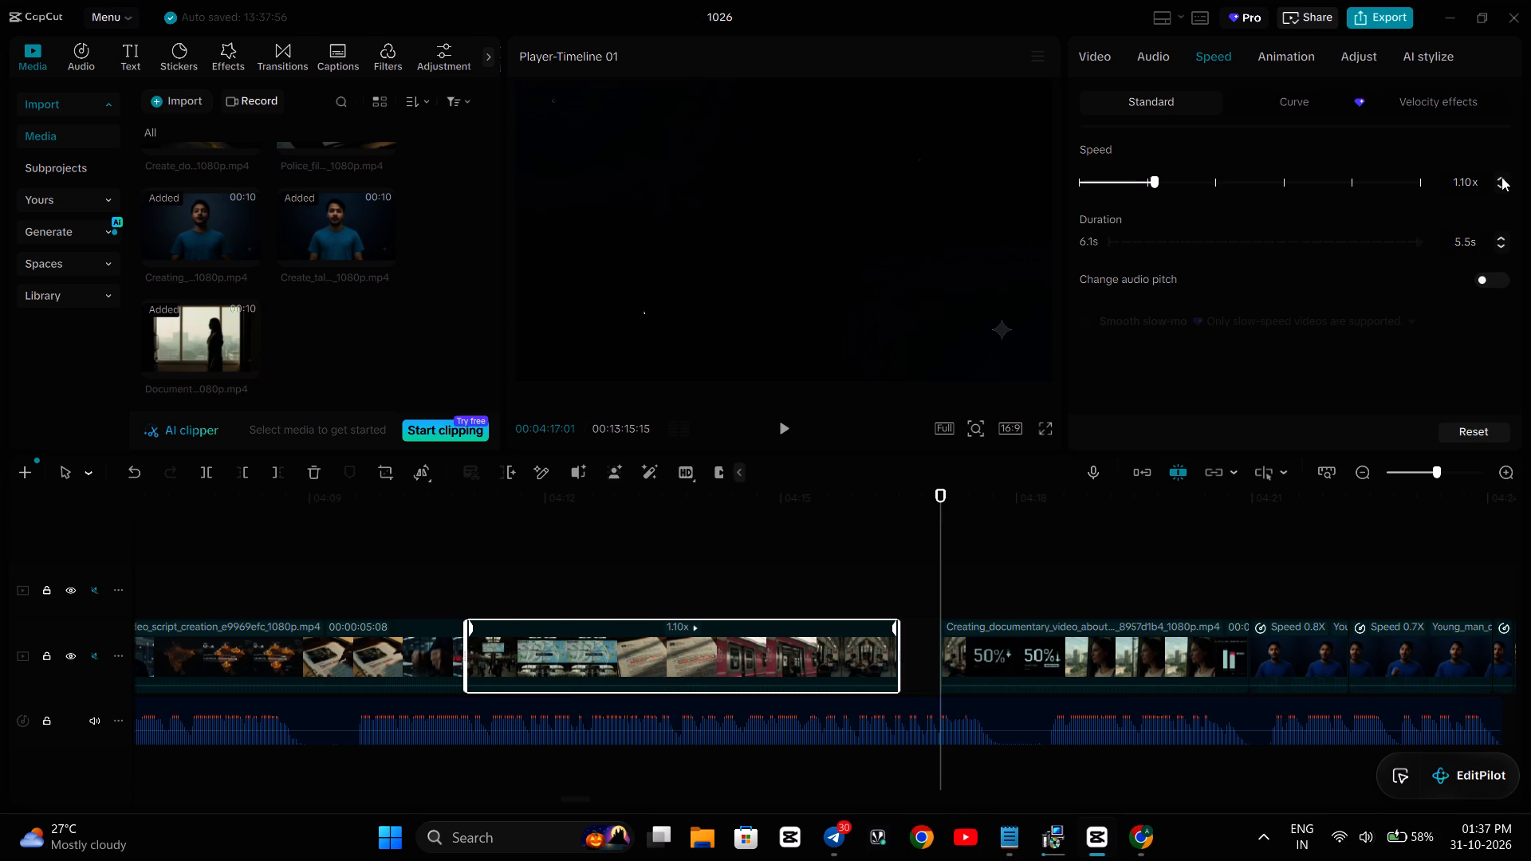
Play back the sped-up train section and shift the 50% graphic section earlier to close the gap after it.
left_click(761, 566)
key("space")
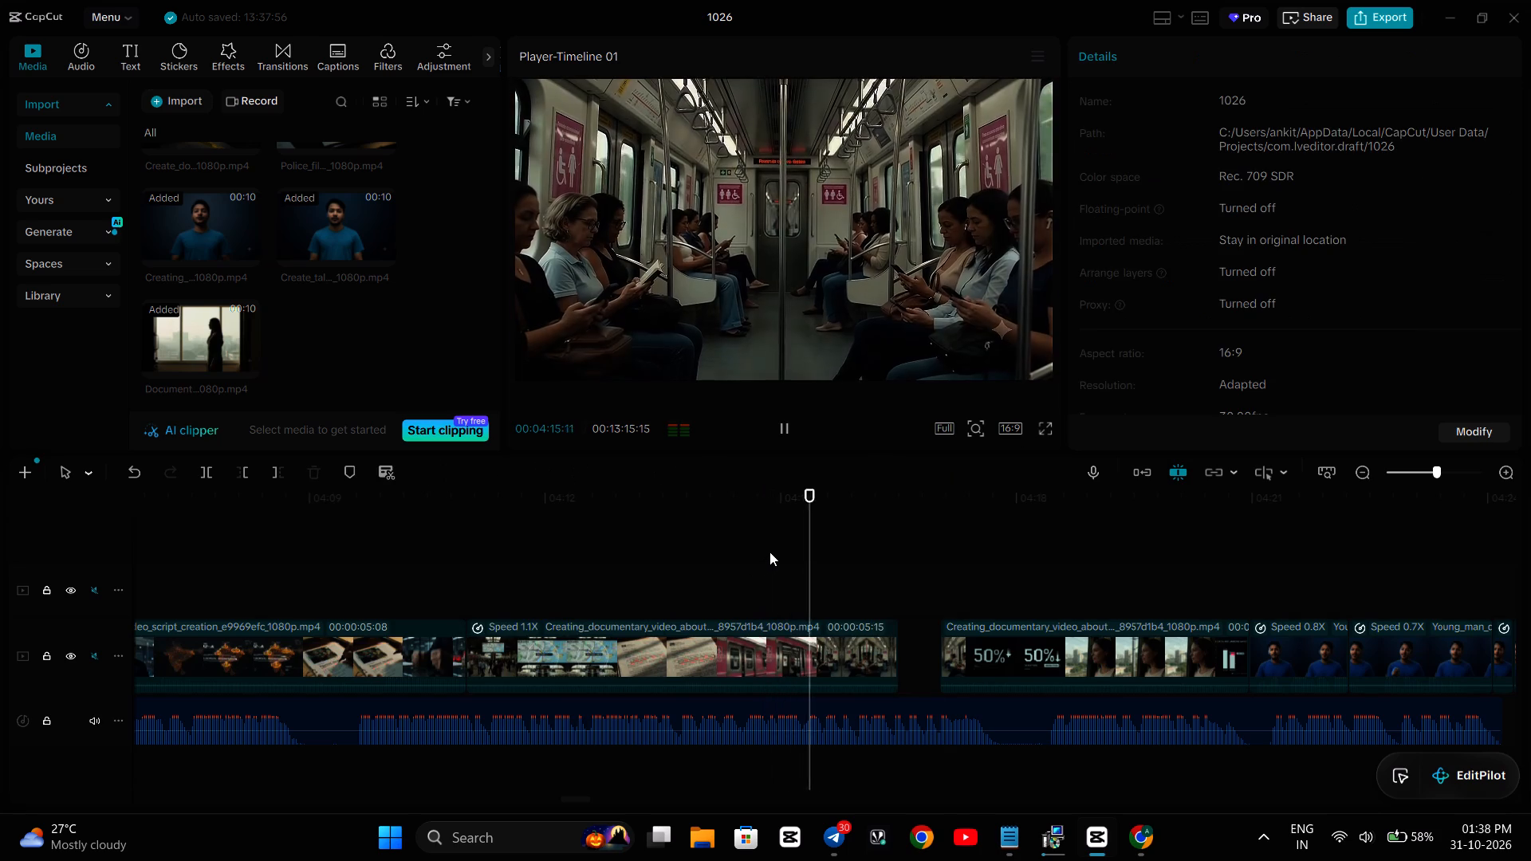
key("space")
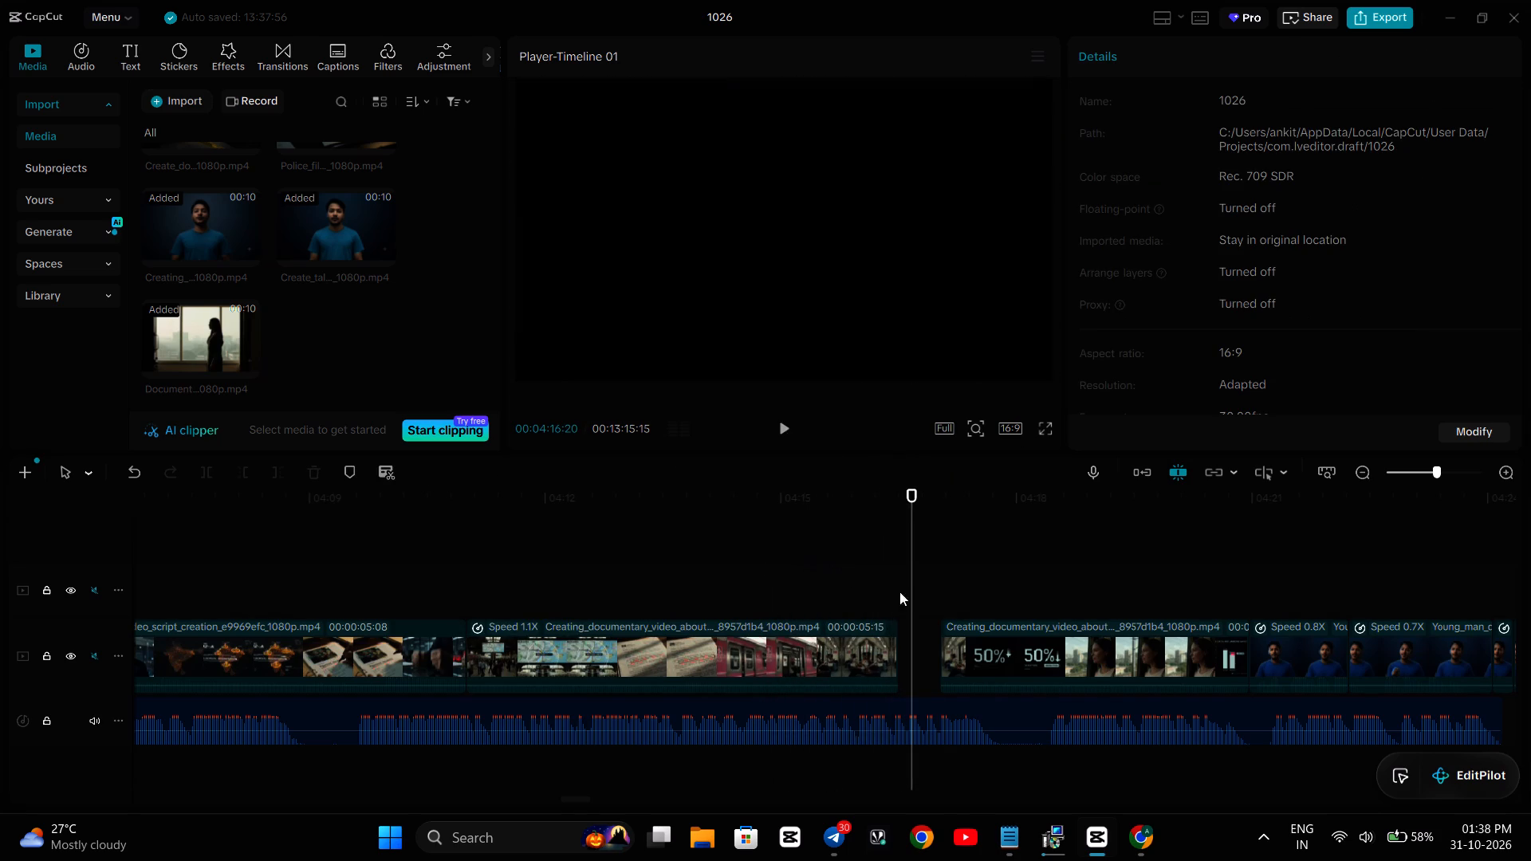
left_click_drag(994, 635, 965, 636)
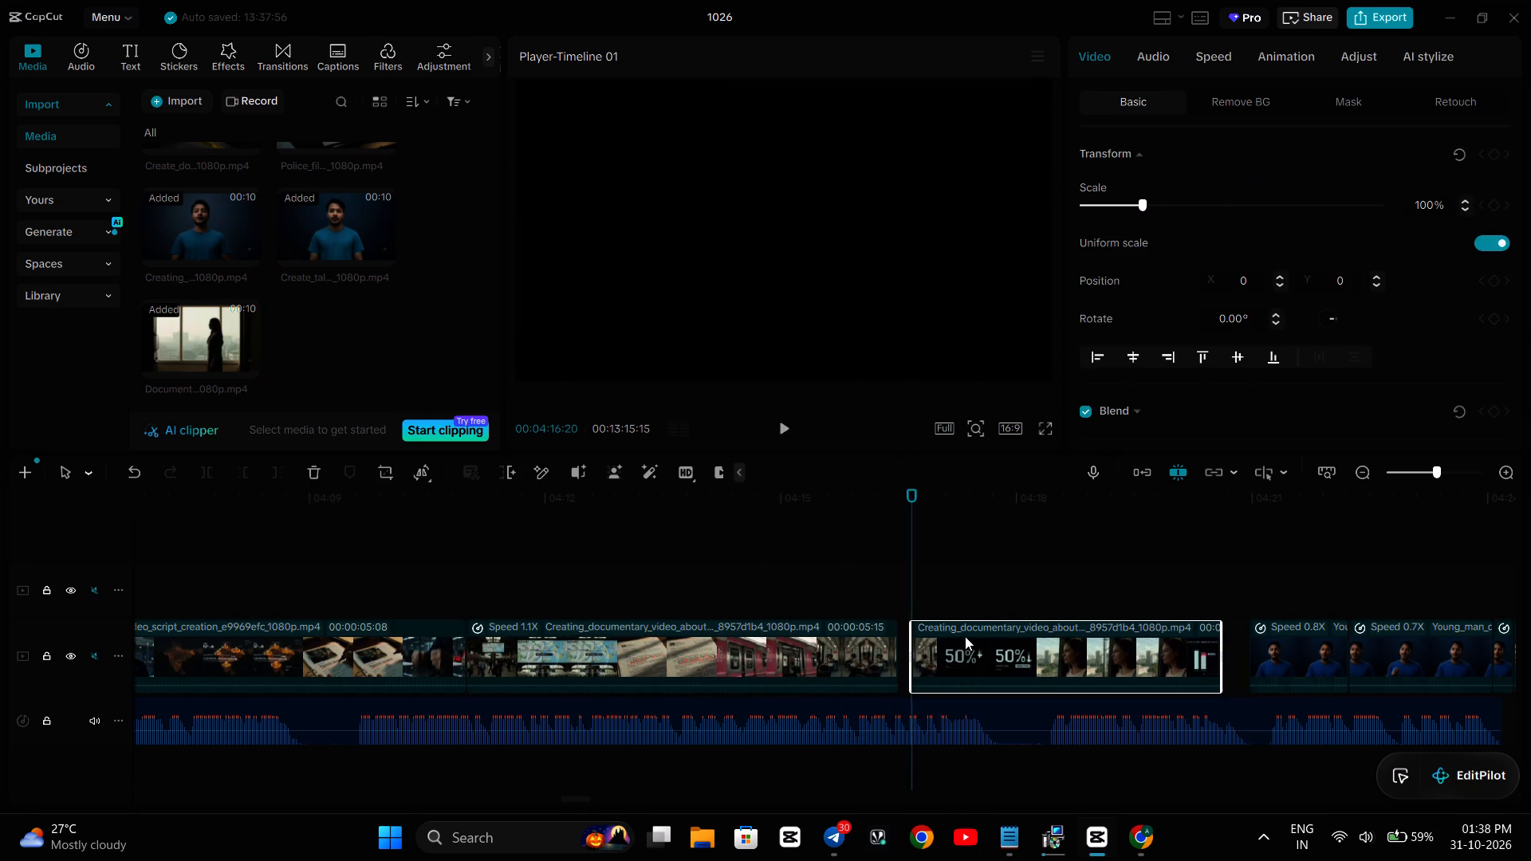
left_click_drag(965, 636, 955, 638)
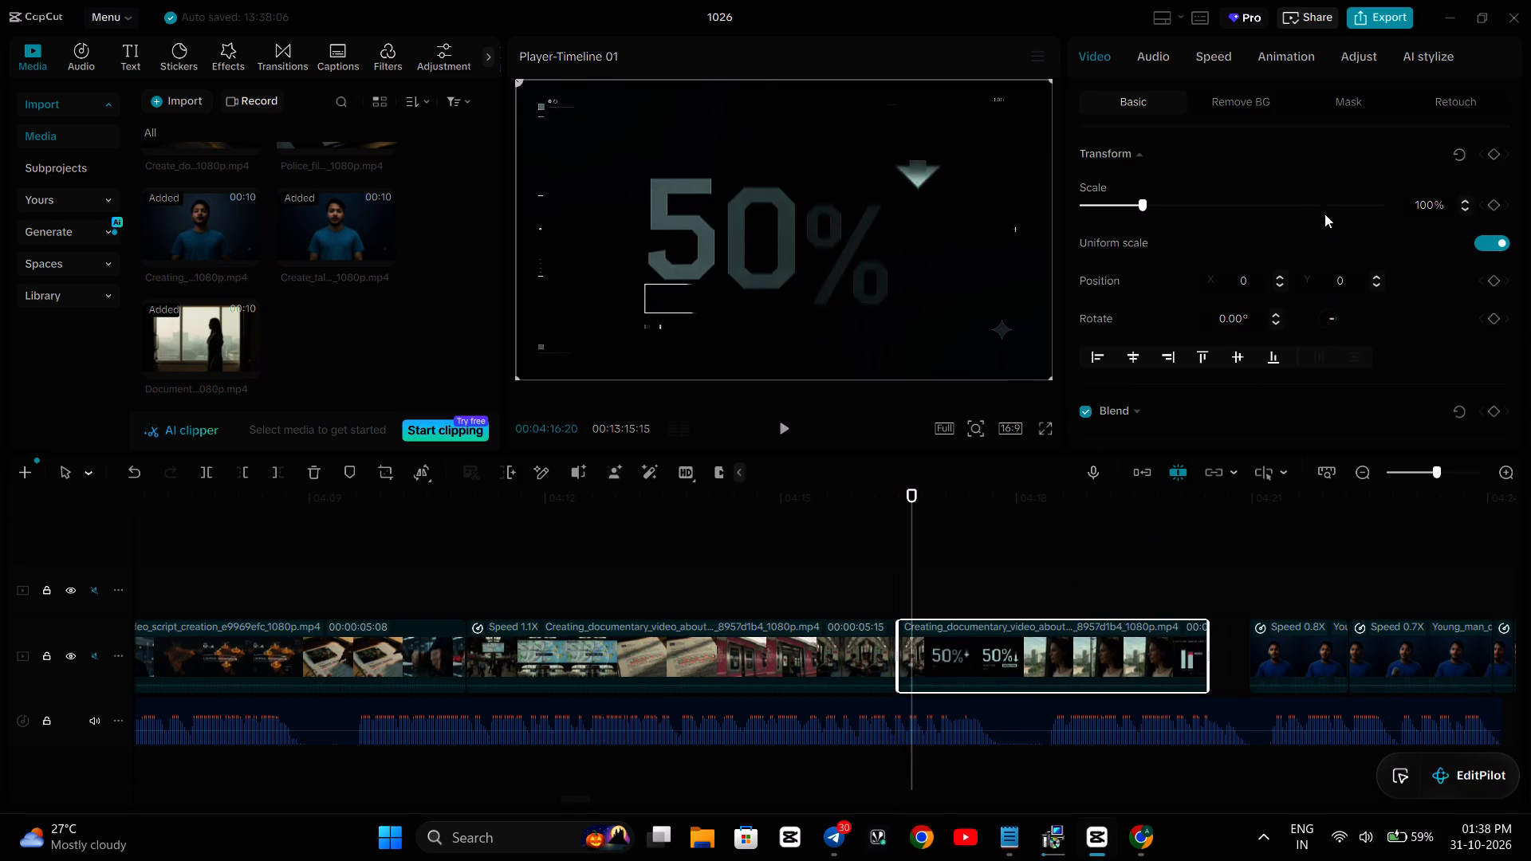
Set the speed of the 50% graphic section to 0.90x.
left_click(1206, 54)
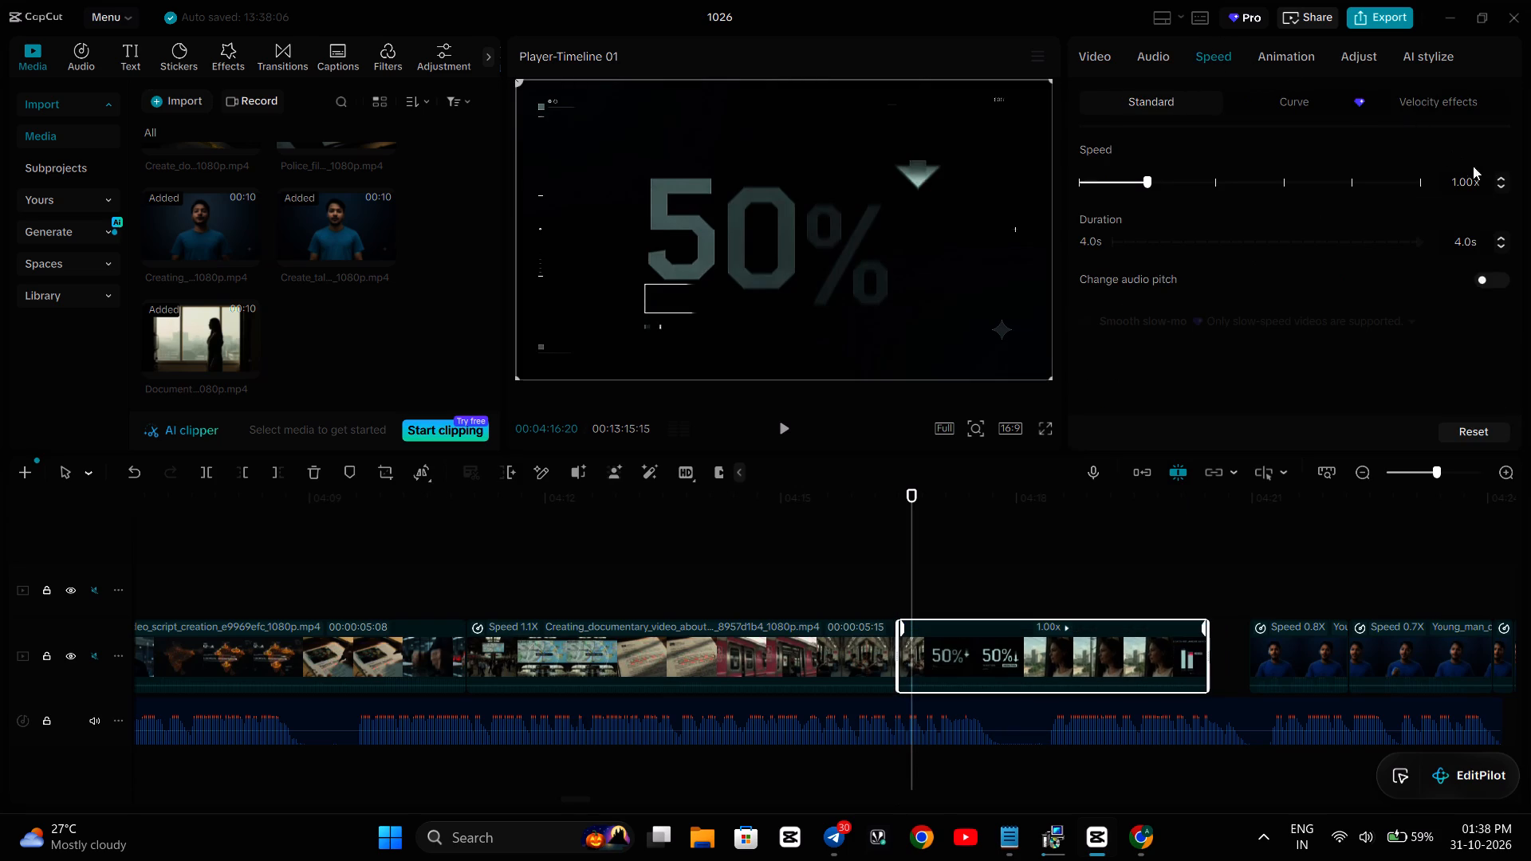
left_click(1498, 183)
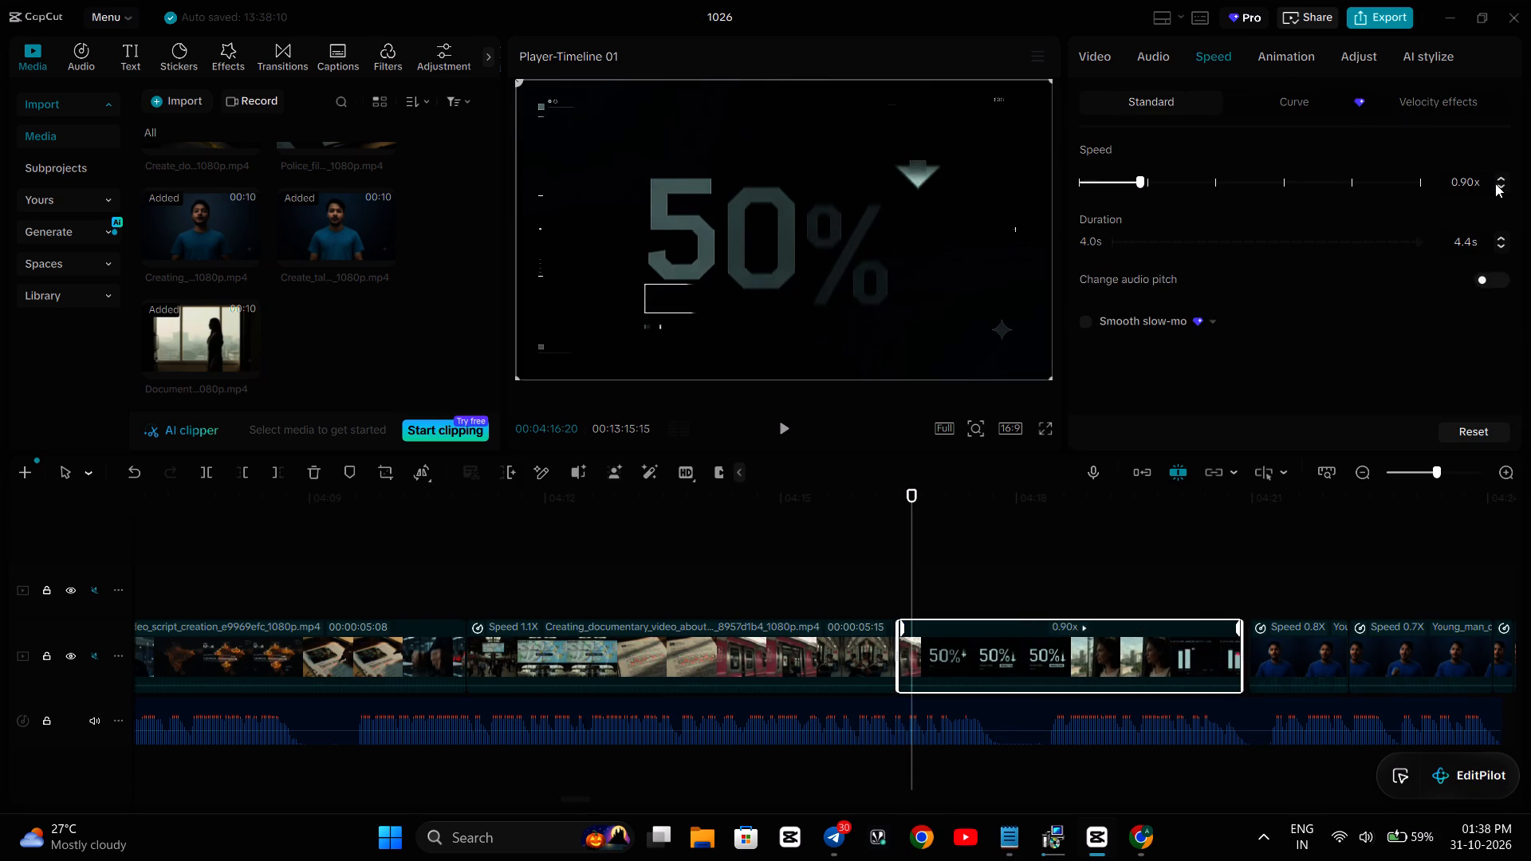
Move the 50% graphic section onto the track above, freeing room, and set the train section's speed to 1.20x.
left_click(561, 551)
key("space")
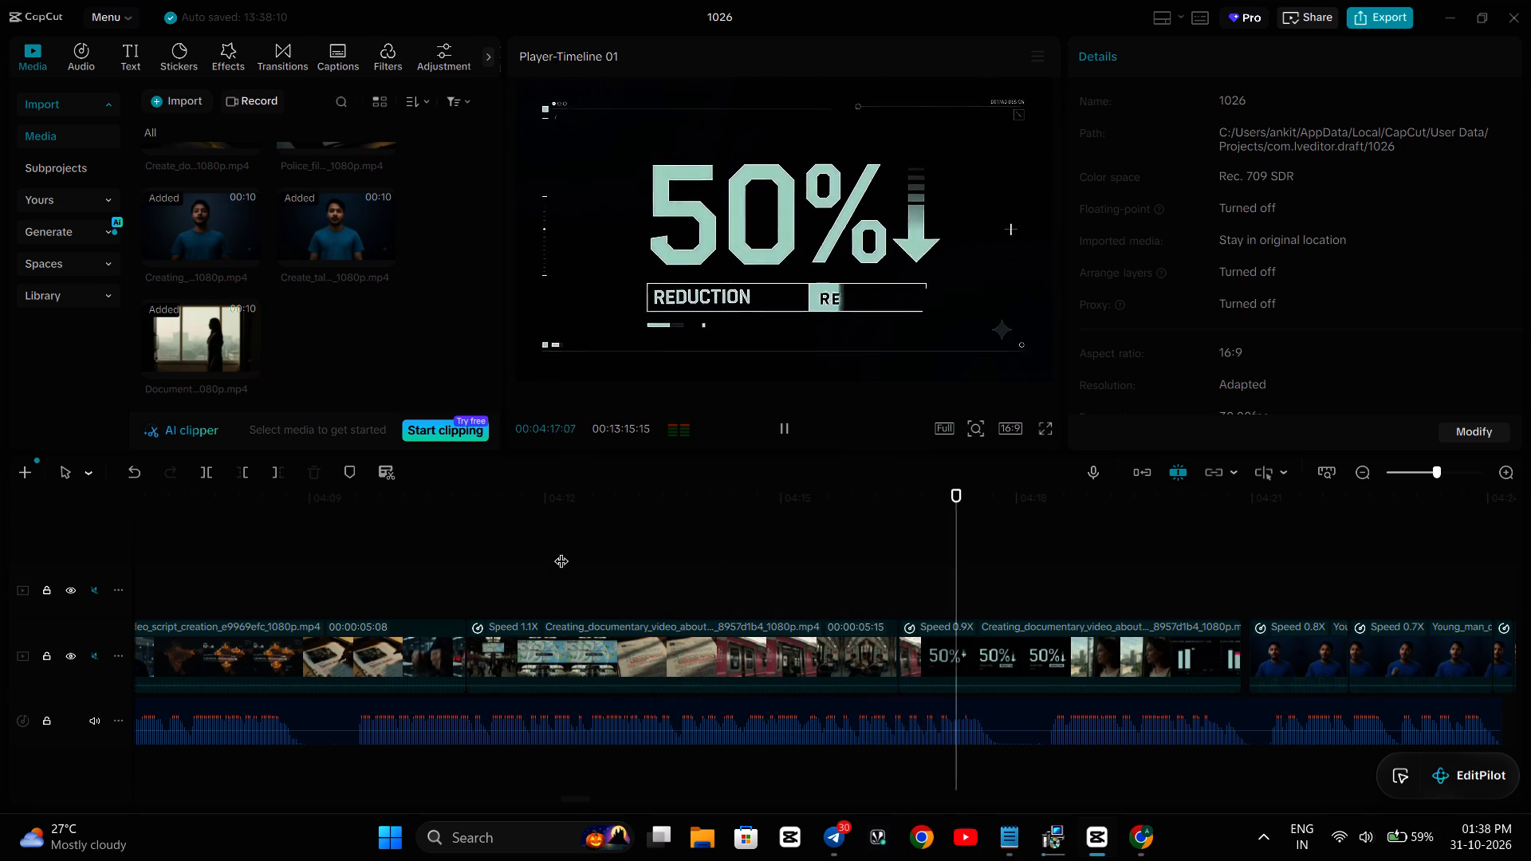
key("space")
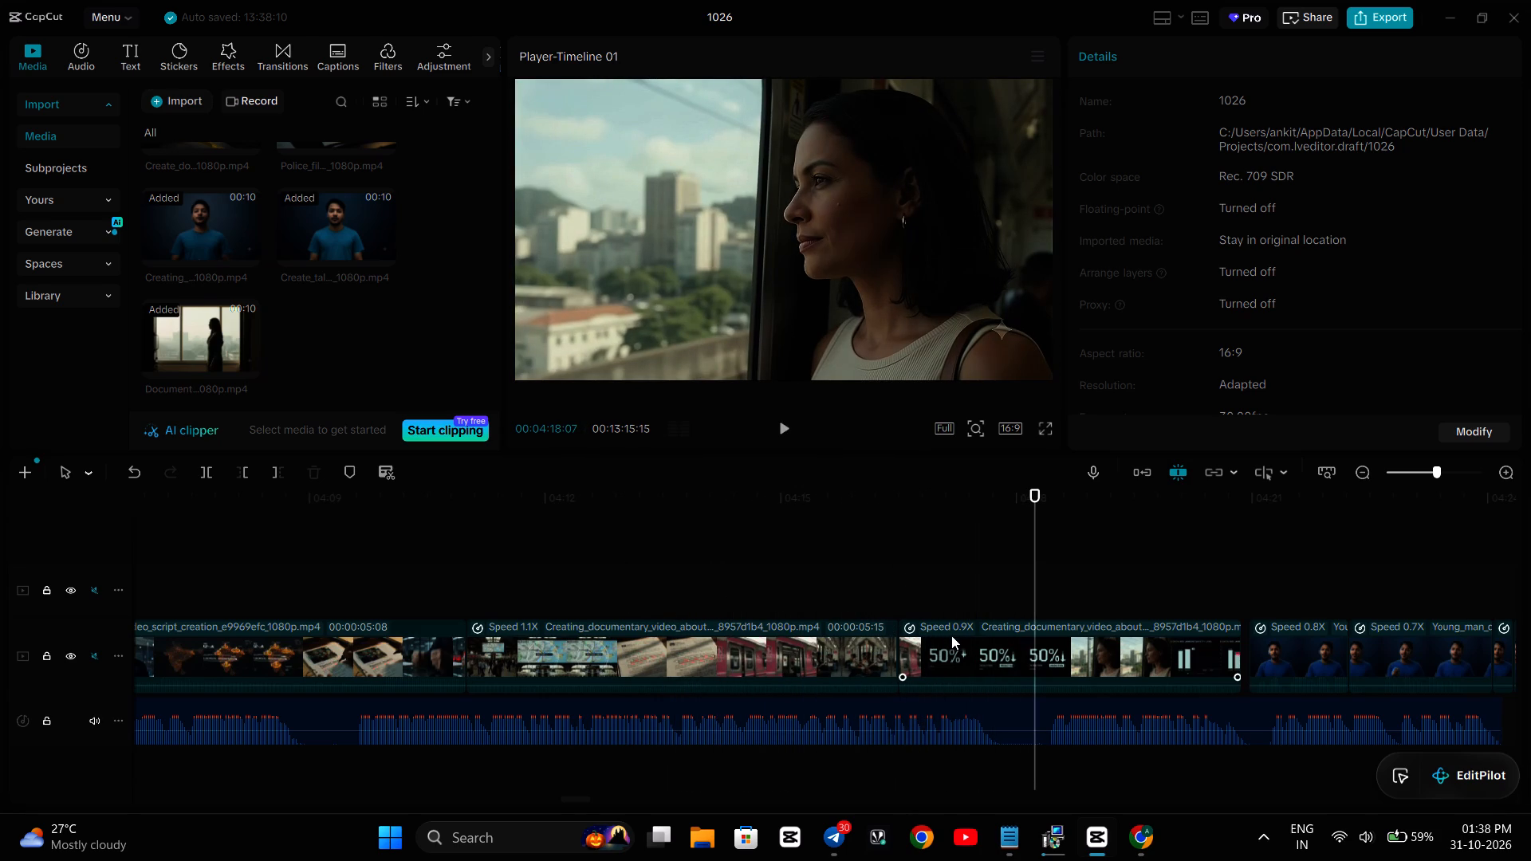
left_click_drag(959, 635, 988, 584)
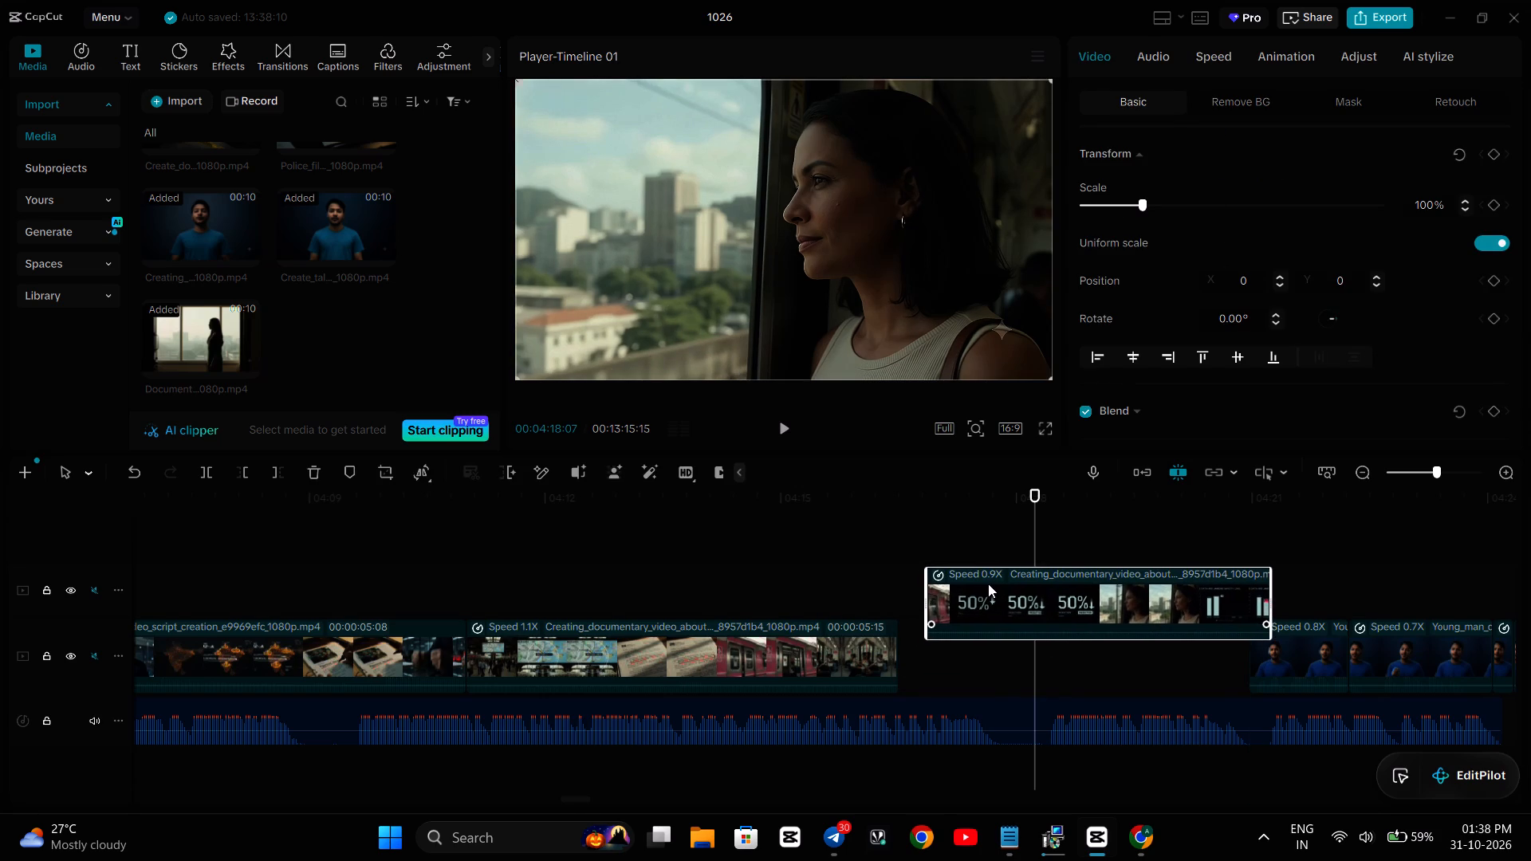
left_click(839, 653)
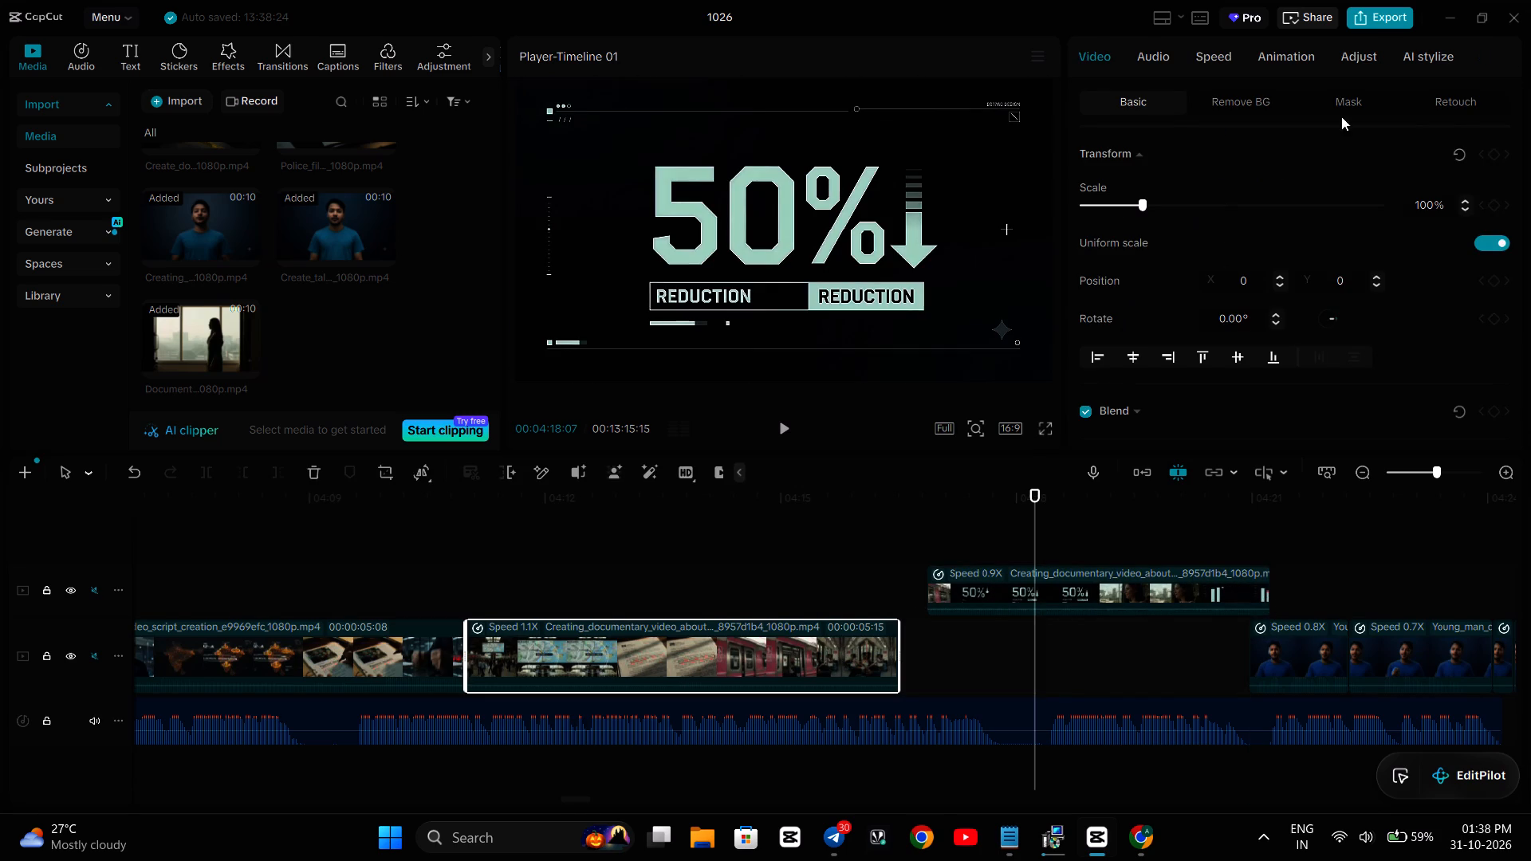
left_click(1206, 49)
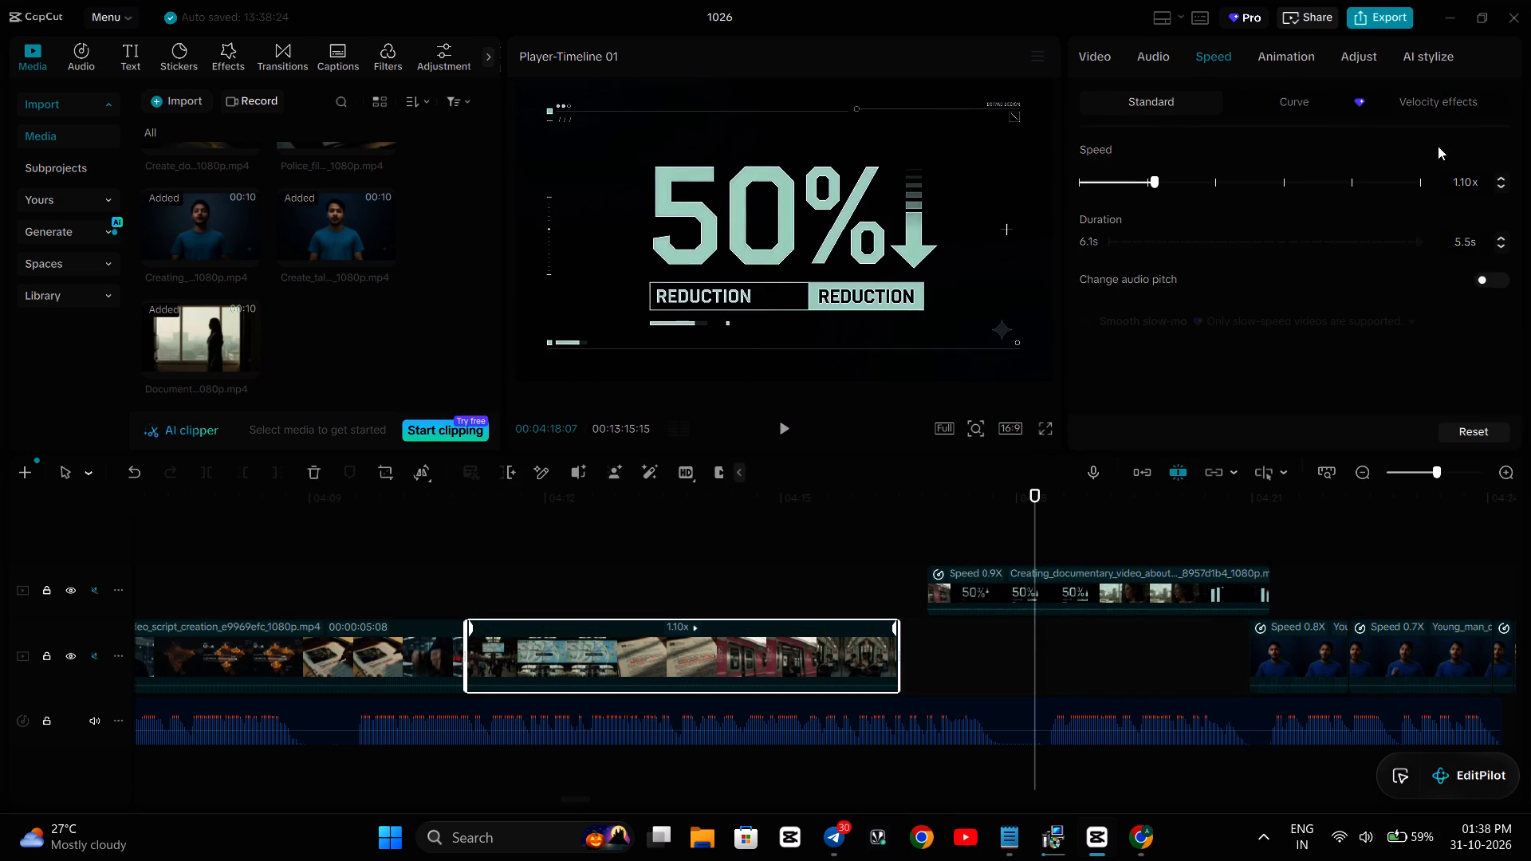
left_click(1498, 173)
left_click(1501, 180)
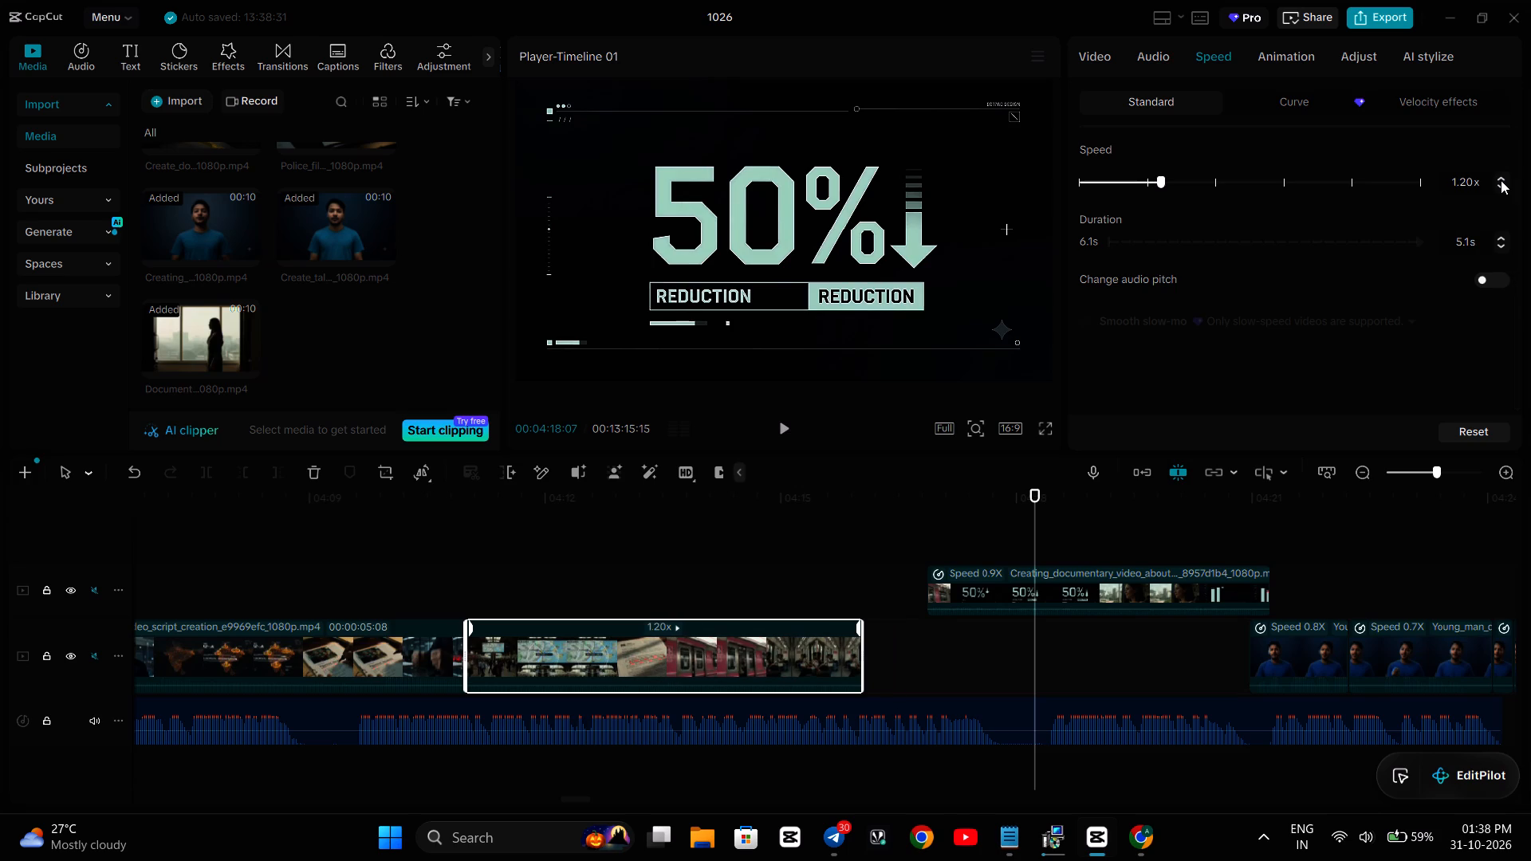
Move the 50% graphic section back onto the main video track, directly against the end of the train section.
left_click_drag(1098, 595, 1040, 643)
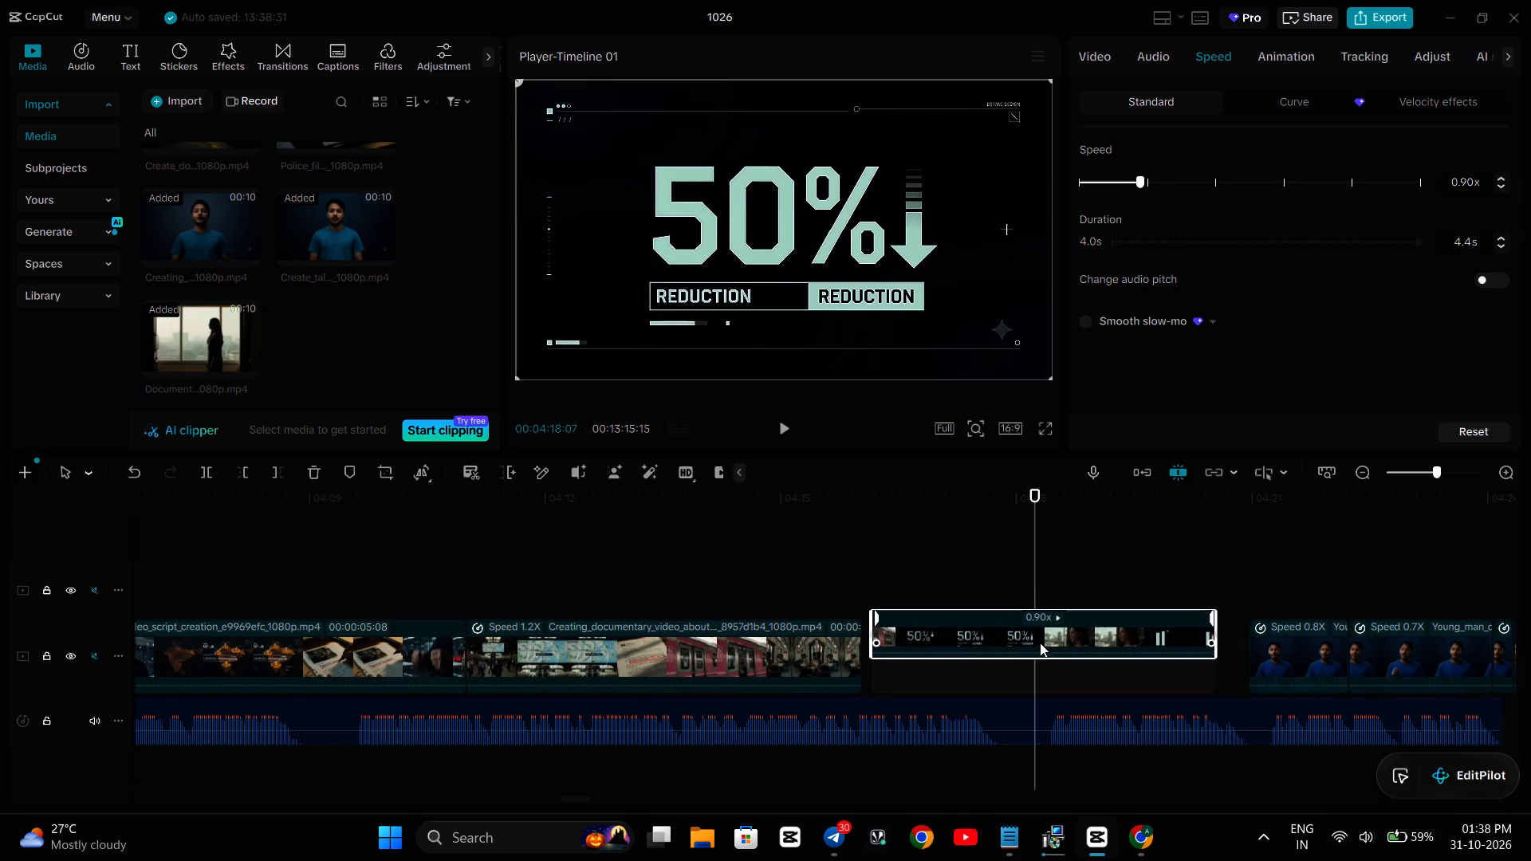
left_click_drag(1040, 643, 1033, 646)
Play back the end of the train section and the 50% graphic section to check their timing against the voice-over.
left_click(736, 565)
key("space")
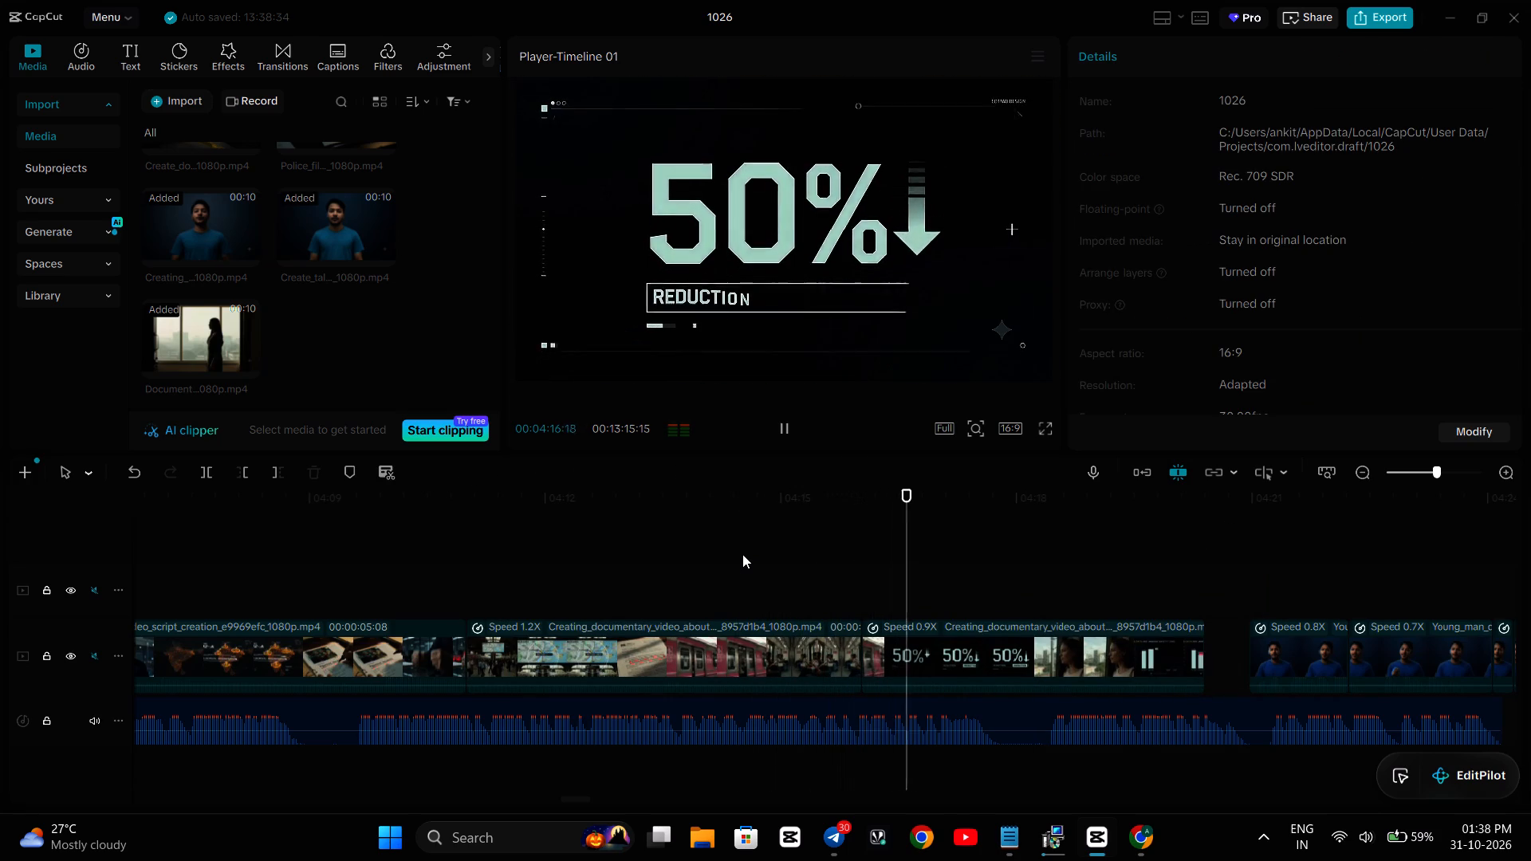
key("space")
key("space")
key("space")
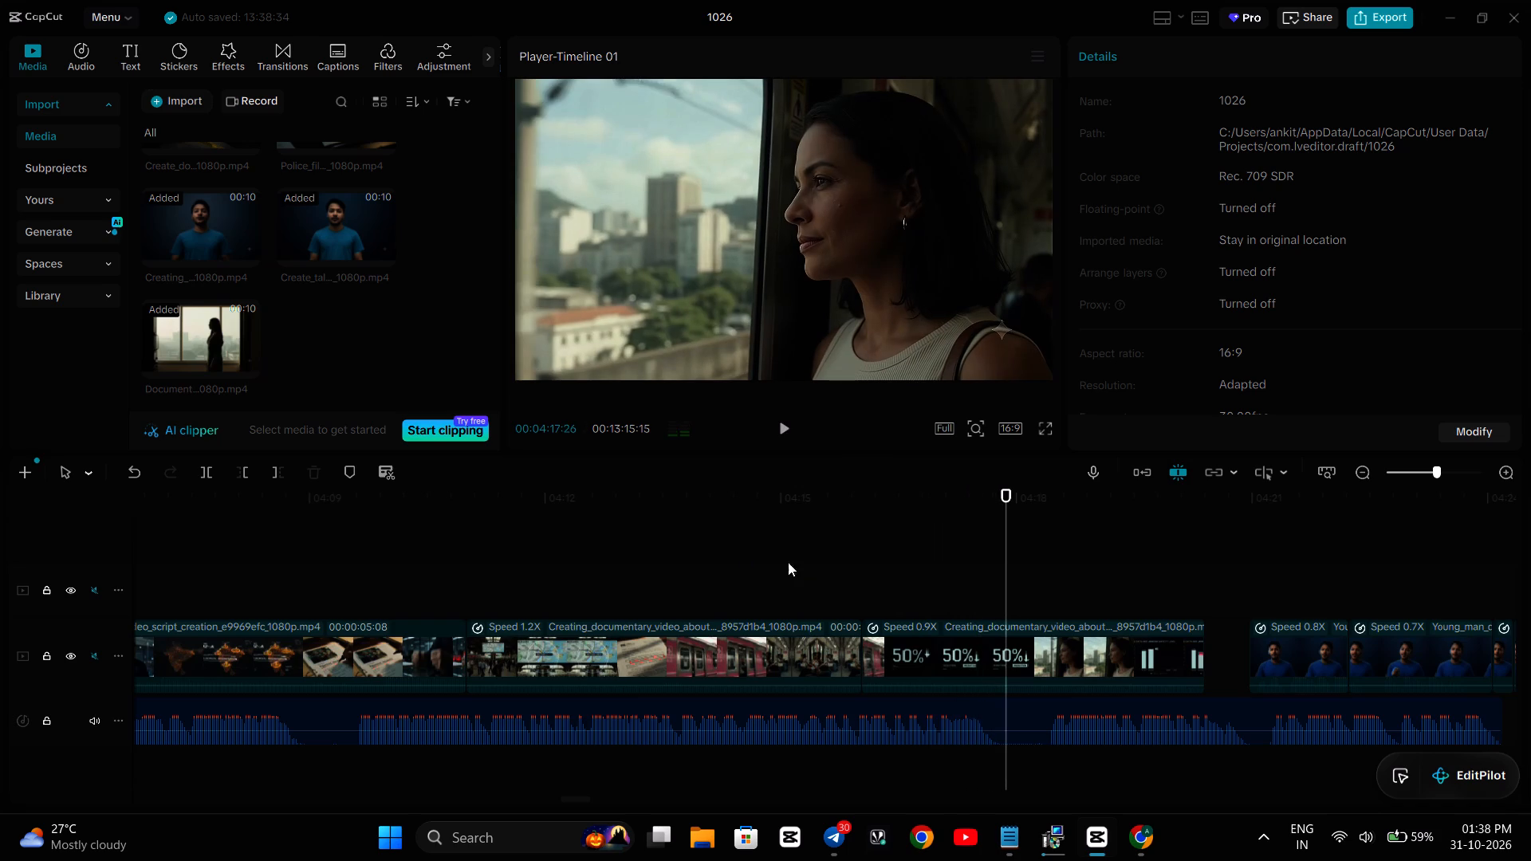
key("space")
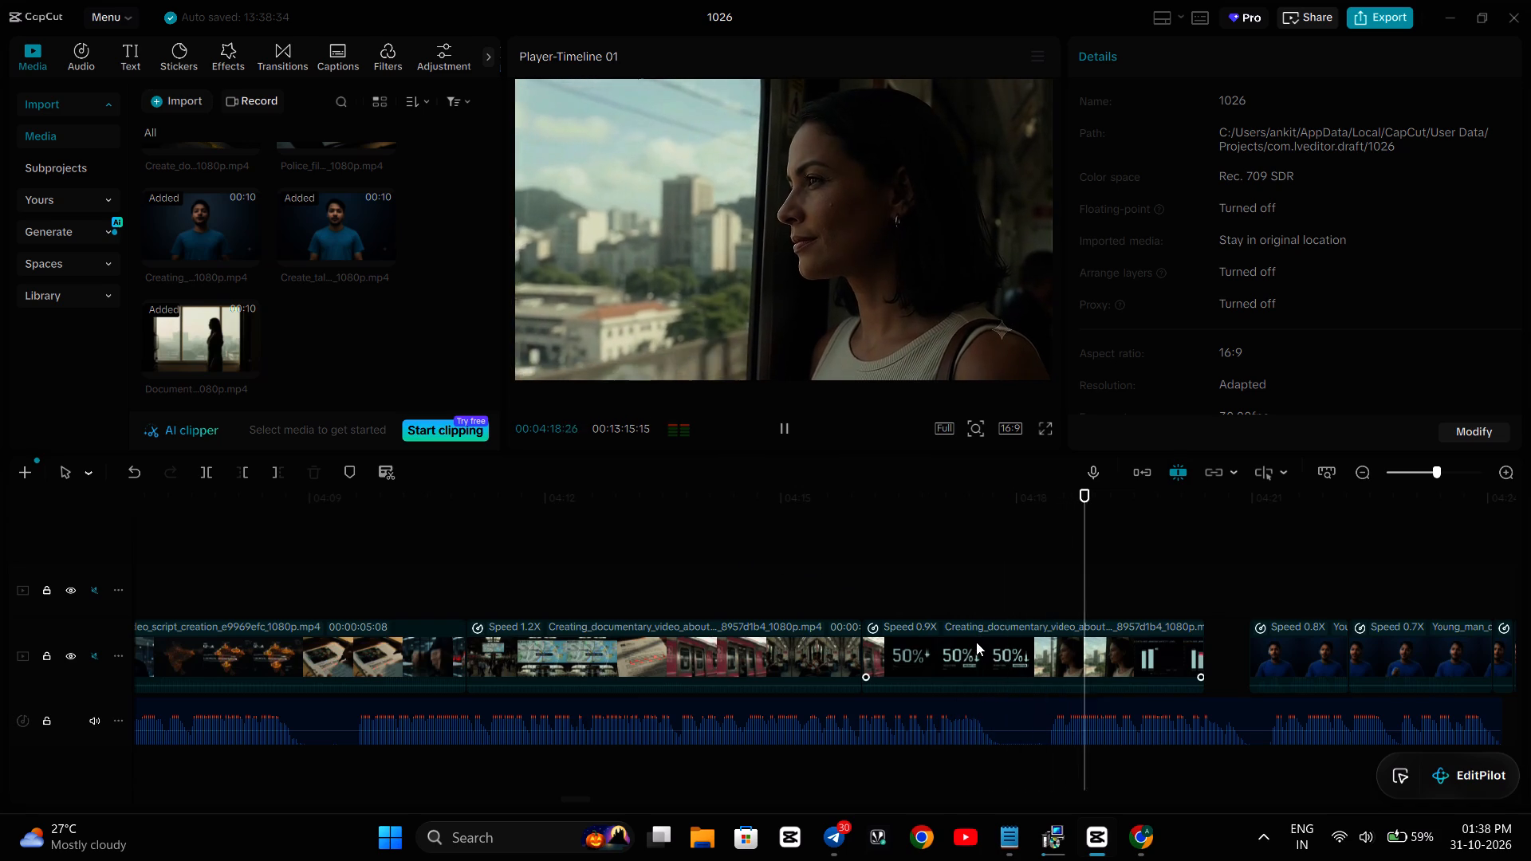
key("space")
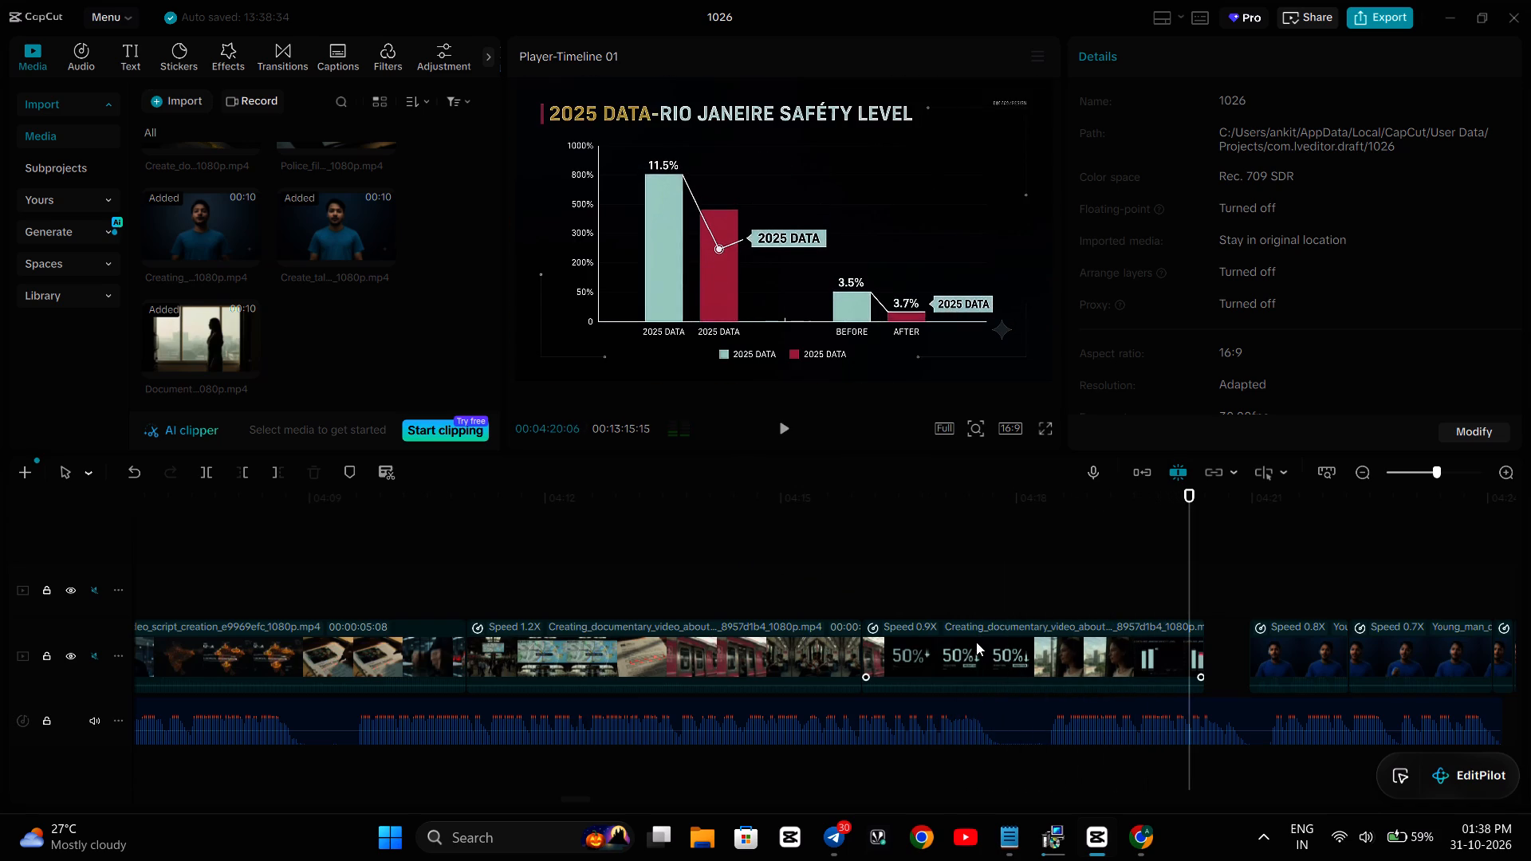
left_click(734, 580)
key("space")
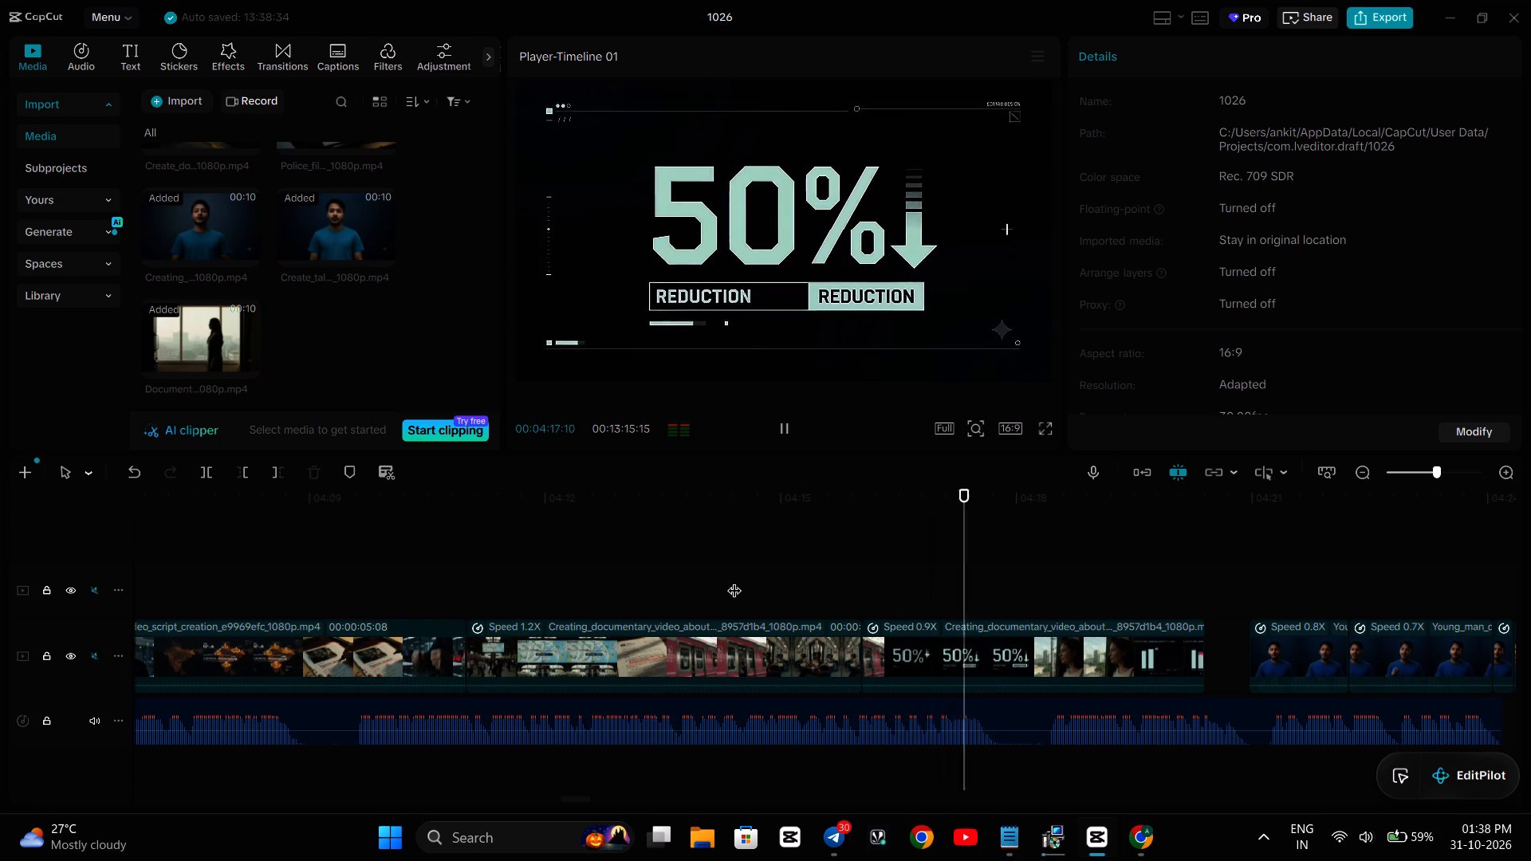
key("space")
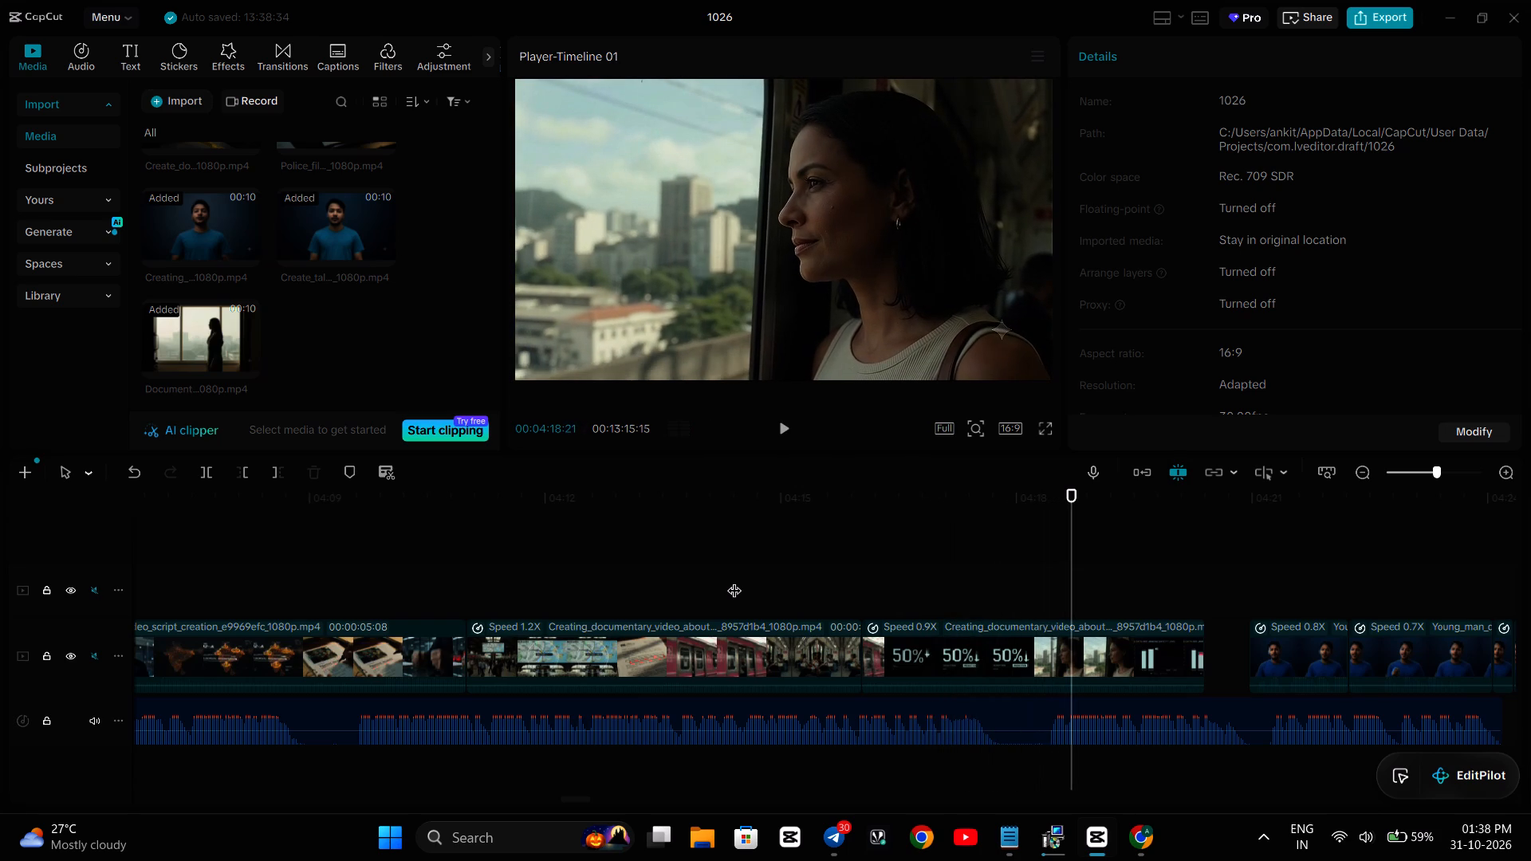
Set the speed of the 50% graphic section to 0.80x and play on into the presenter clips.
left_click(1109, 642)
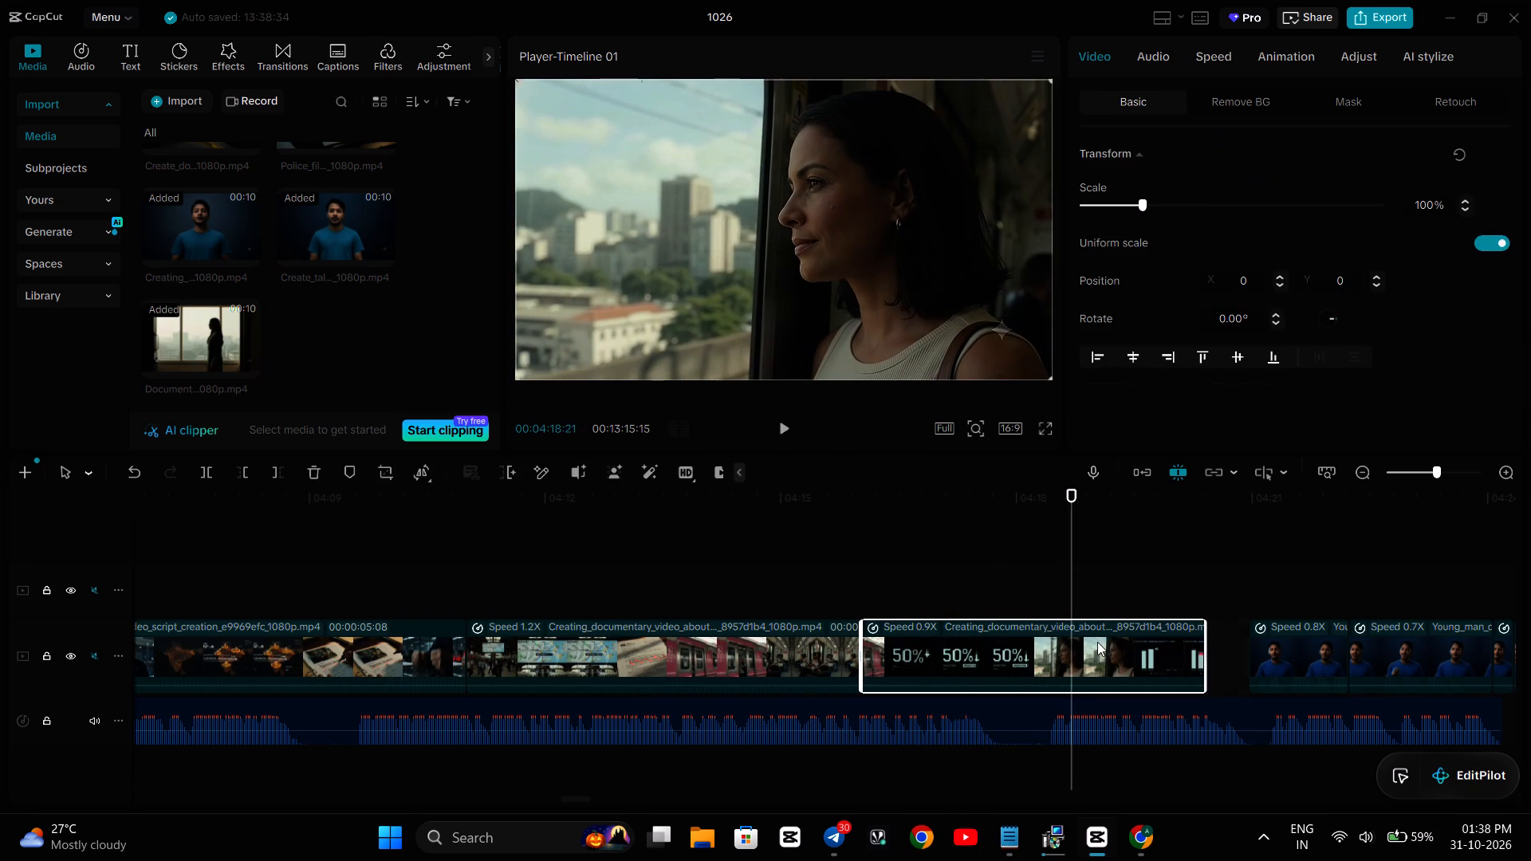
left_click(1205, 61)
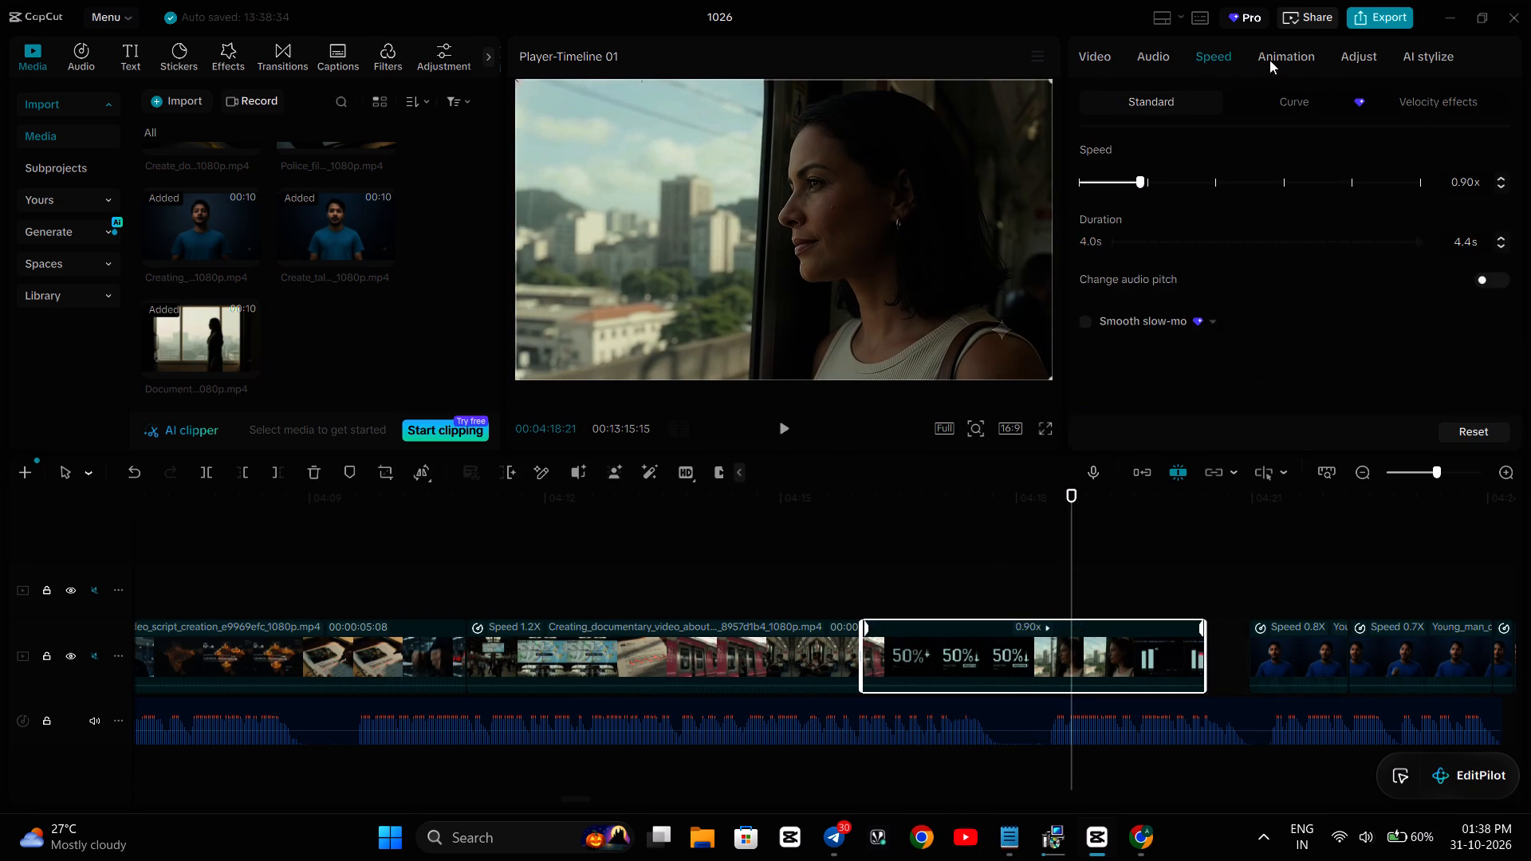
left_click(1501, 183)
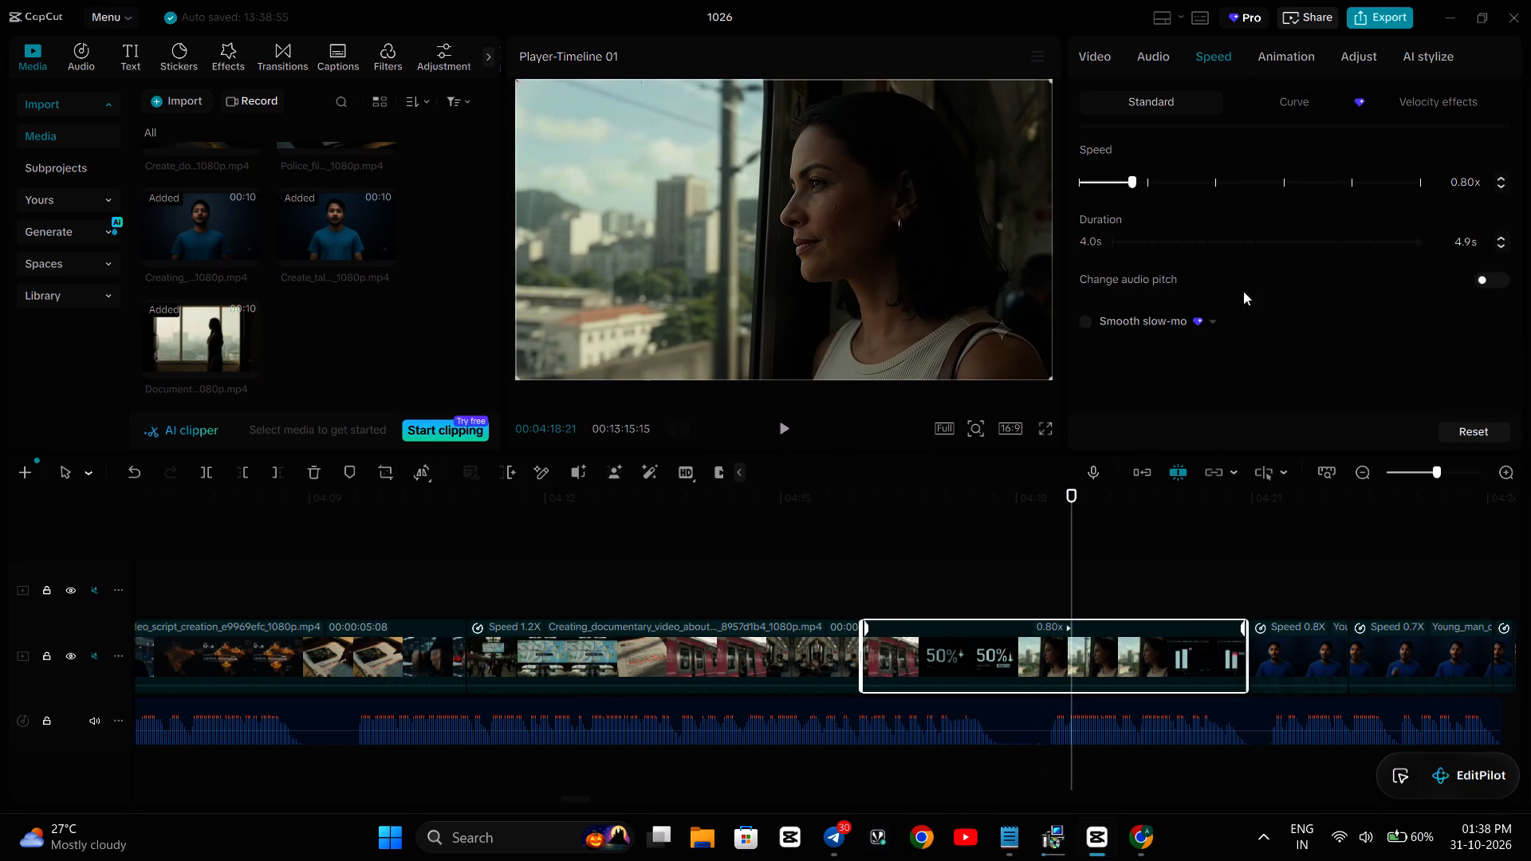
left_click(742, 564)
key("space")
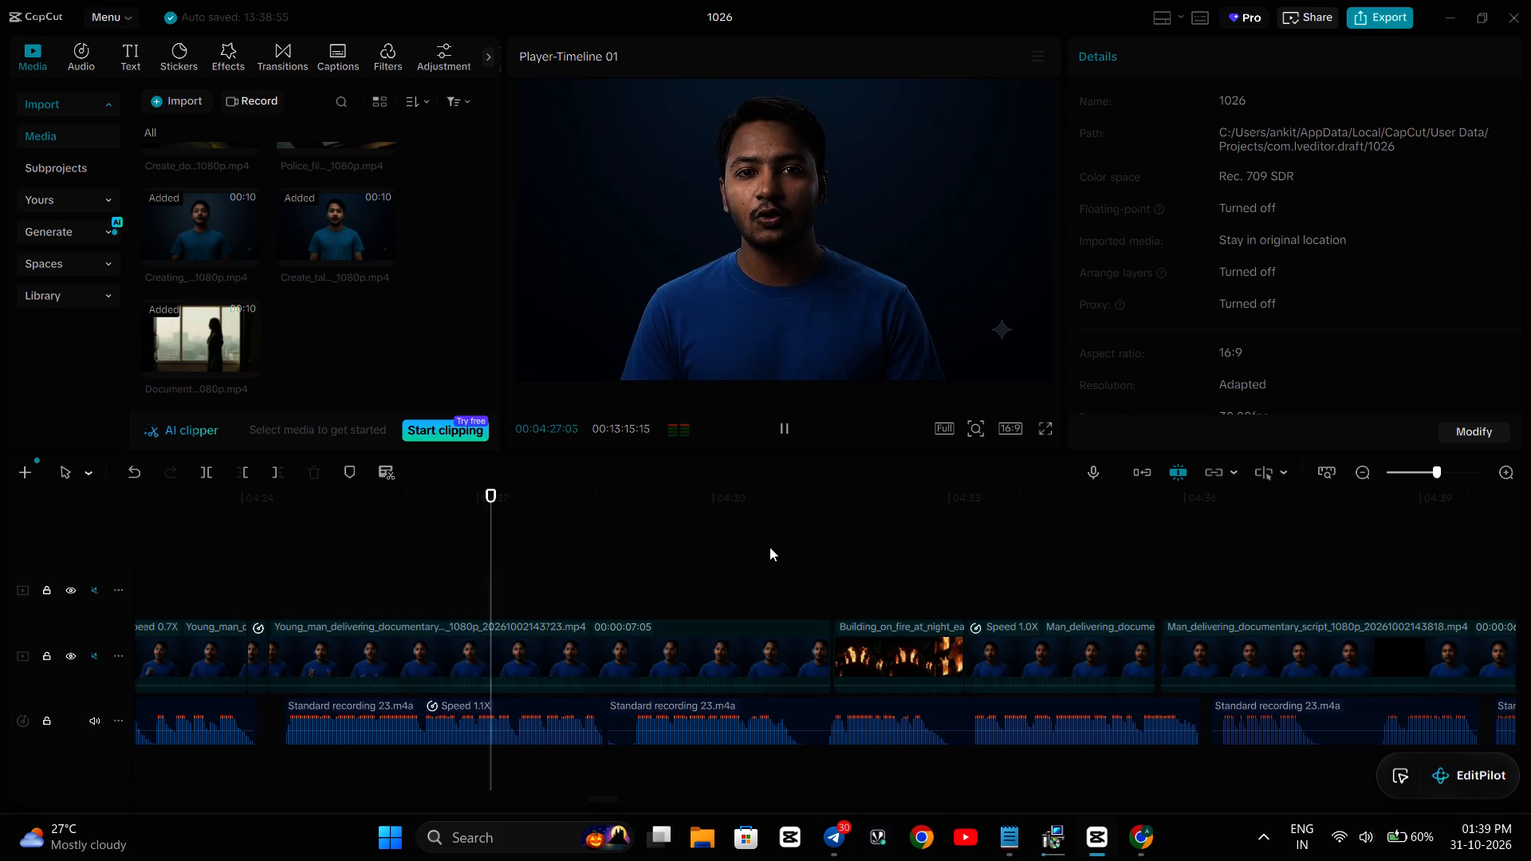
key("space")
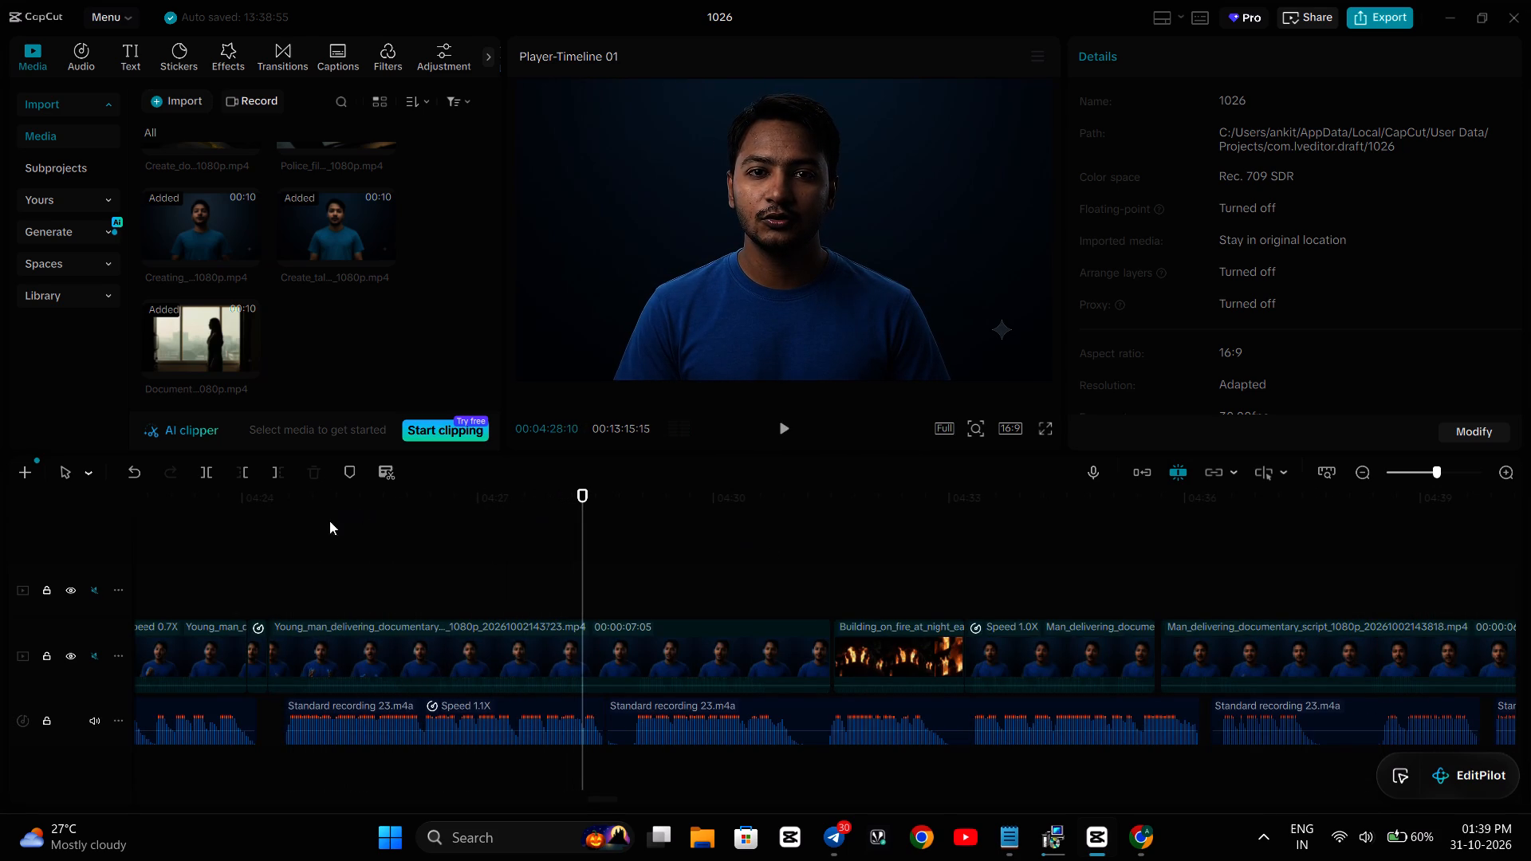
Replay the first seconds of the 7:05 young man clip to compare his lip movement with the voice-over.
left_click(234, 603)
key("space")
key("space")
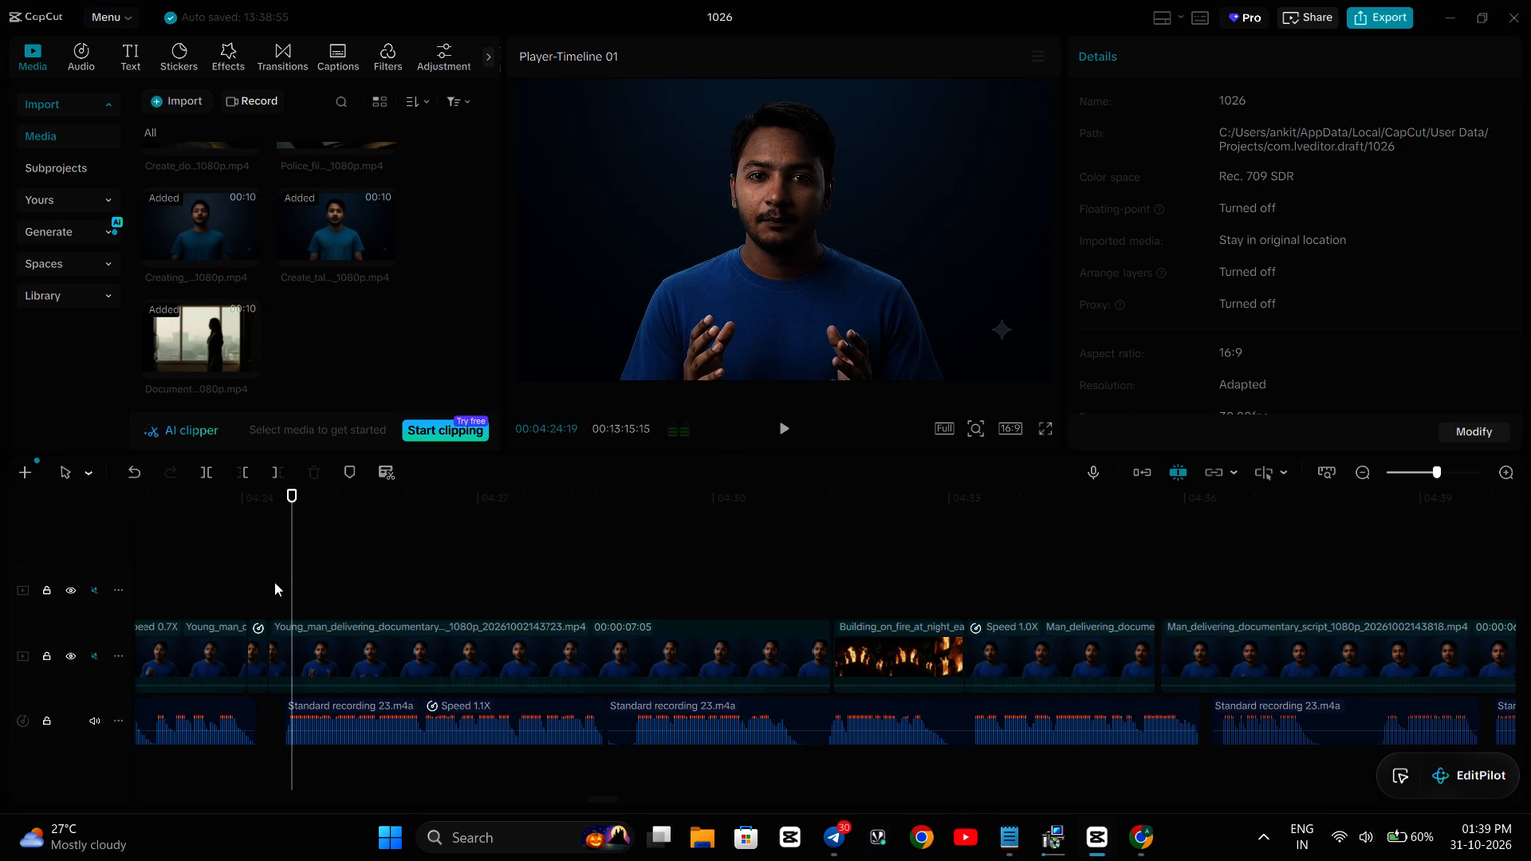
key("space")
key("space")
key("space")
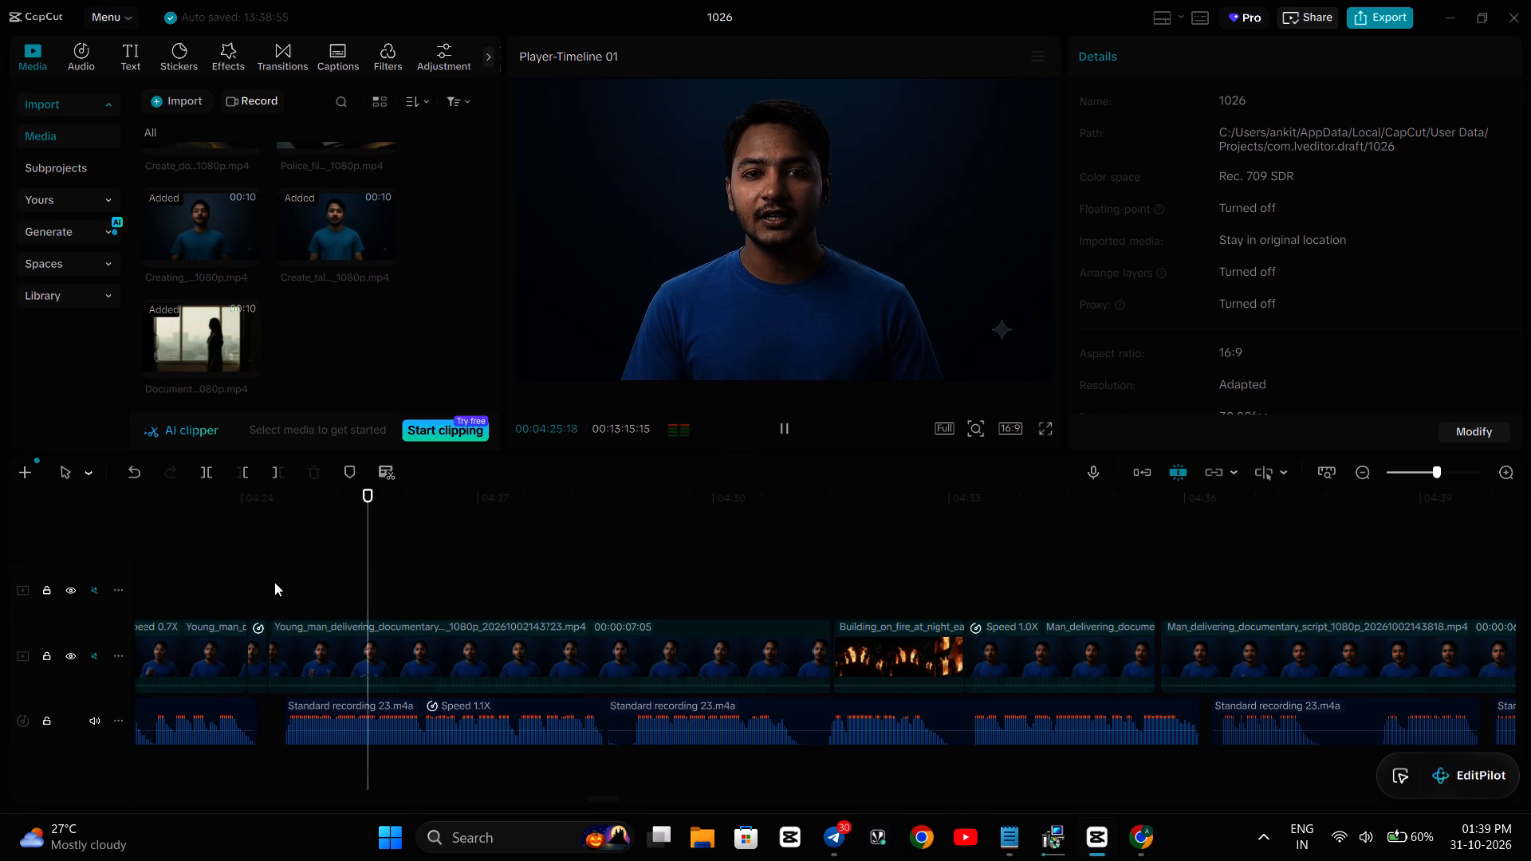
key("space")
key("space")
key("space")
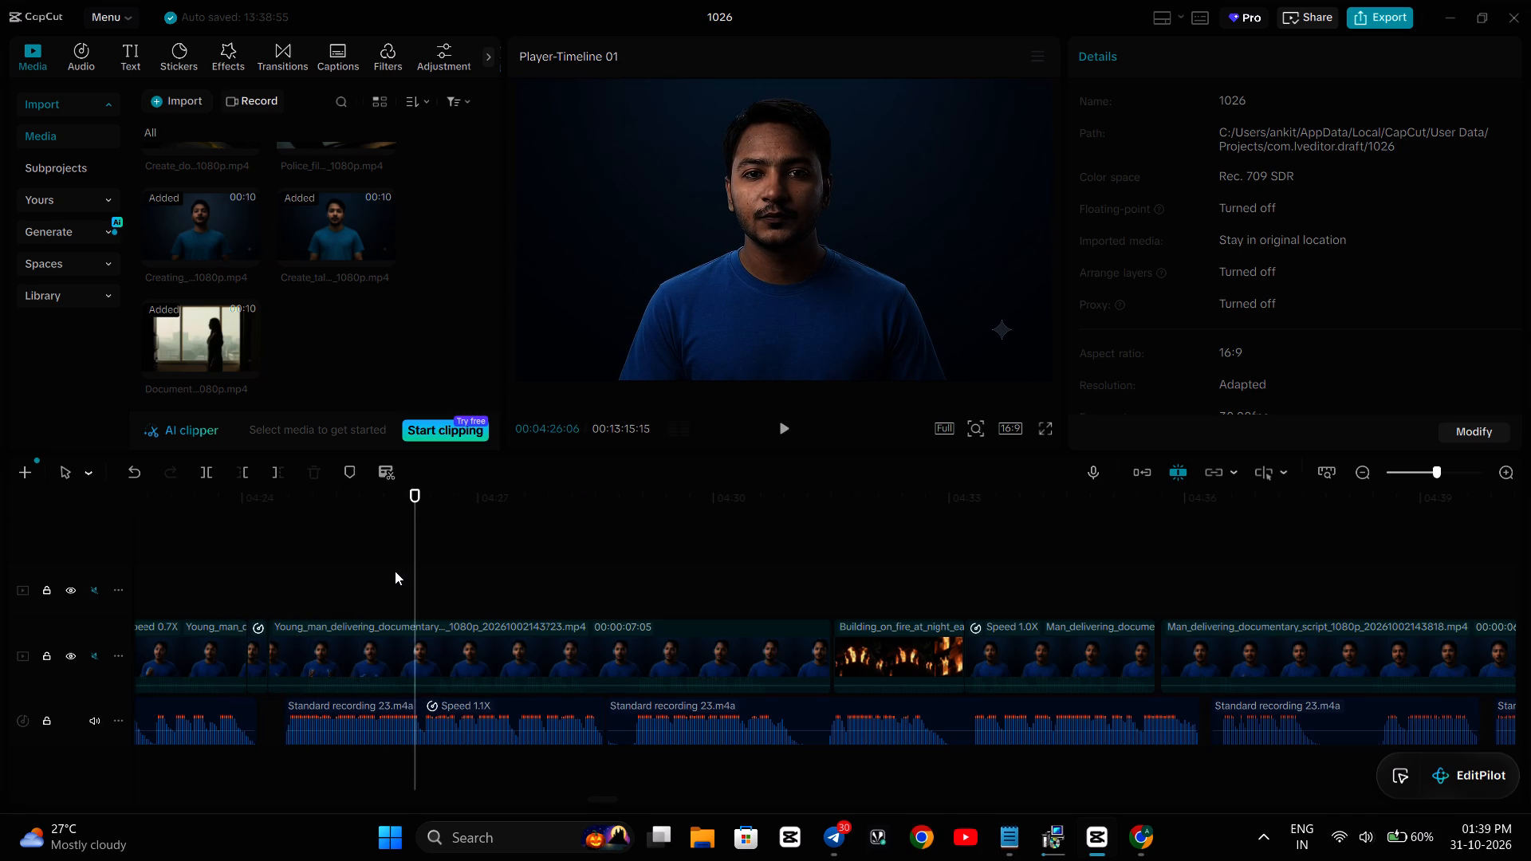
key("space")
key("space")
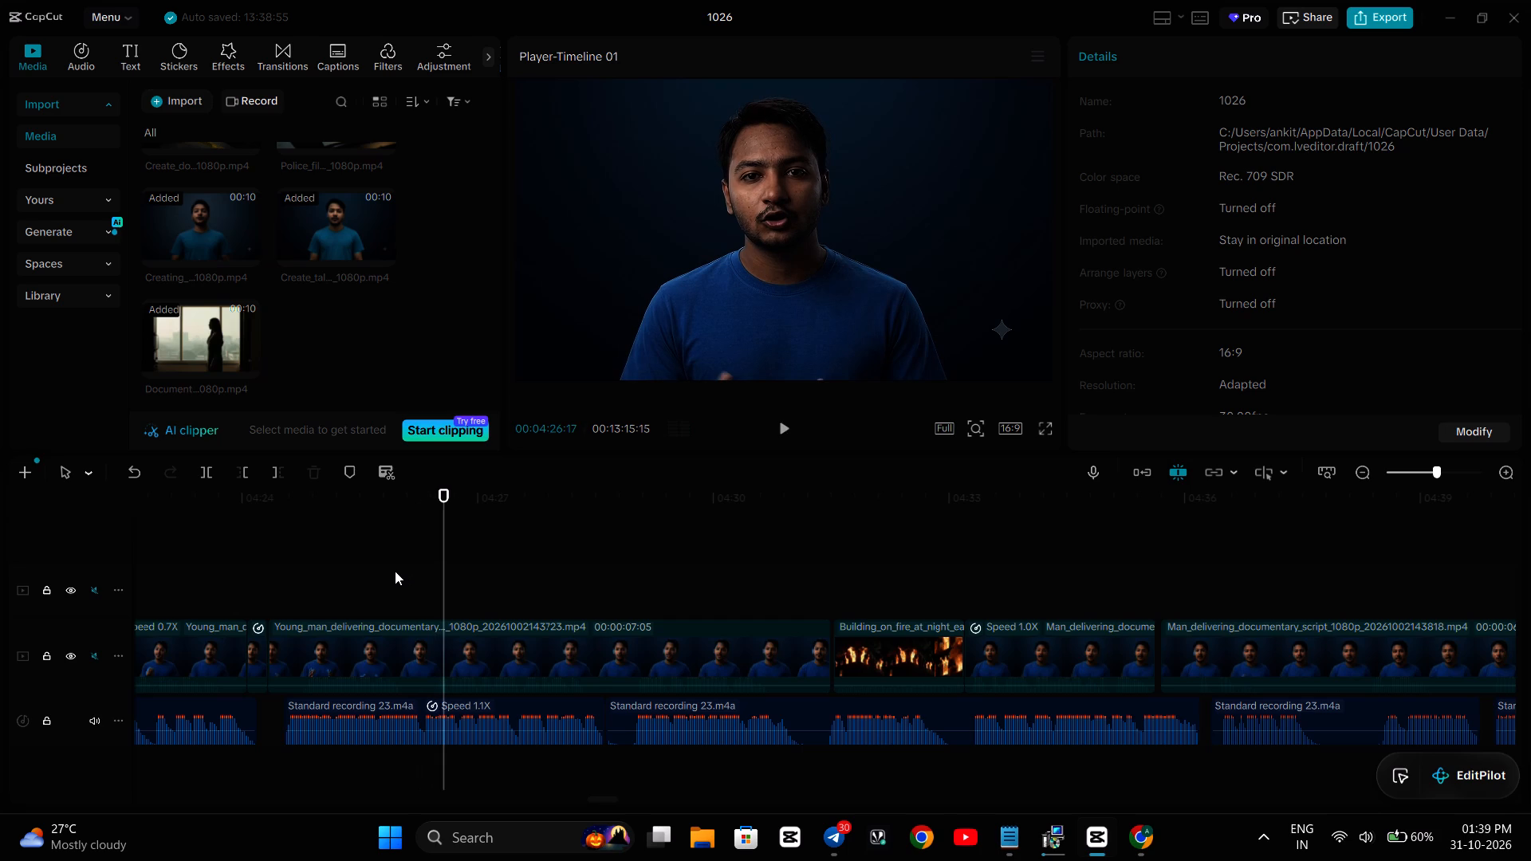
left_click(376, 576)
key("space")
key("space")
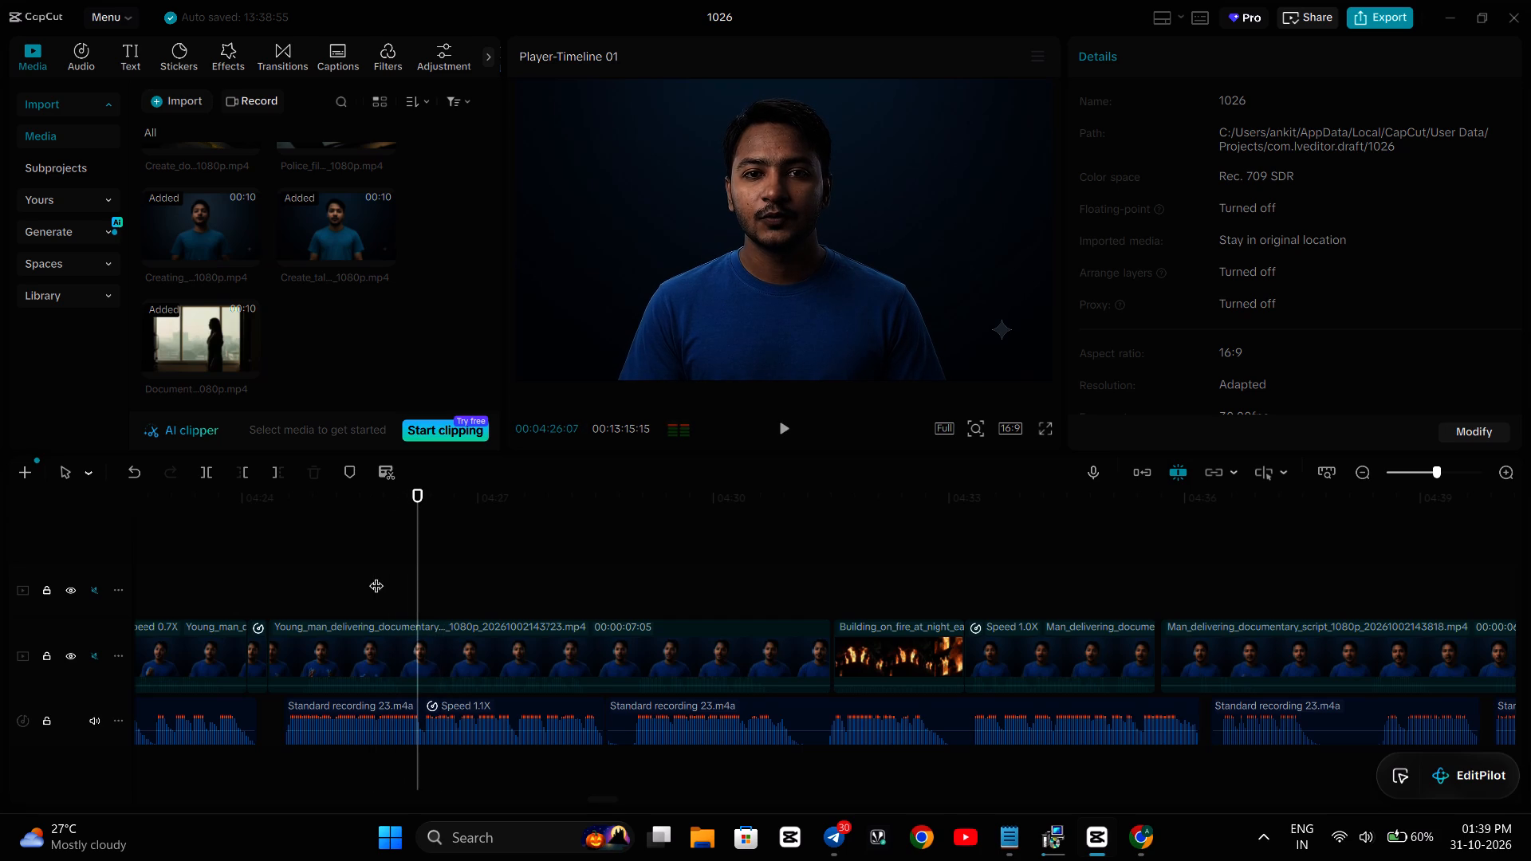
key("space")
key("space")
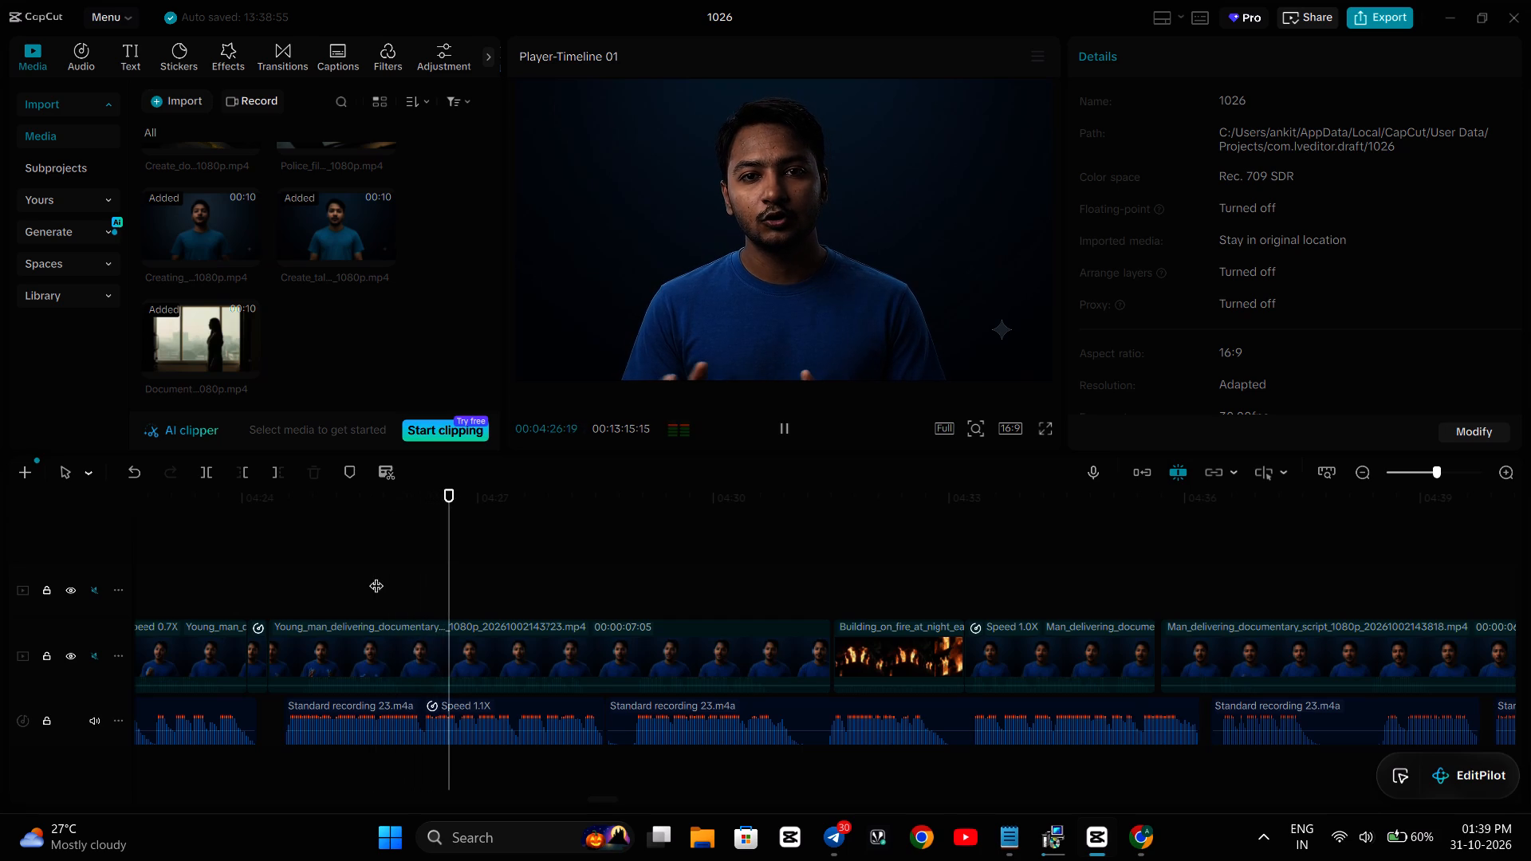
key("space")
key("space")
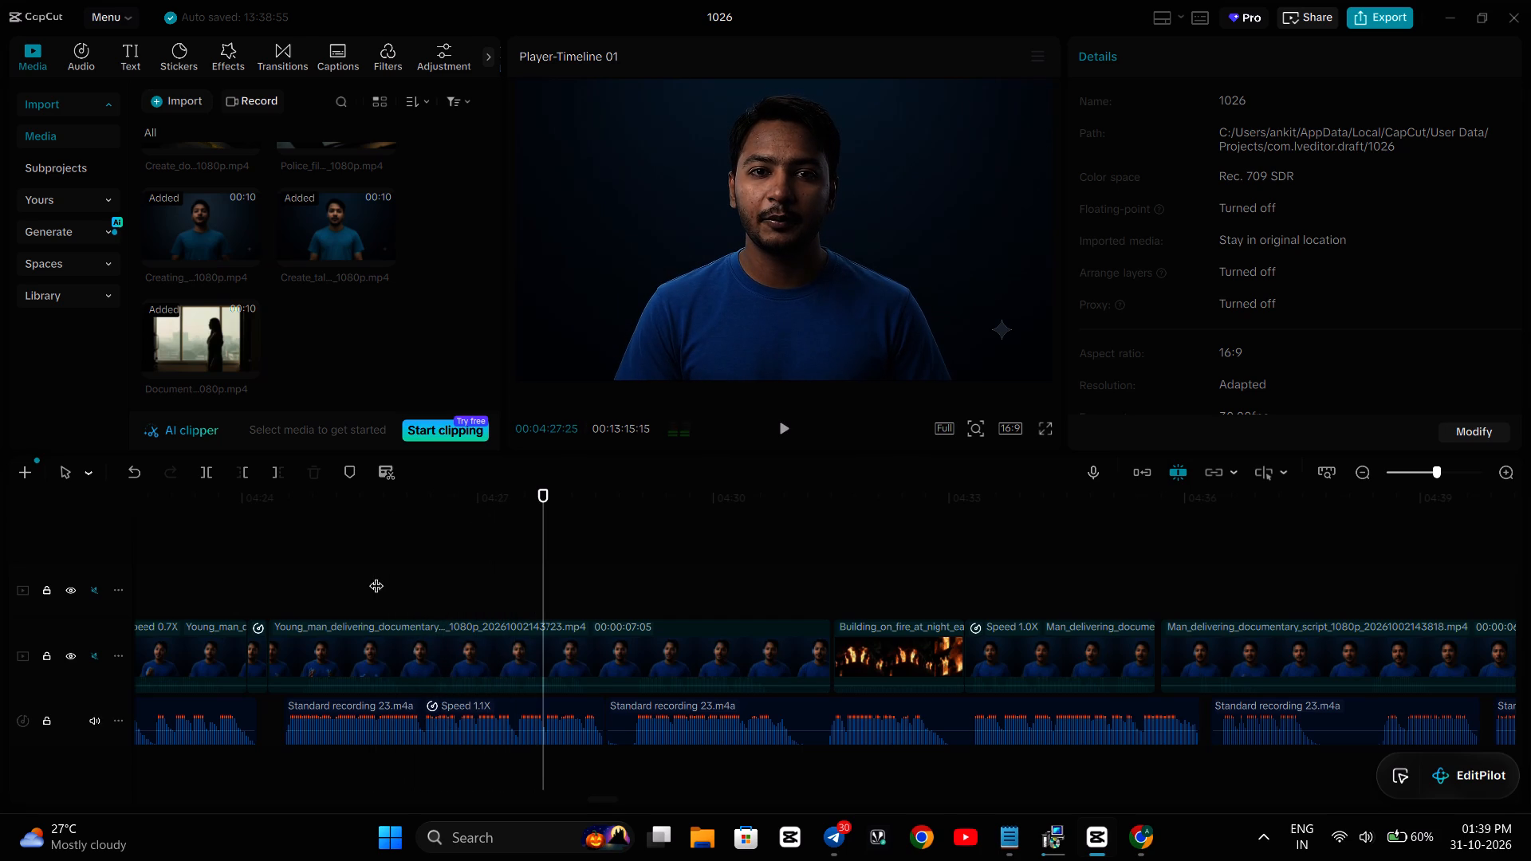
Unmute the main video track and replay the young man clip to hear its own speech around 00:04:26.
left_click(92, 651)
left_click(312, 552)
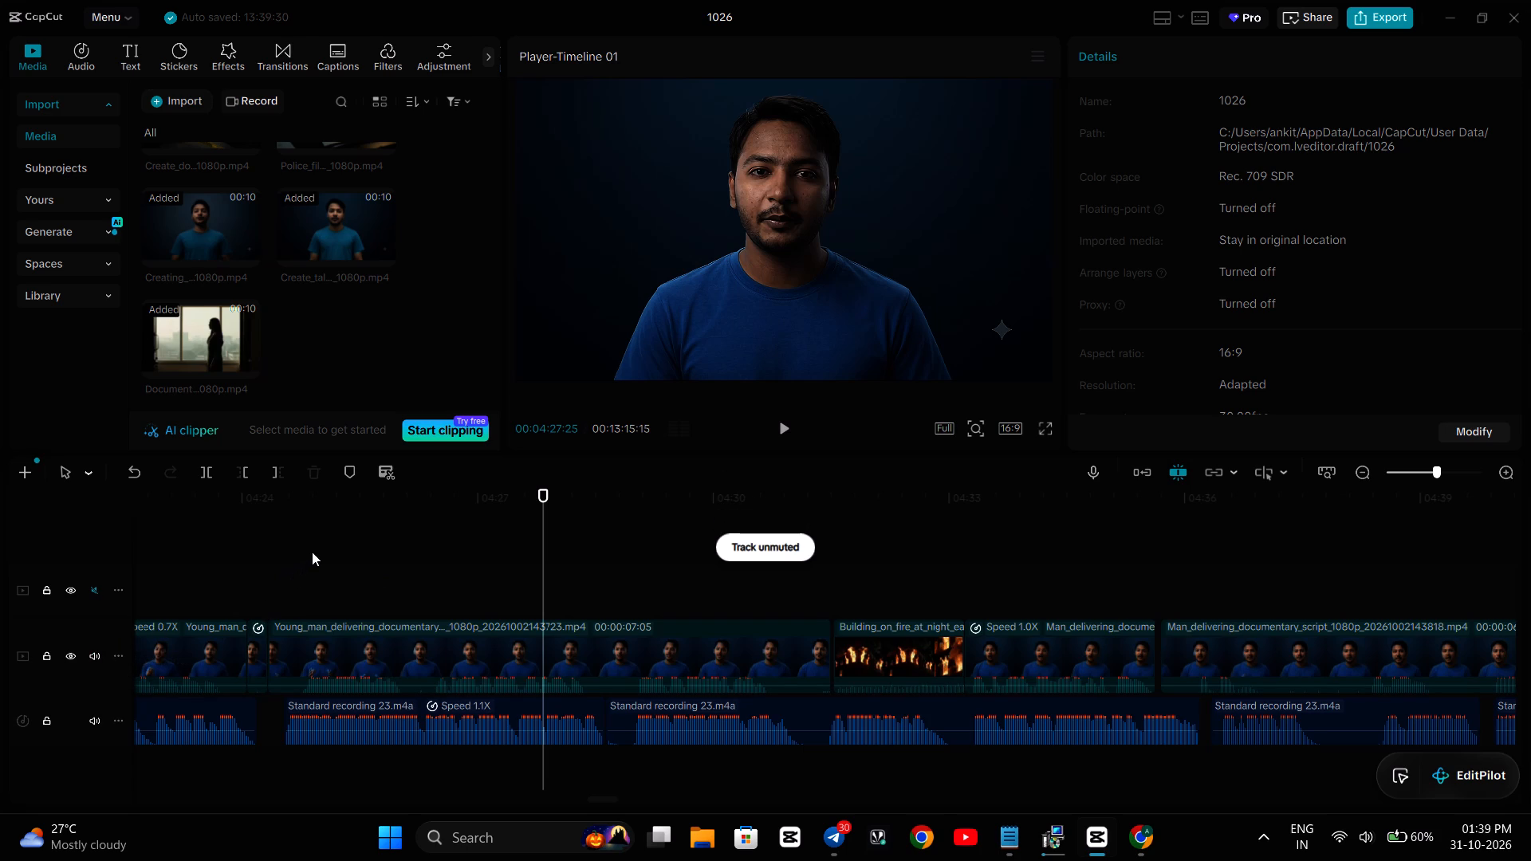
key("space")
key("space")
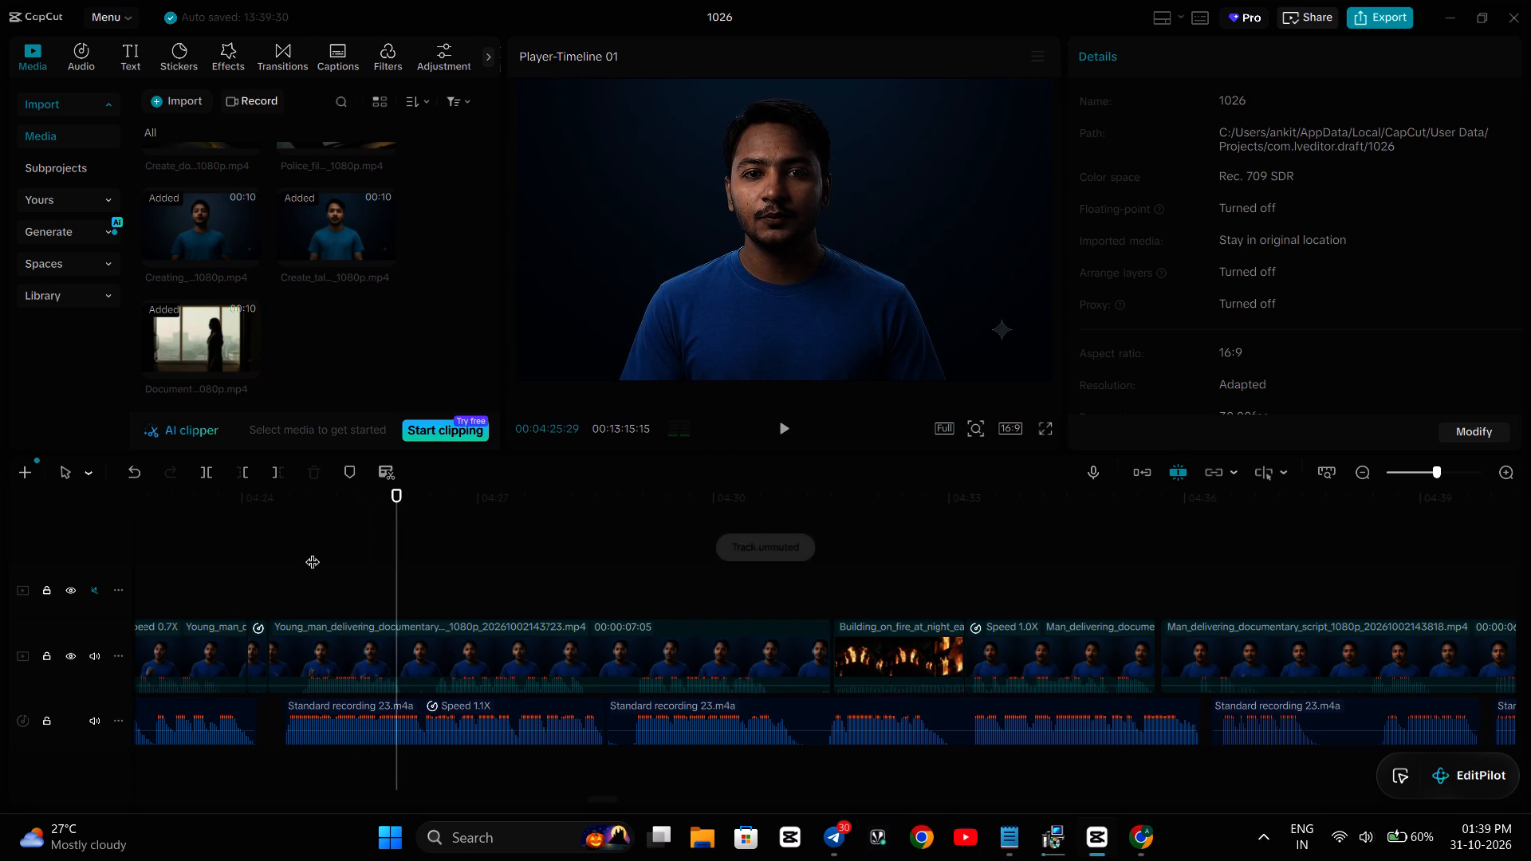
key("space")
key("space")
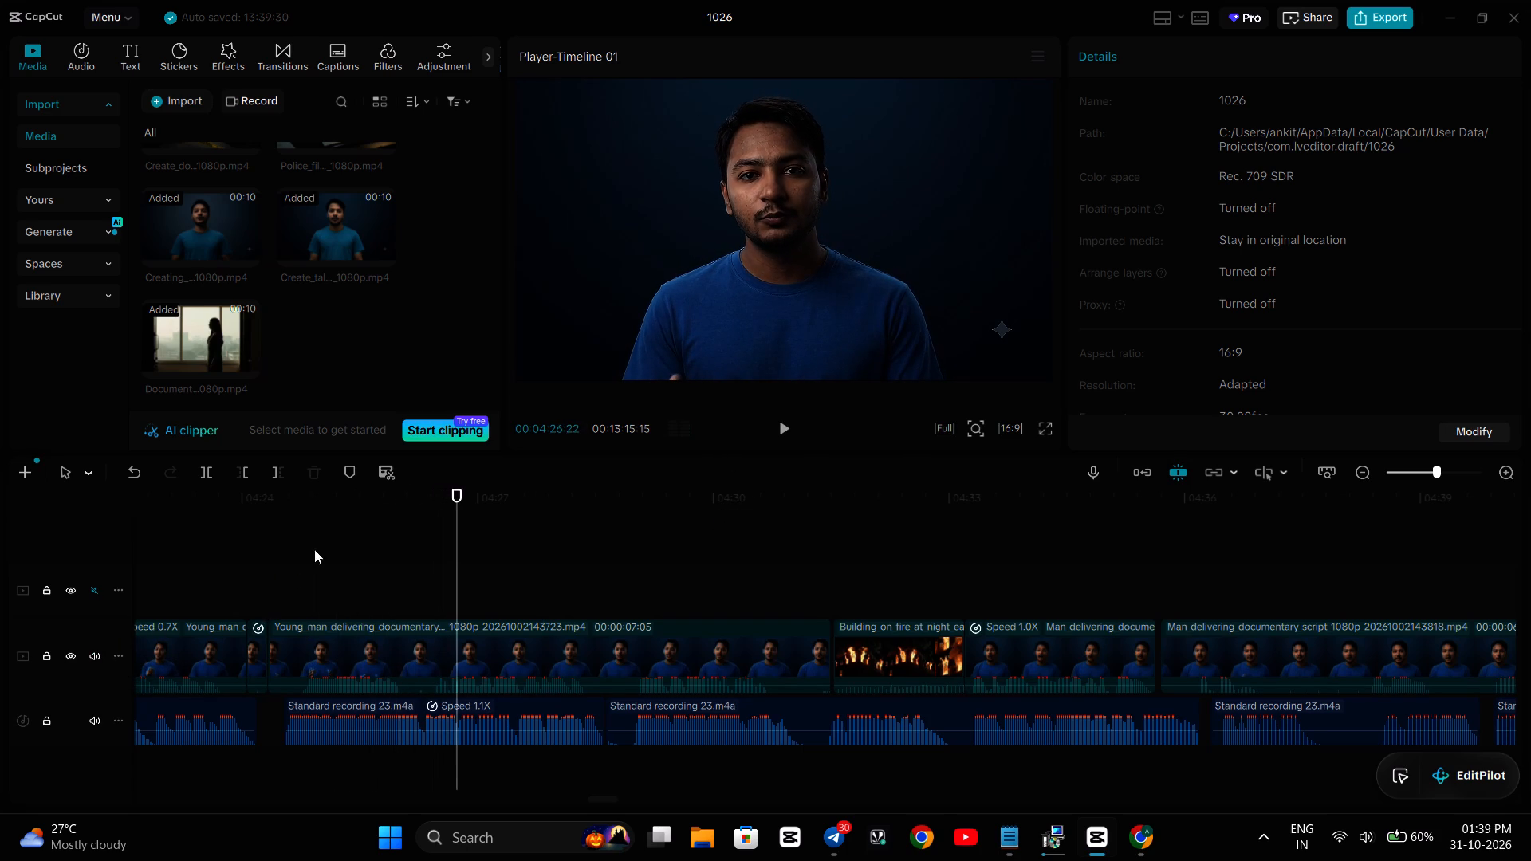
Split the 7:05 young man clip at 00:04:26:03.
left_click(412, 533)
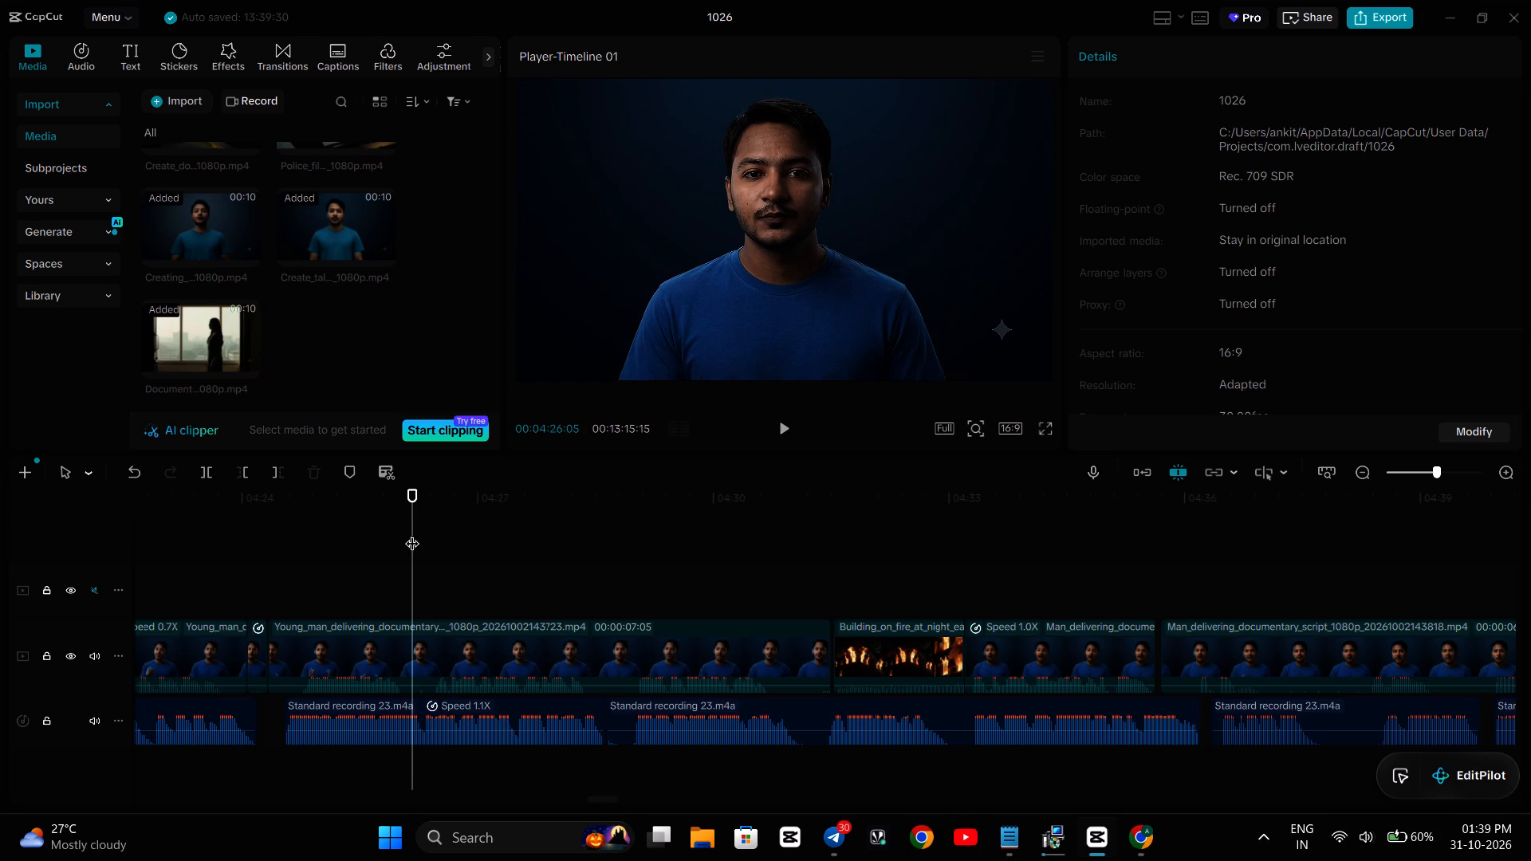
key("Left")
key("Left")
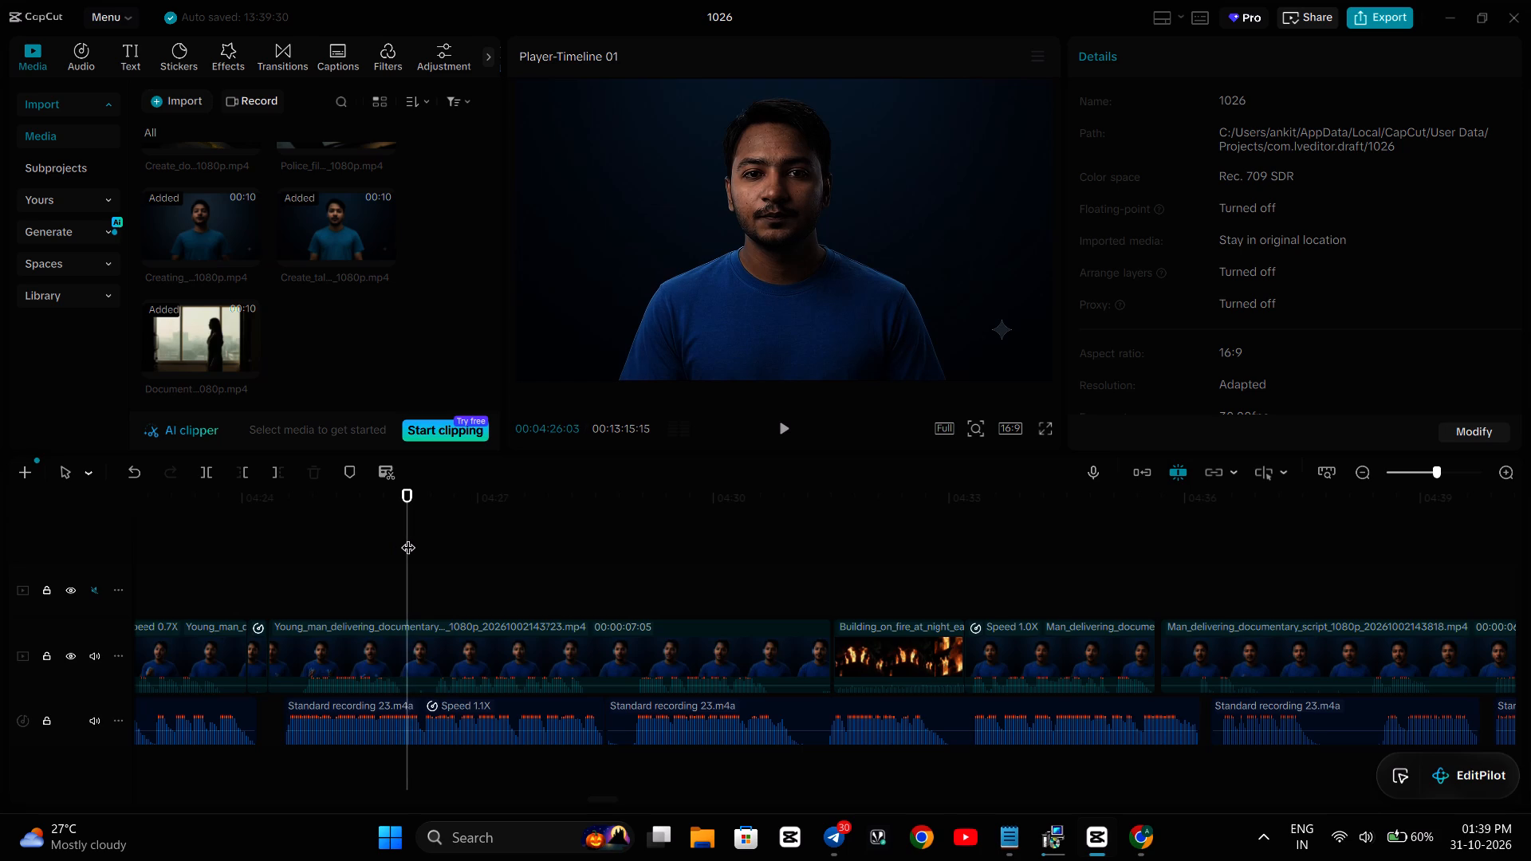
left_click(376, 651)
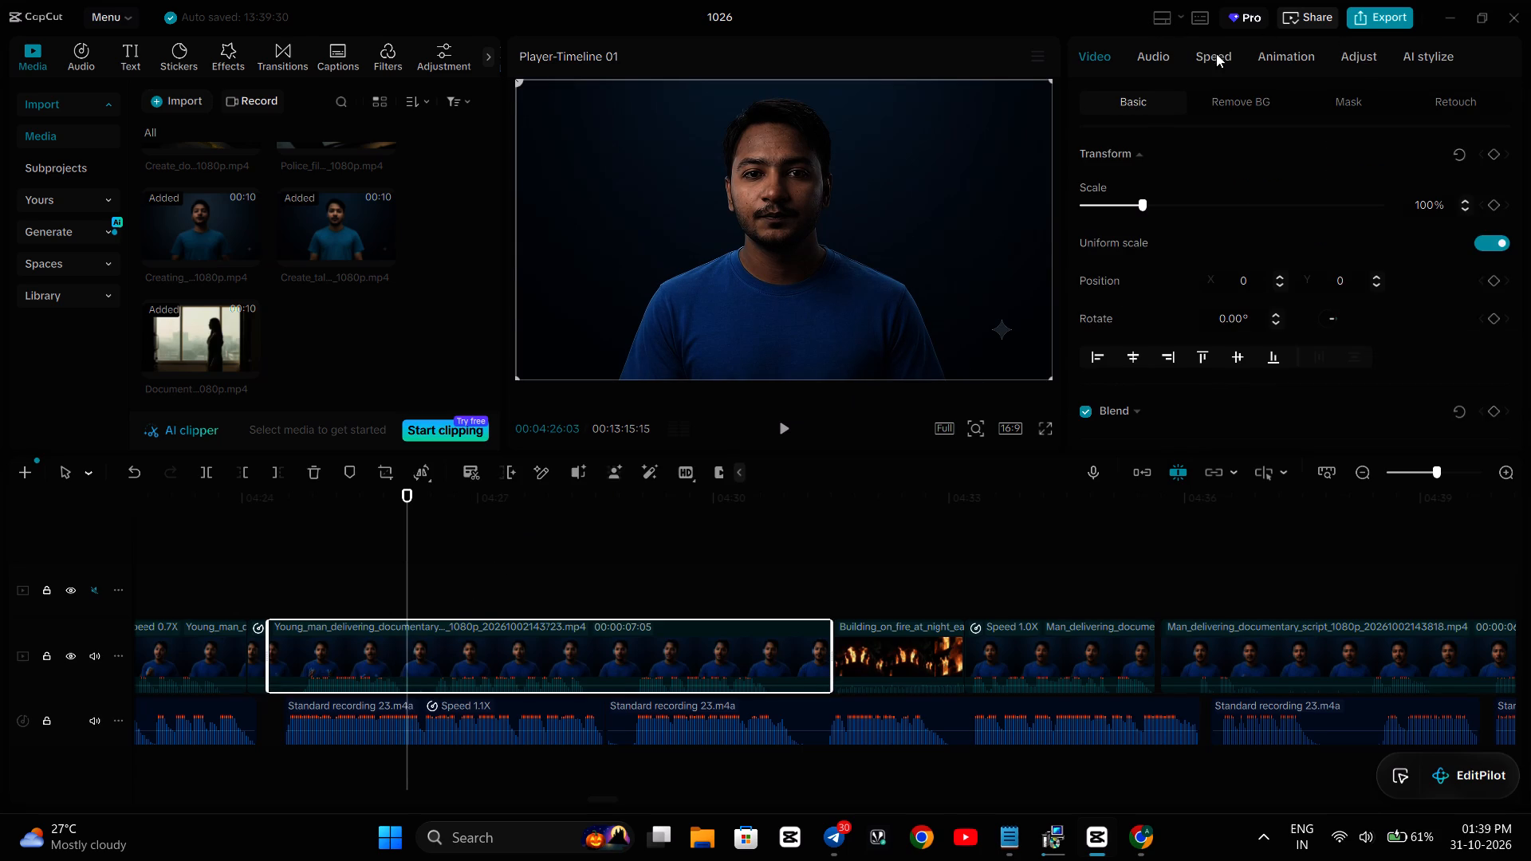
left_click(205, 467)
Trim the start of the second young man section up to 00:04:26:13 and move it back against the first section.
key("Right")
key("Right")
key("Right")
key("Right")
key("Right")
key("Right")
key("Right")
key("Right")
key("Right")
key("Right")
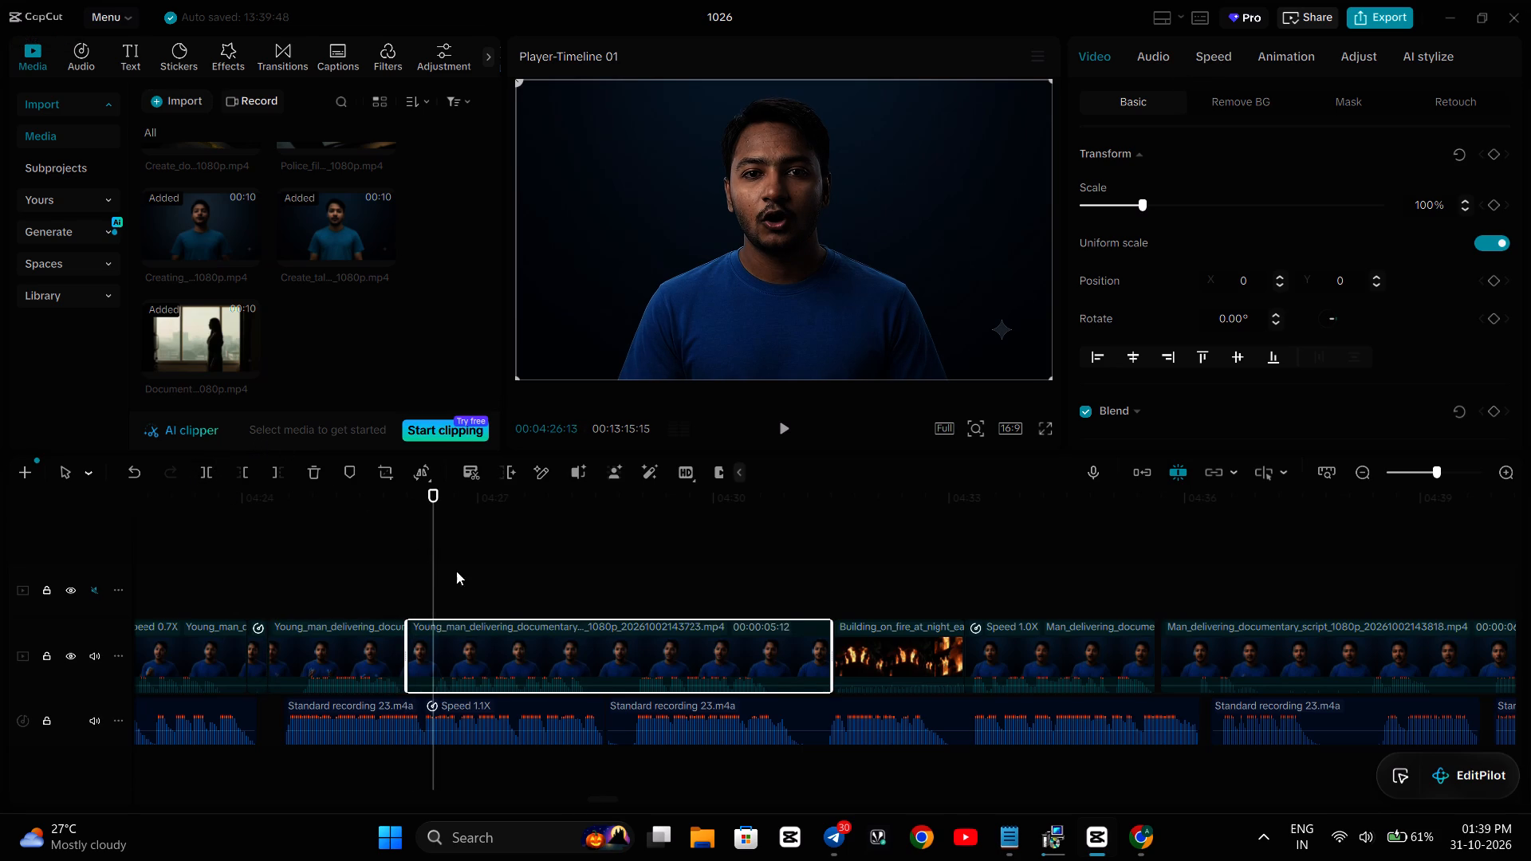
left_click(246, 474)
left_click_drag(494, 644, 469, 646)
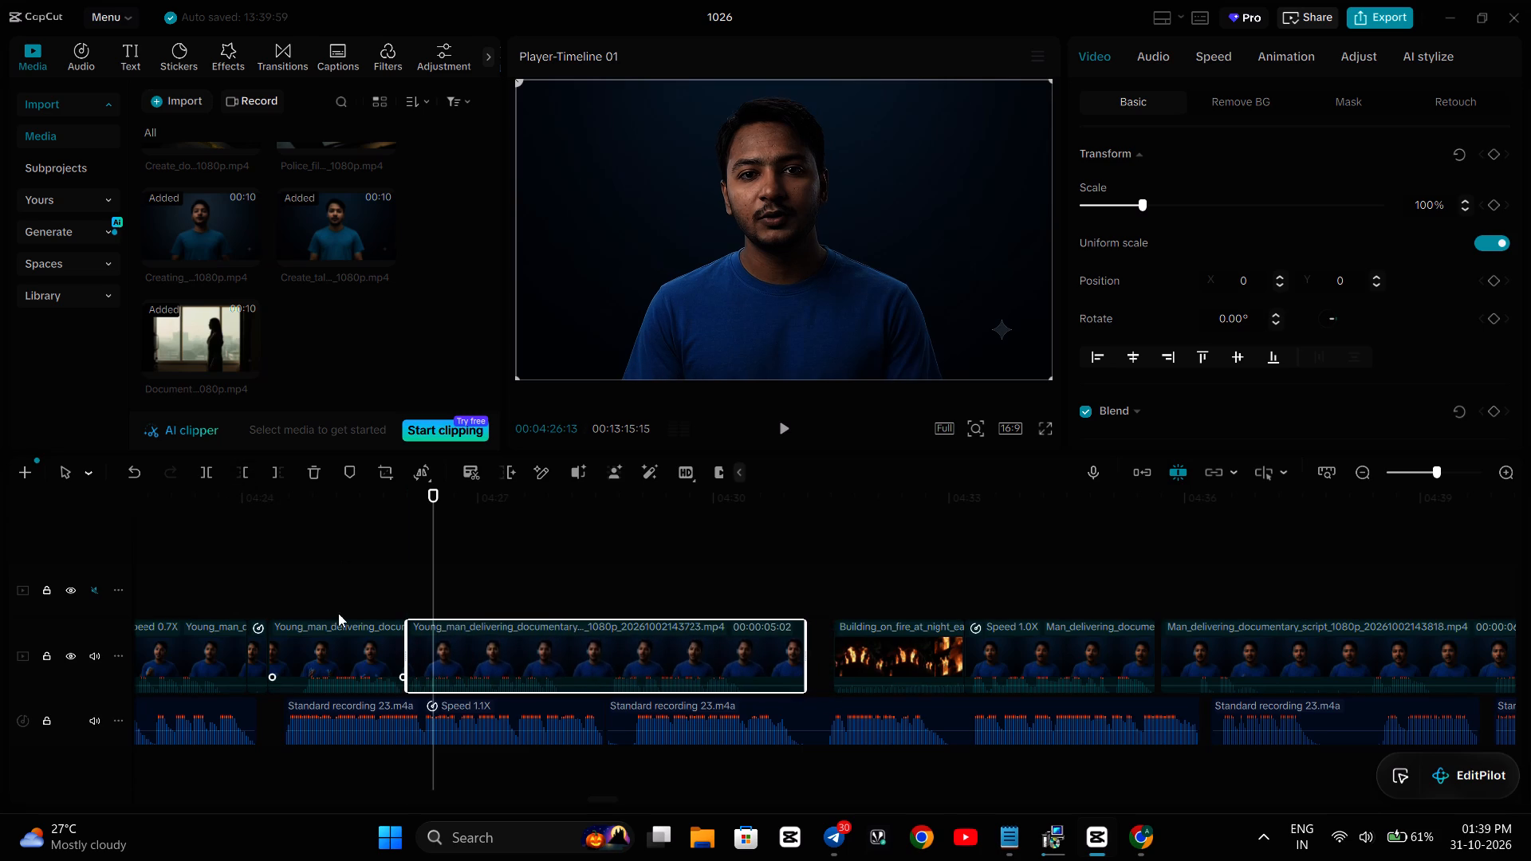
Replay both young man sections from 00:04:24:10 in short stretches to check lip sync across the cut at 00:04:26:03.
left_click(265, 588)
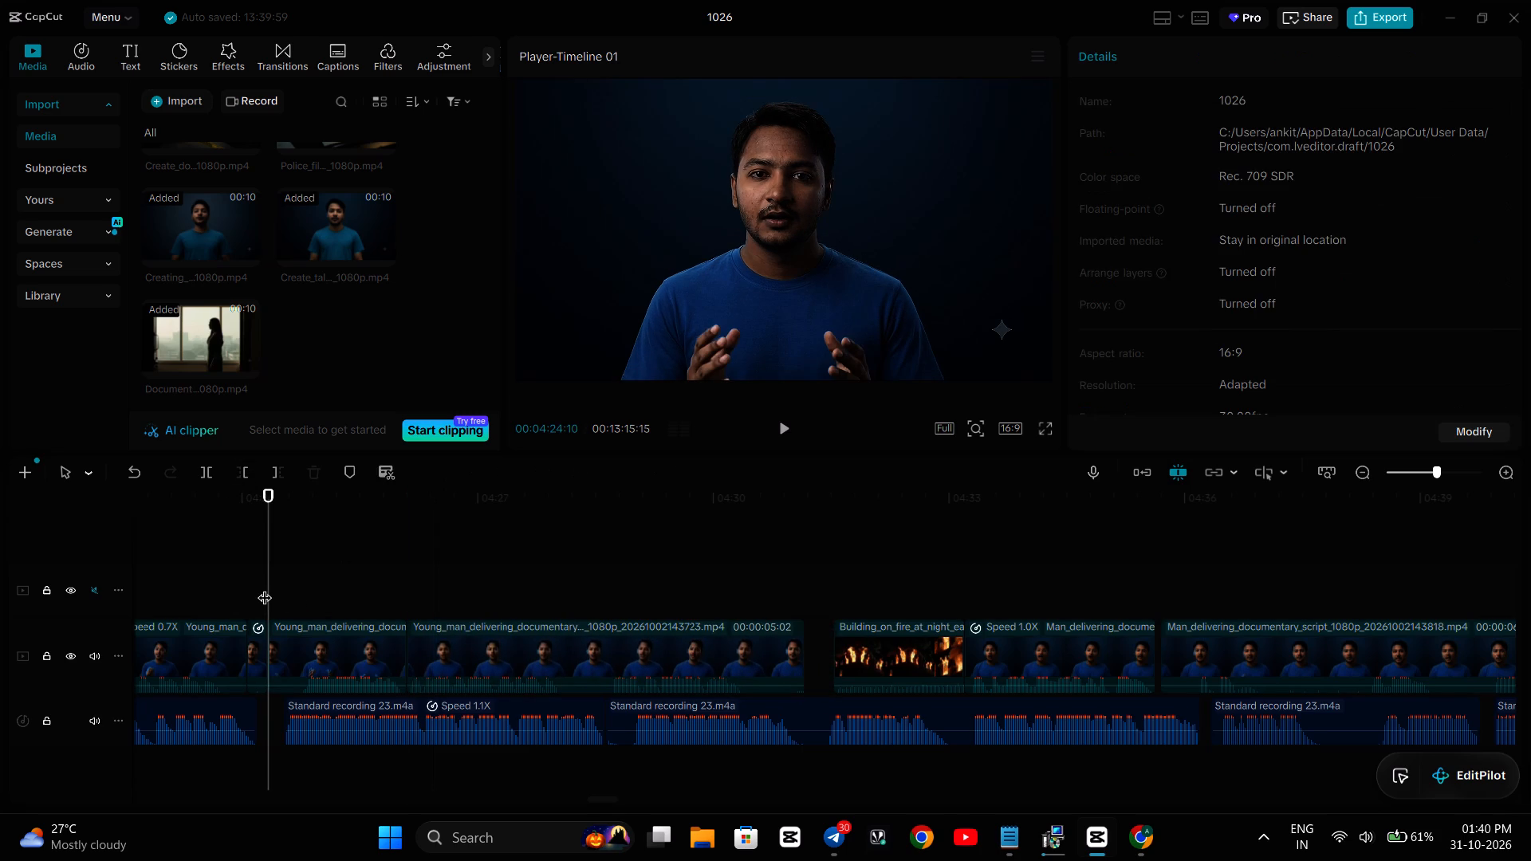
key("space")
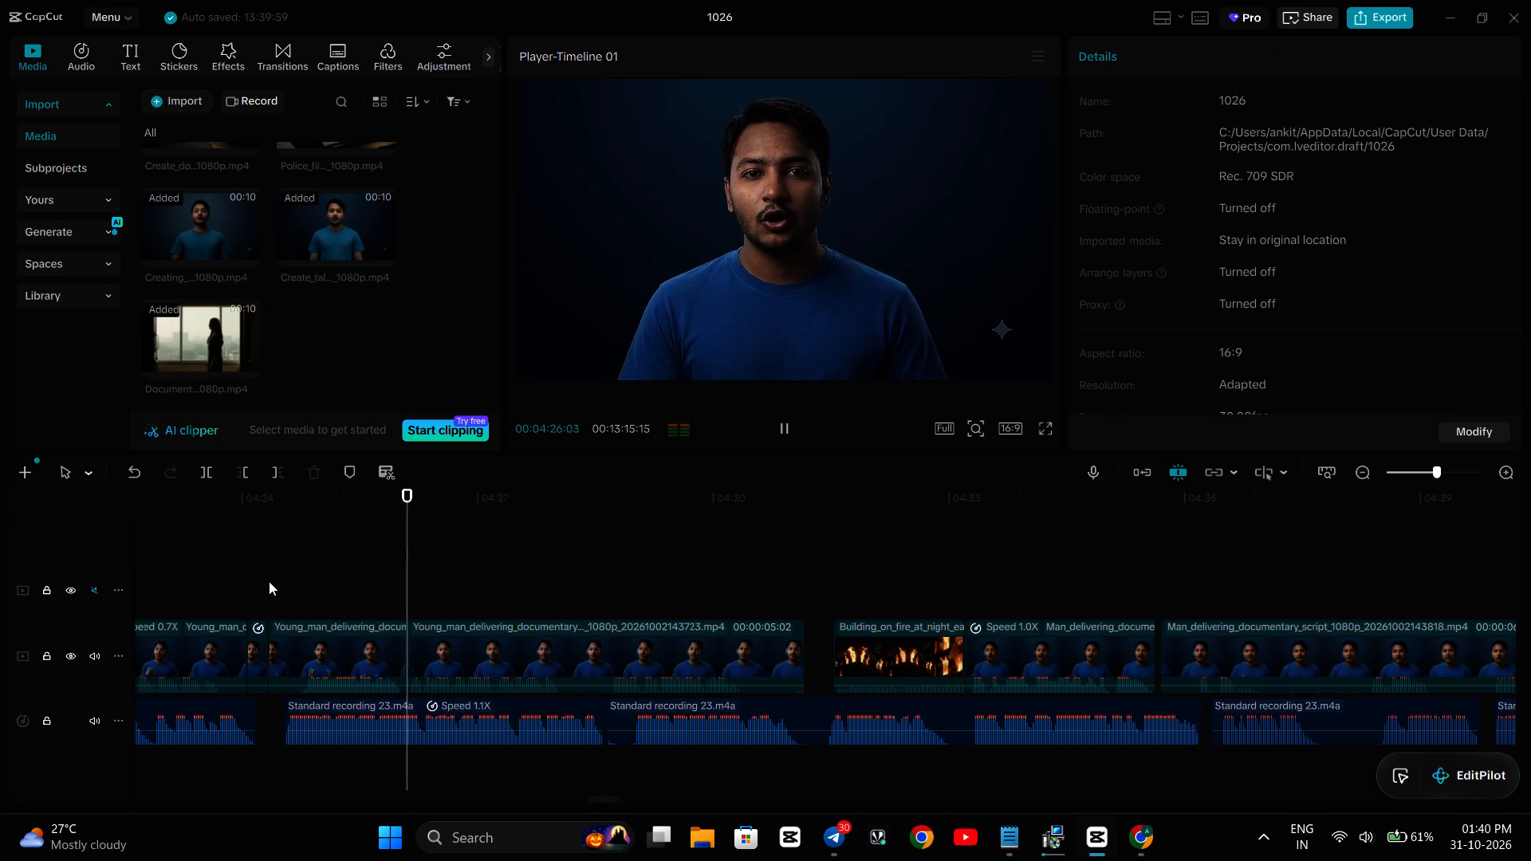
key("space")
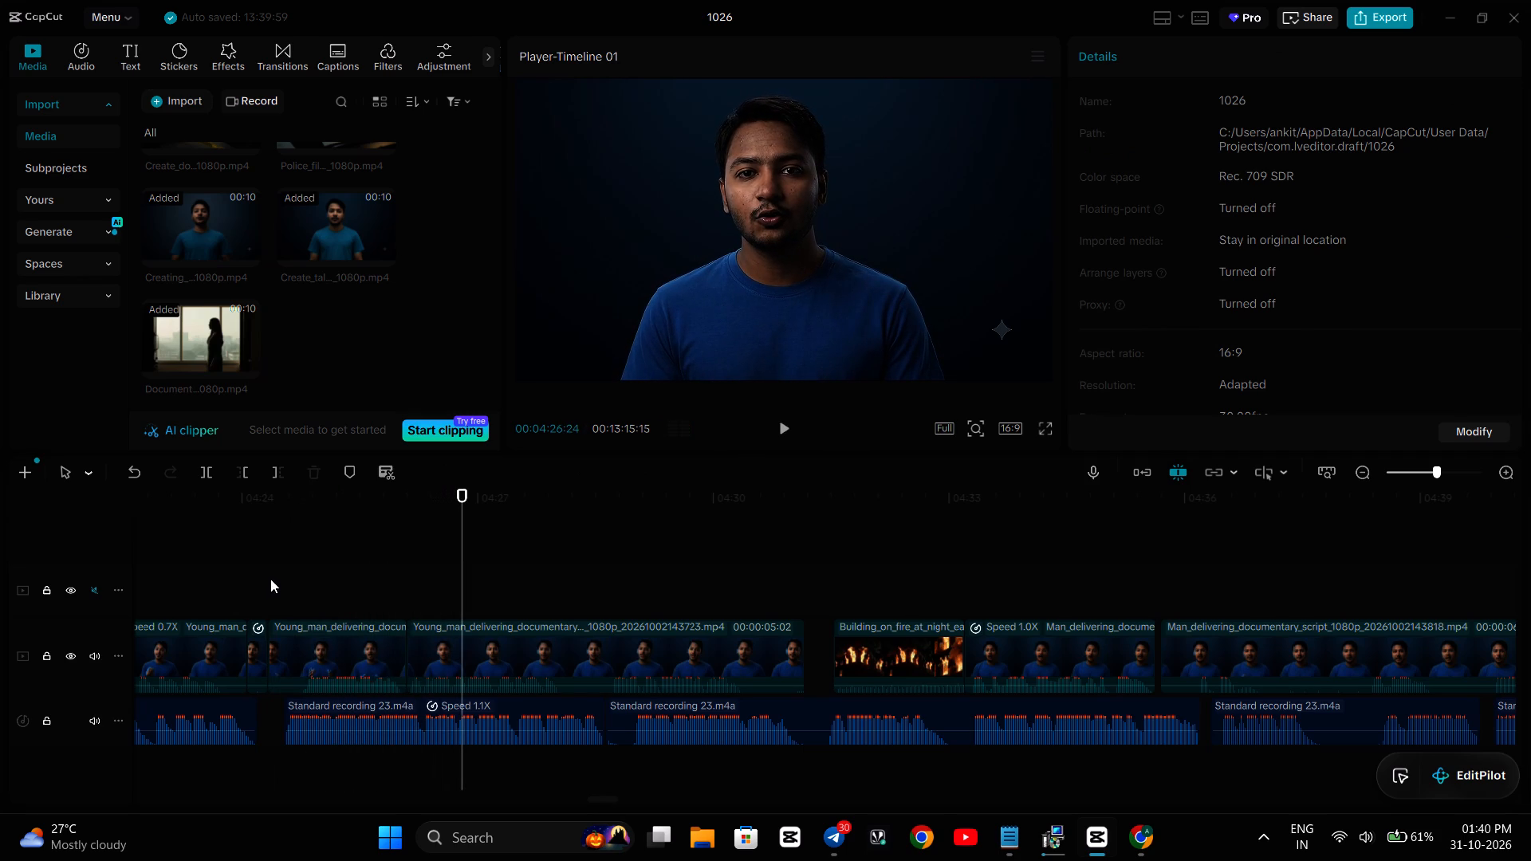
key("space")
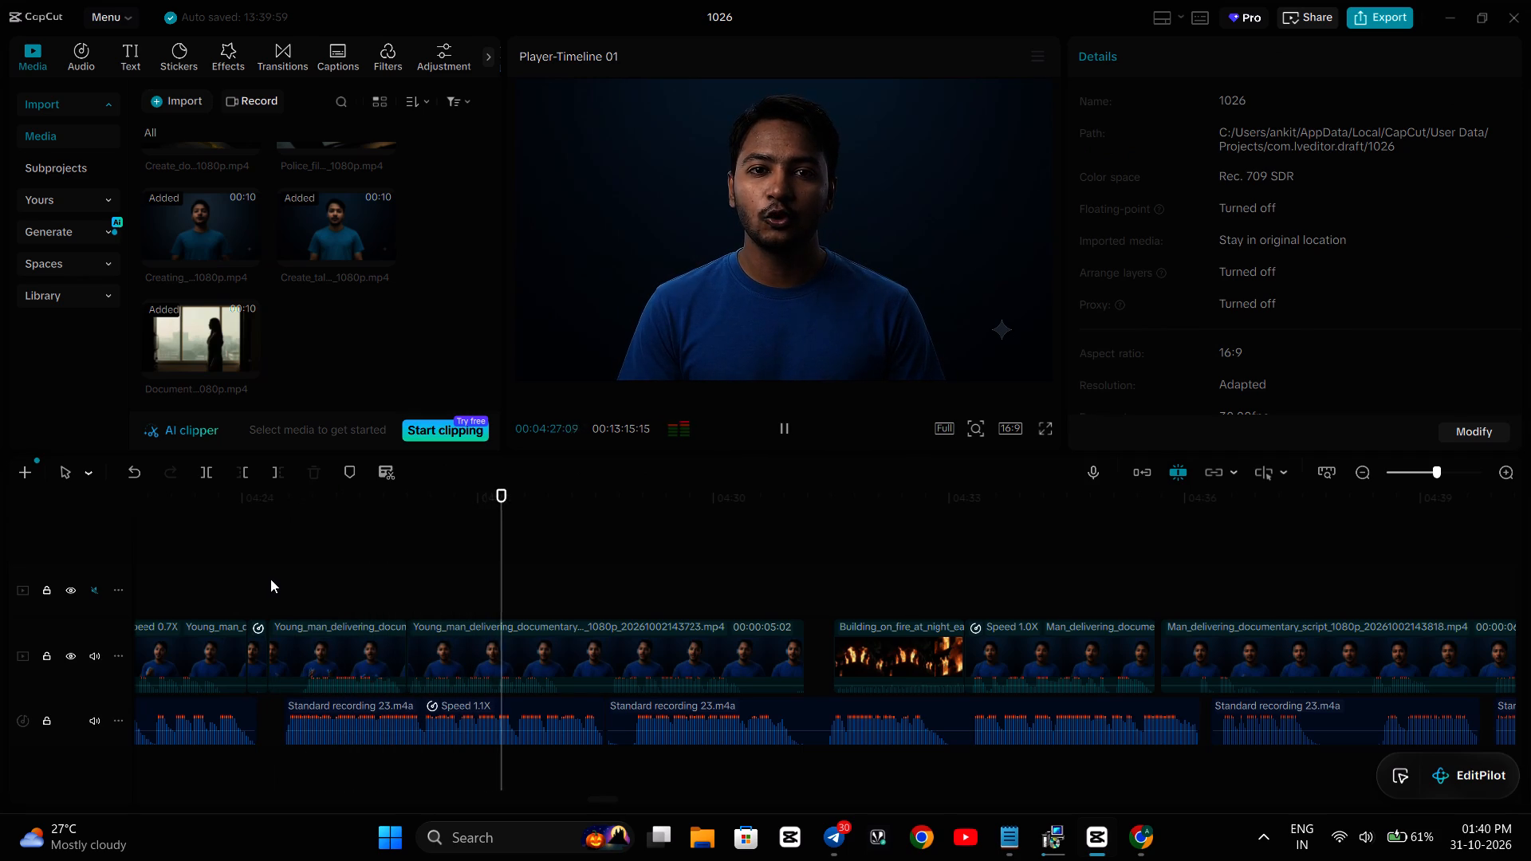
key("space")
key("space")
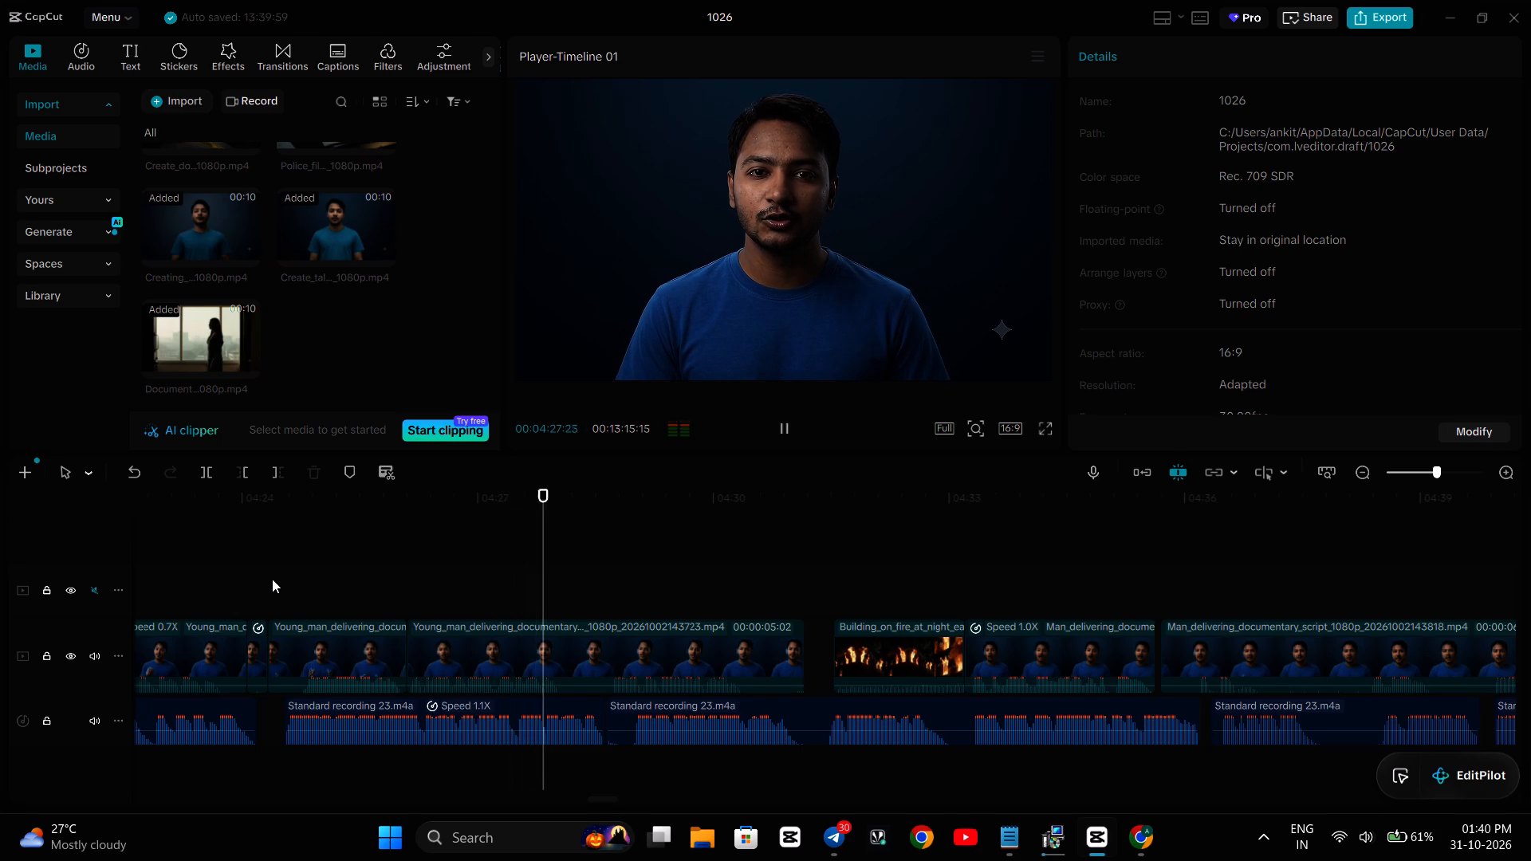
key("space")
key("space")
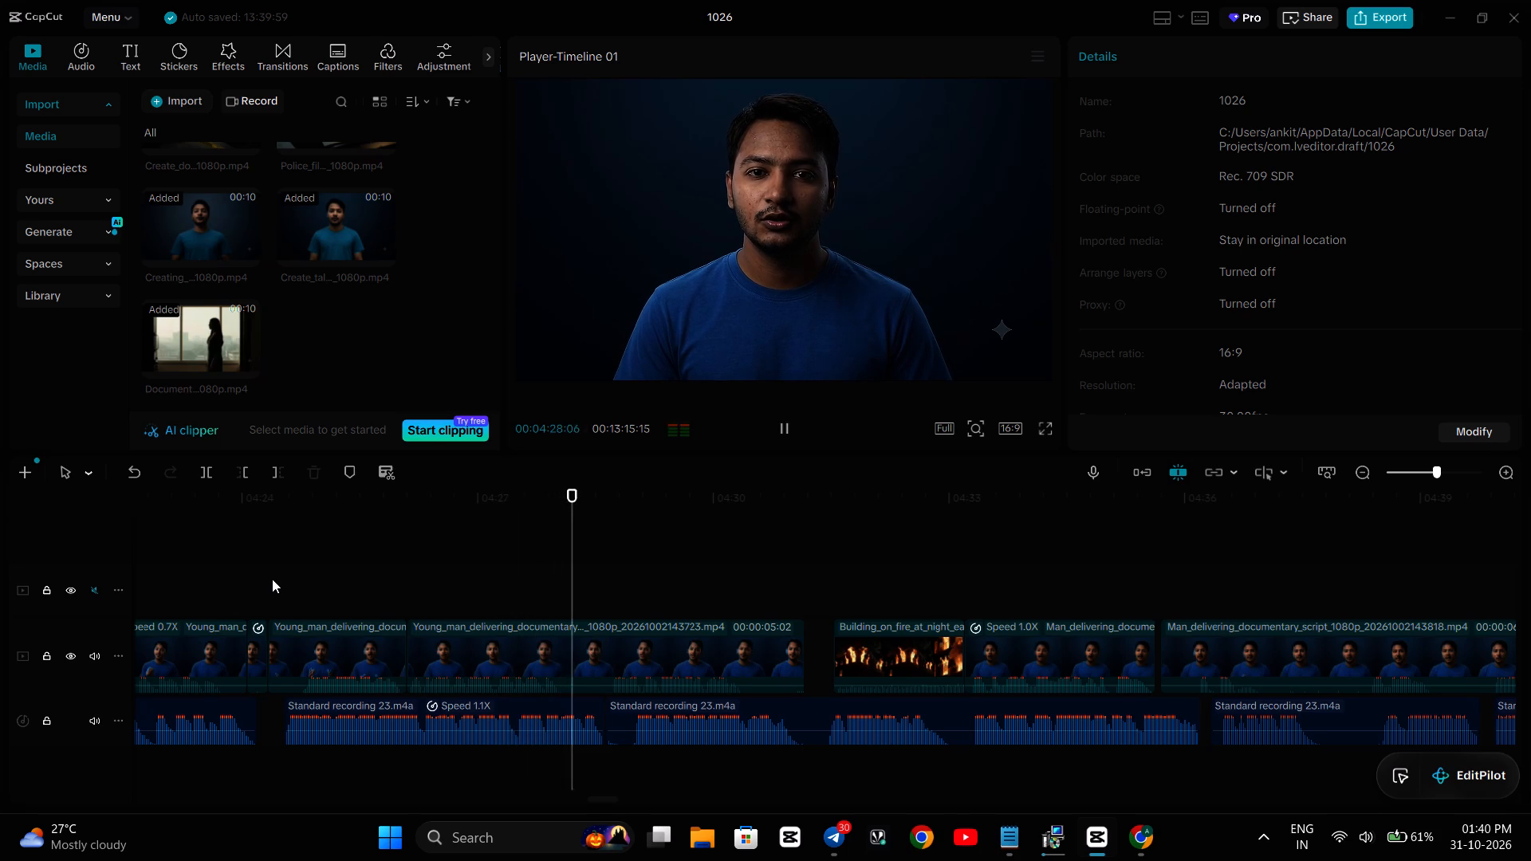
key("space")
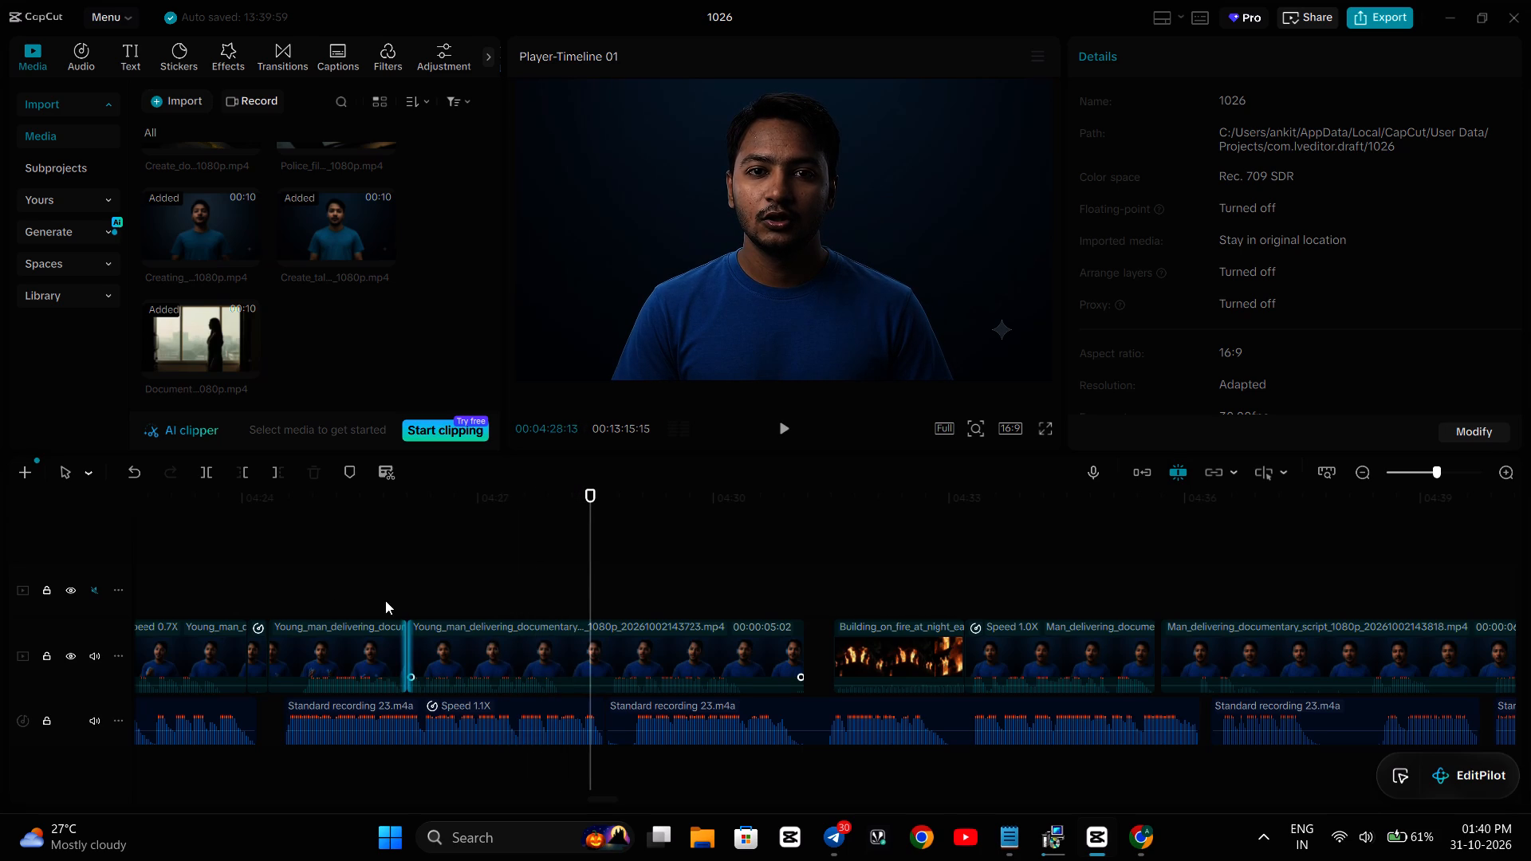
Replay the start of the second young man section in short bursts to compare his lip movement with the voice-over.
left_click(387, 572)
key("space")
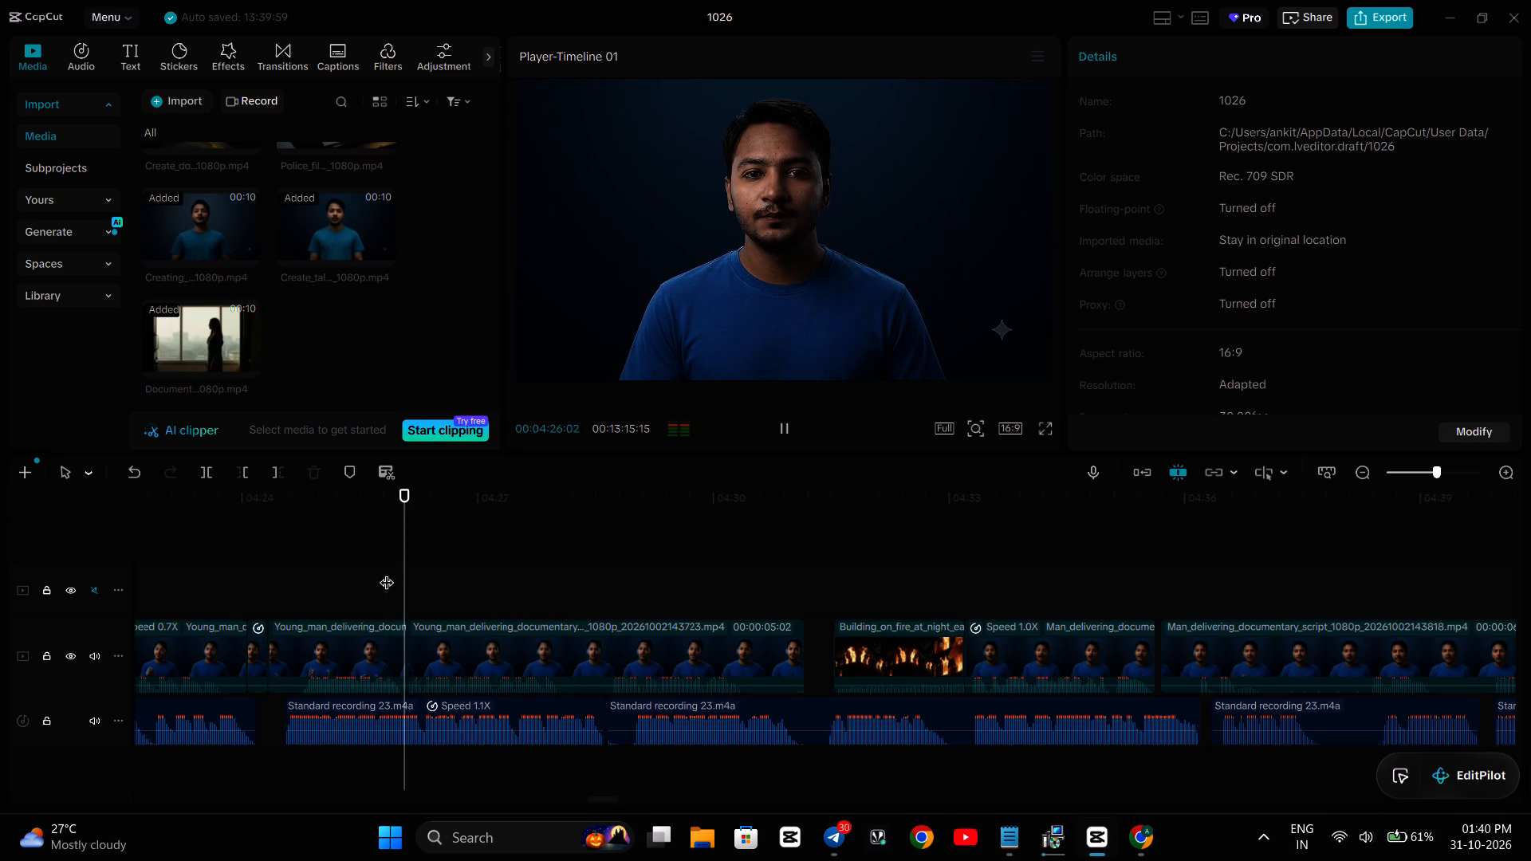
key("space")
key("space")
key("space")
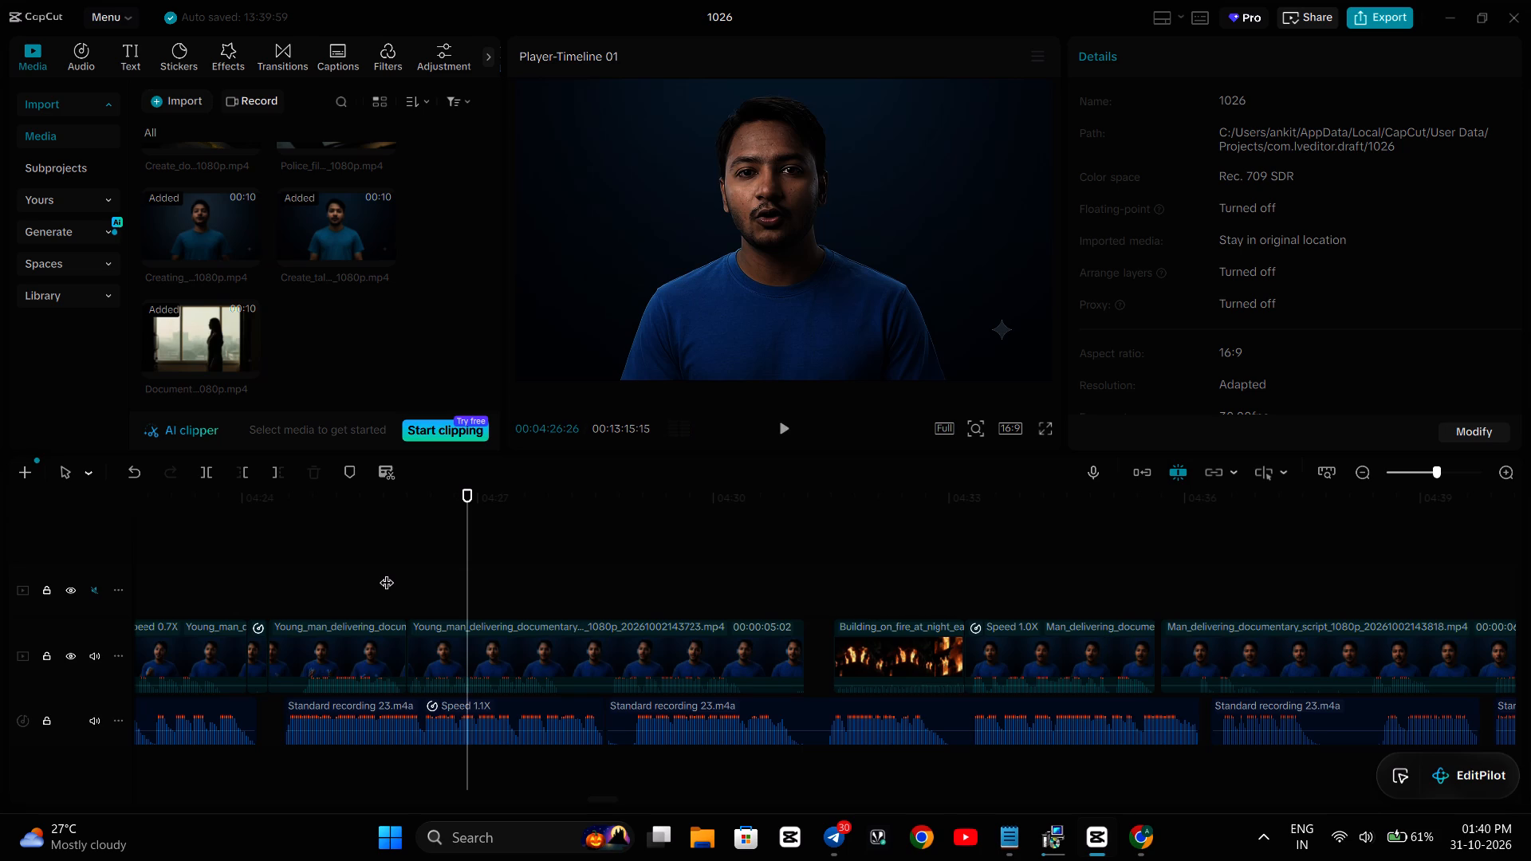
key("space")
key("space")
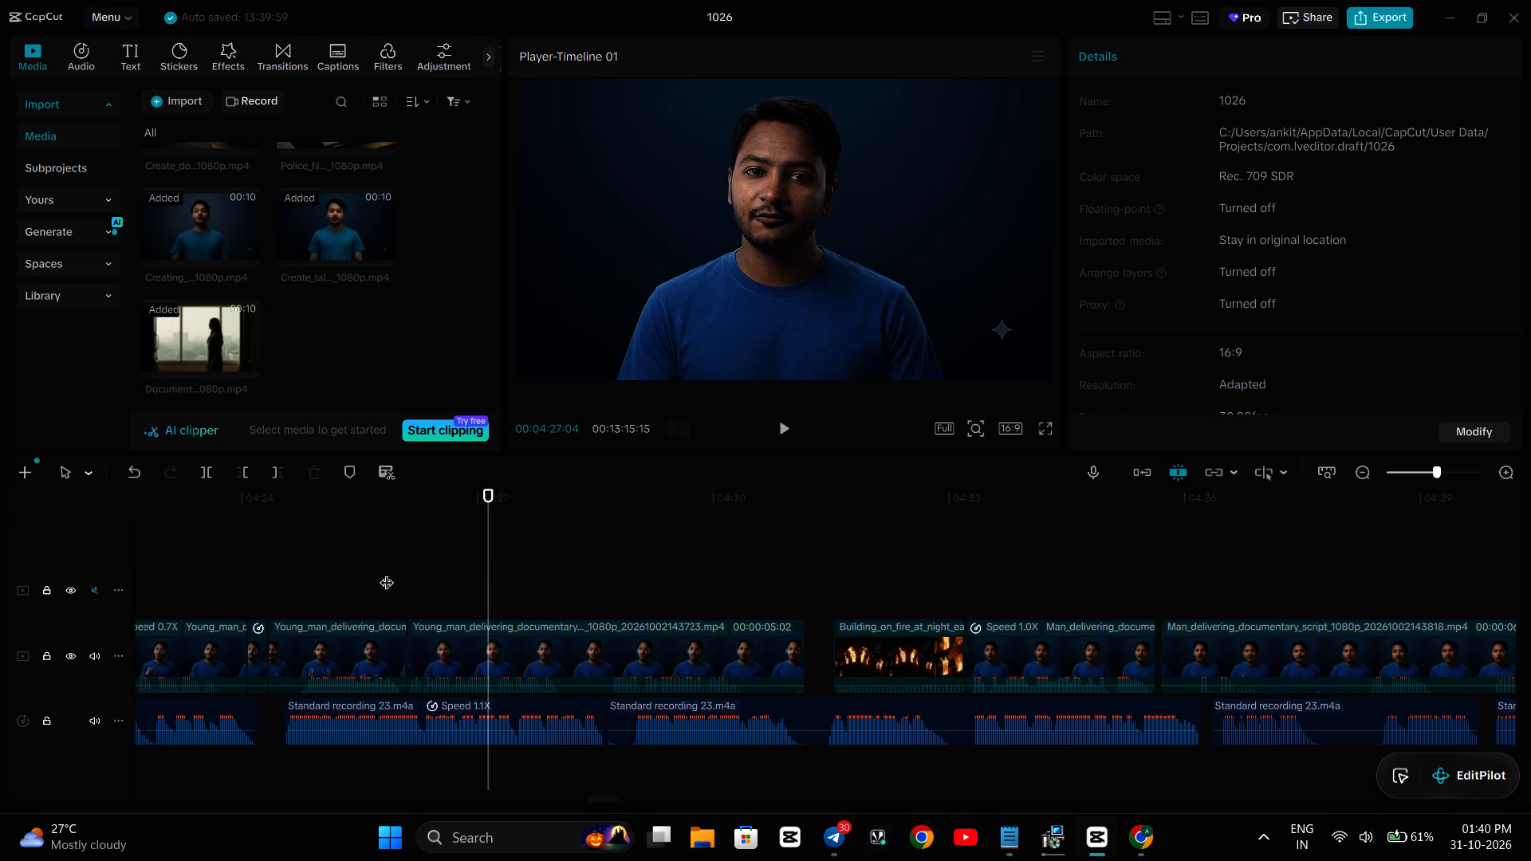
key("space")
key("space")
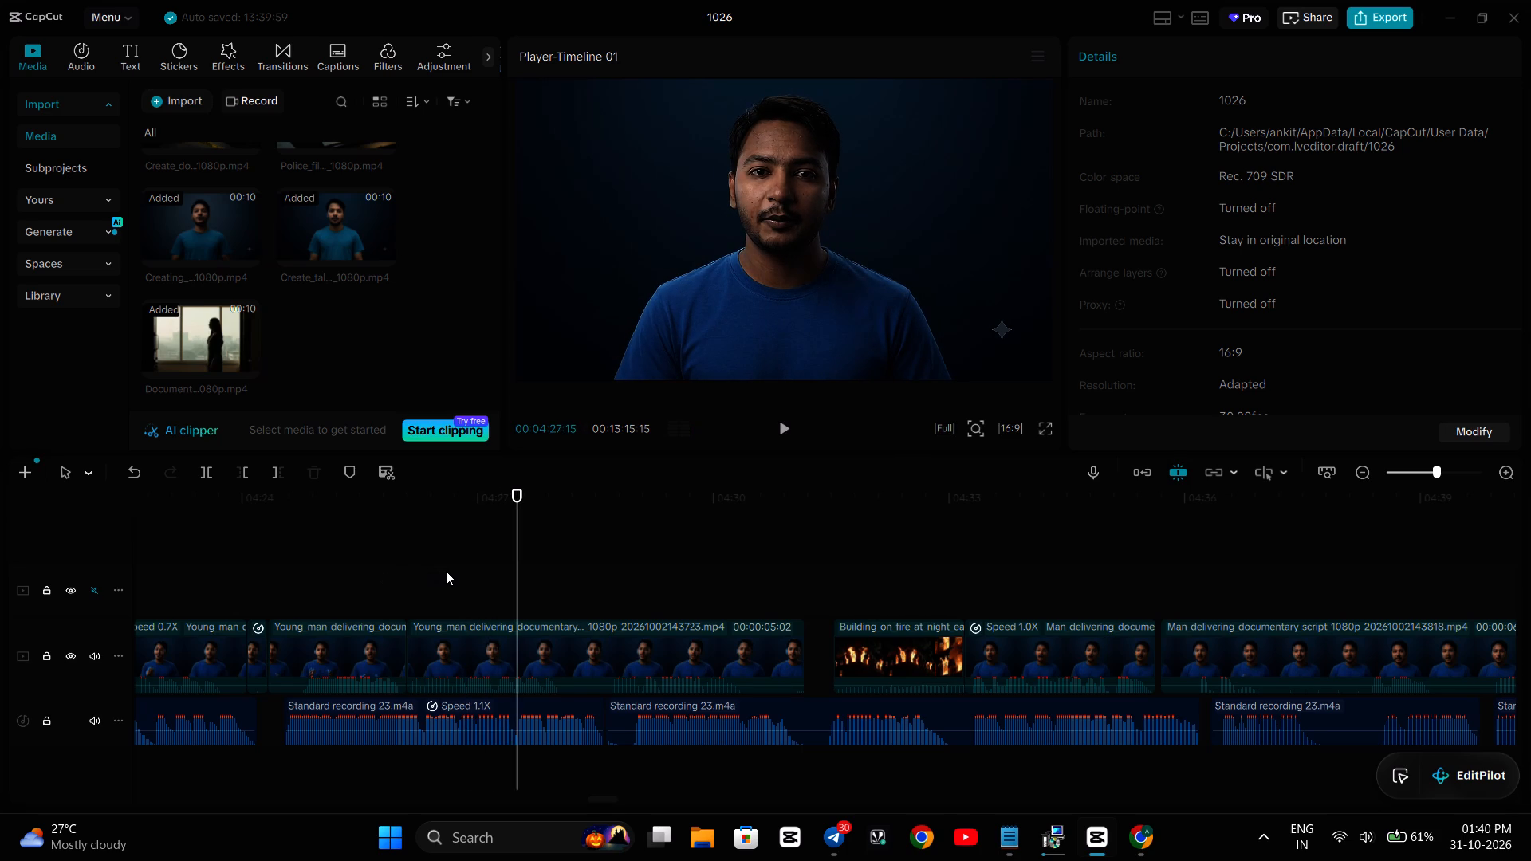
key("space")
key("space")
Examine the second young man section frame by frame around 00:04:27 and replay it to locate a suitable split point.
left_click(488, 566)
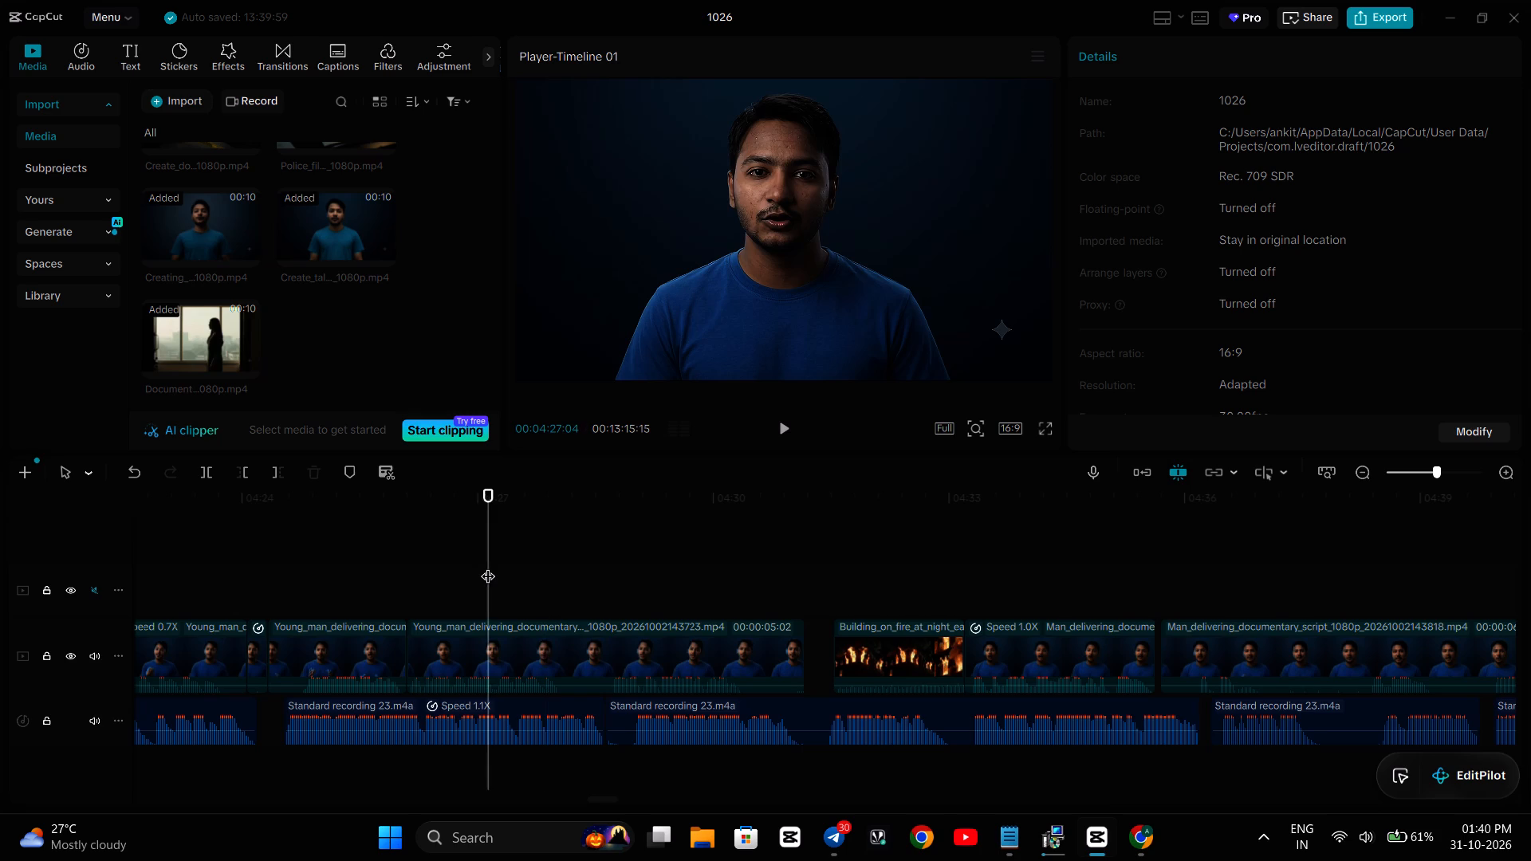
key("Right")
key("Right")
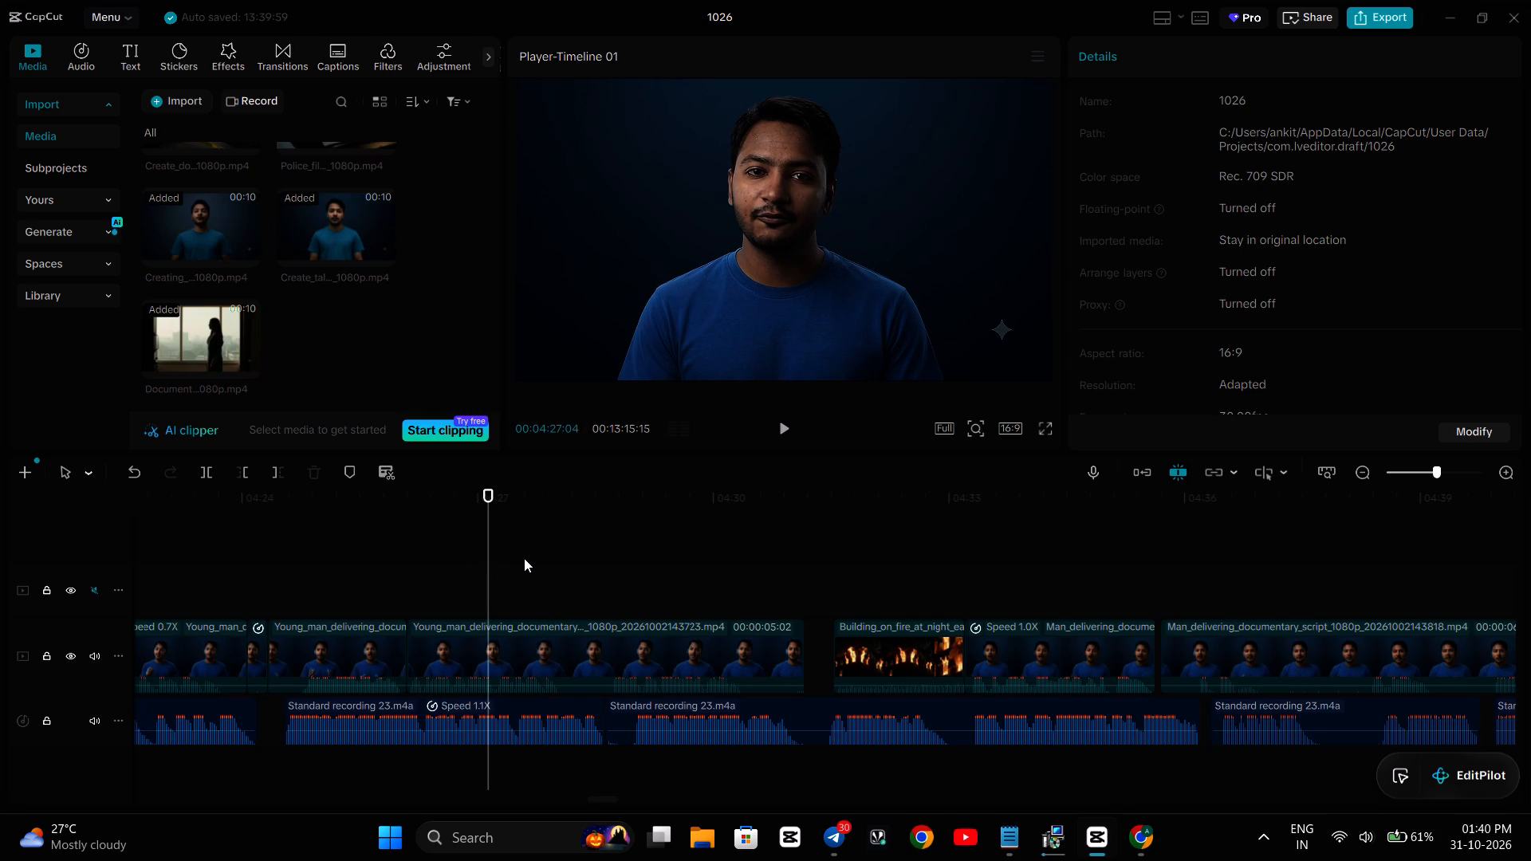
left_click(478, 571)
key("Right")
key("Right")
key("Right")
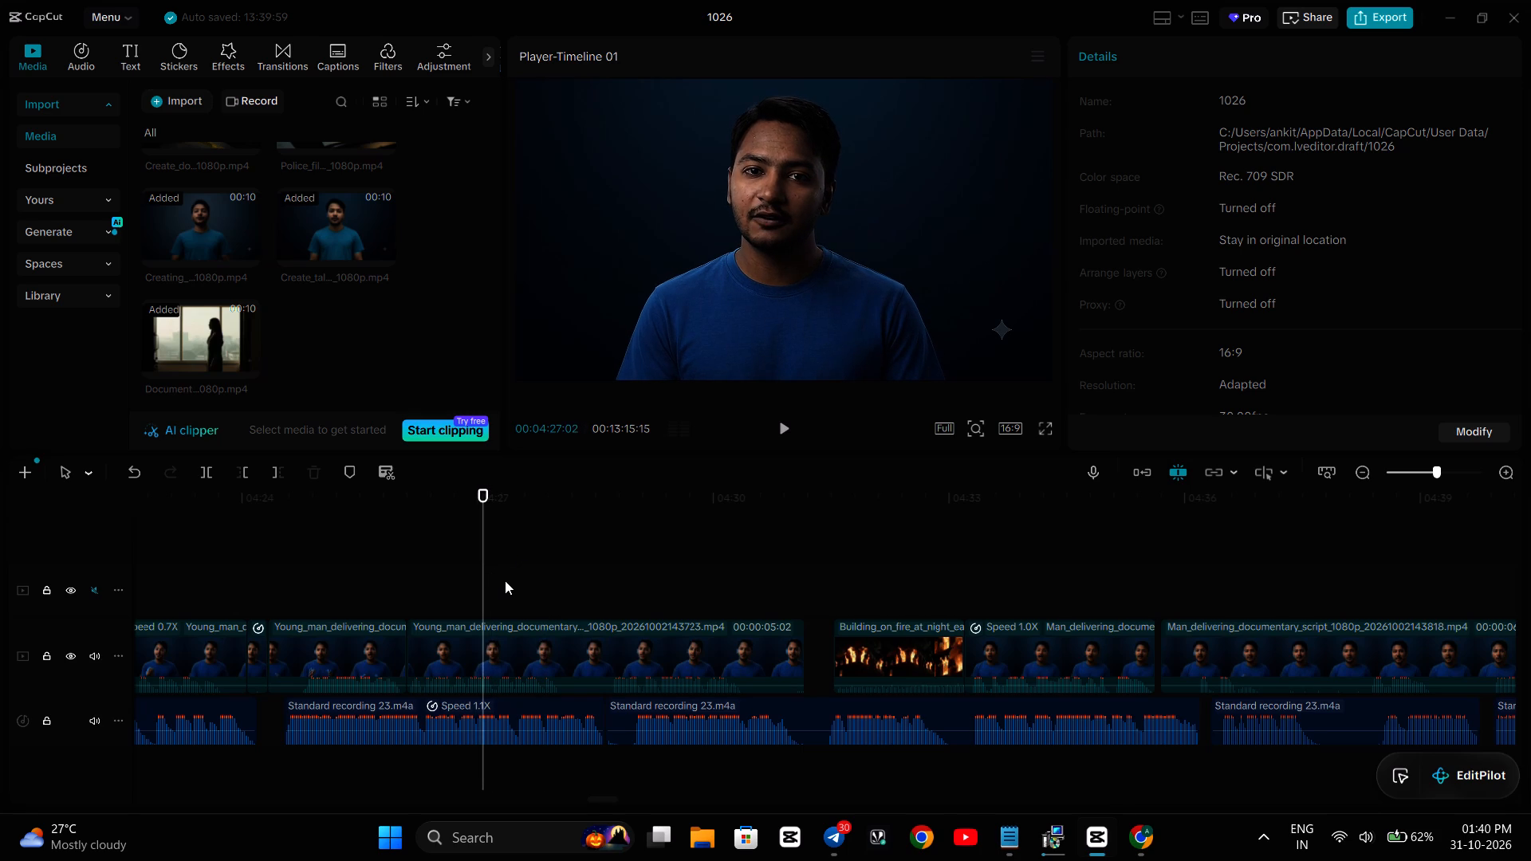
key("Right")
key("Left")
key("Left")
key("Left")
key("Left")
key("Left")
key("Left")
key("Left")
key("Left")
key("Left")
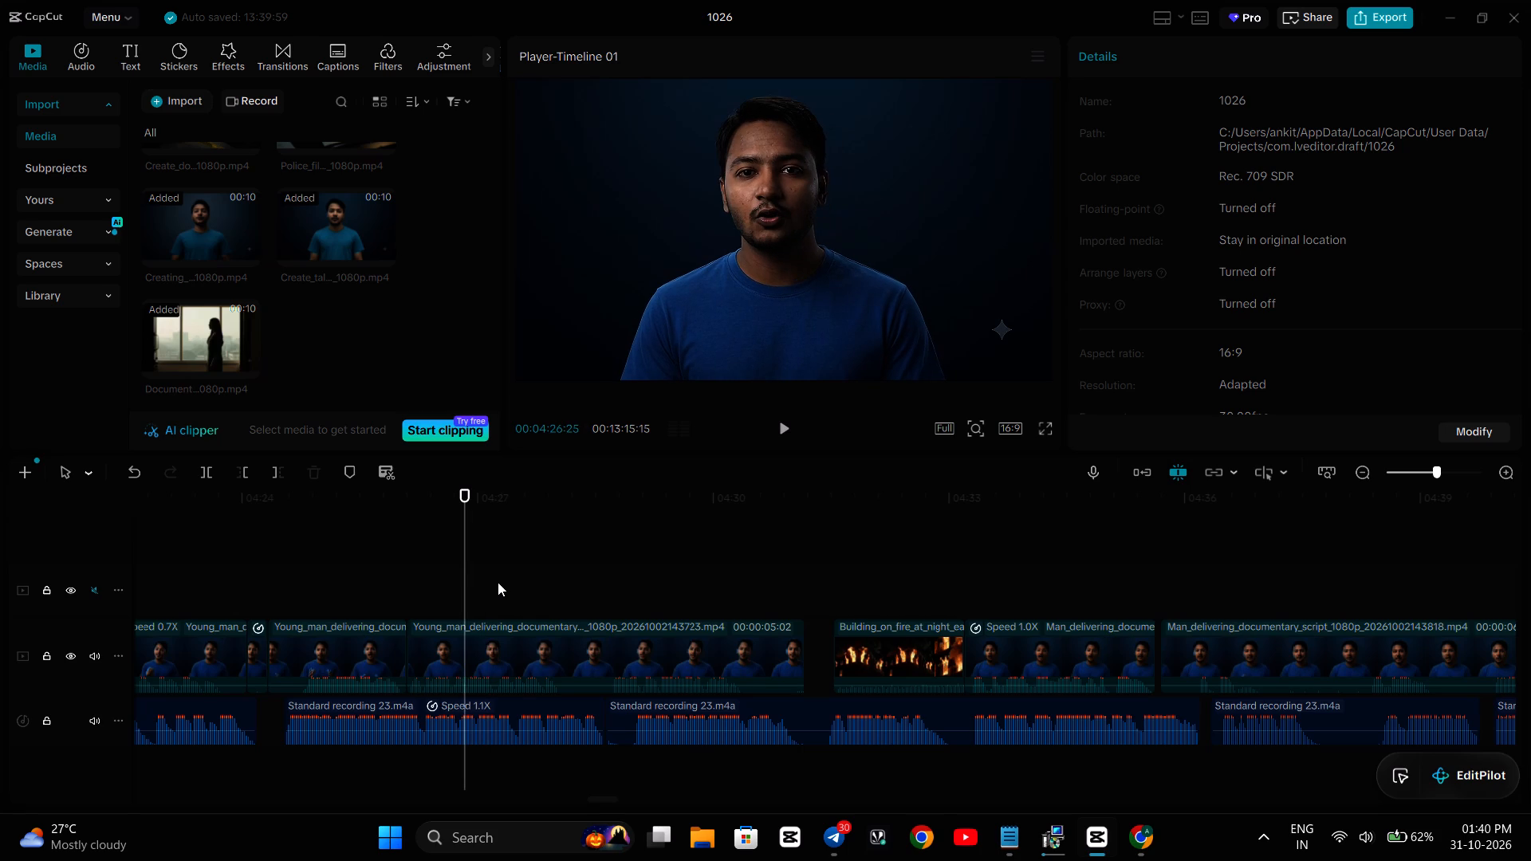
key("space")
key("space")
key("space")
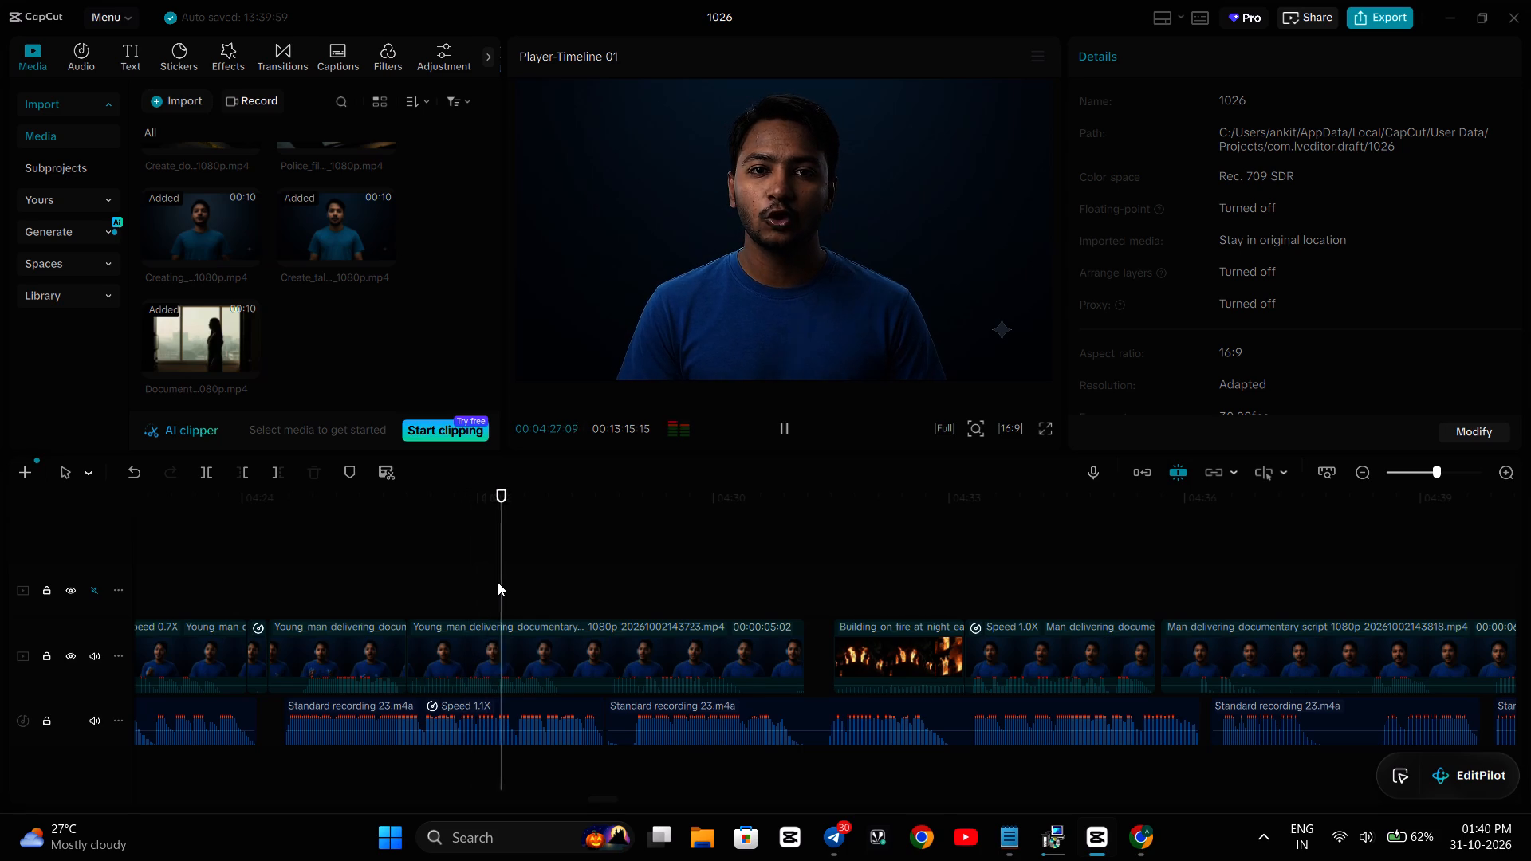
key("space")
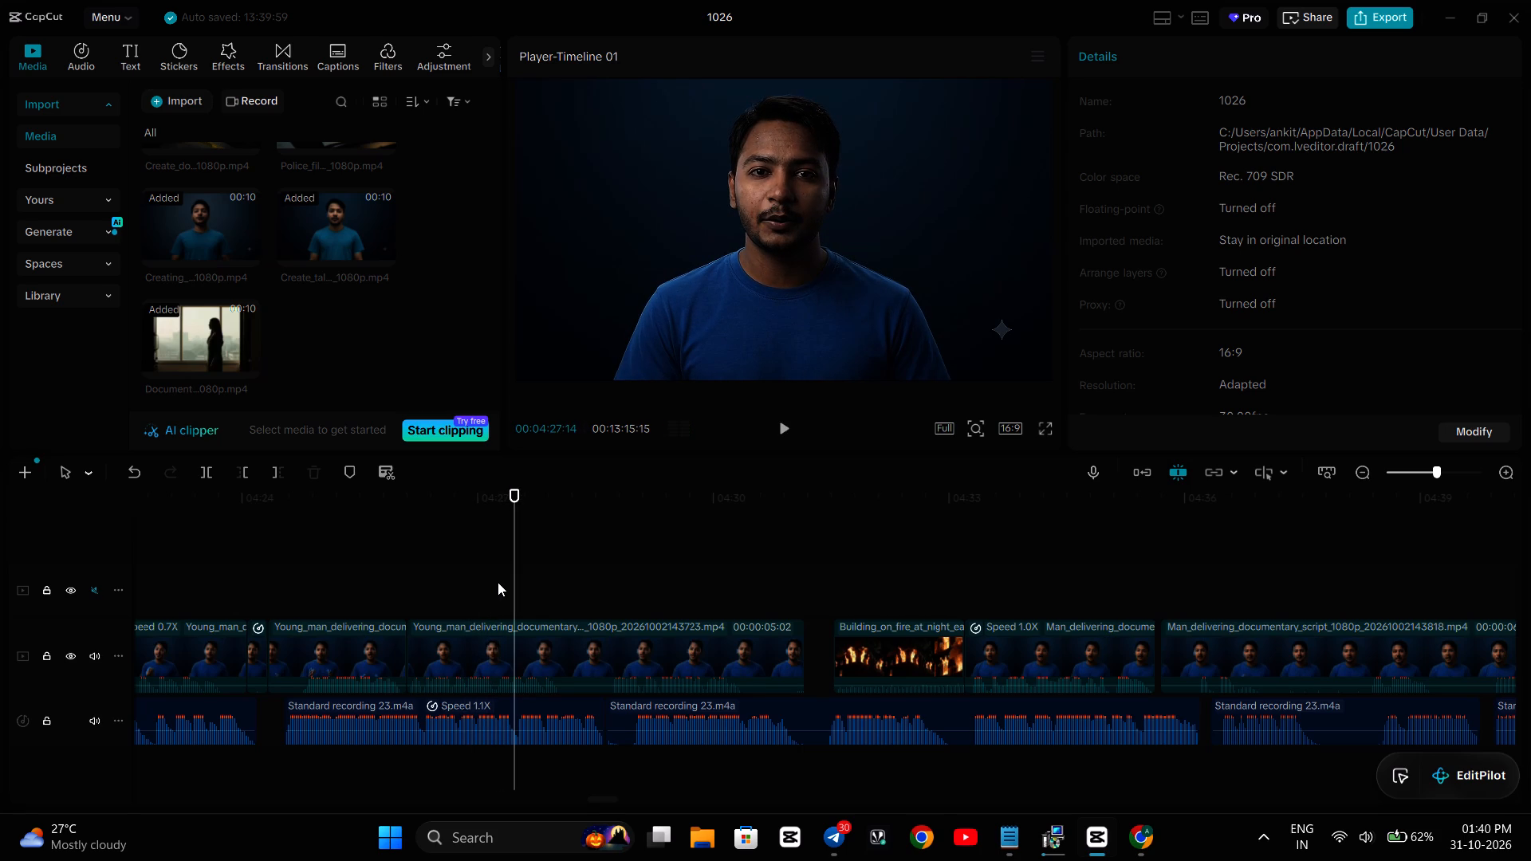
key("space")
key("space")
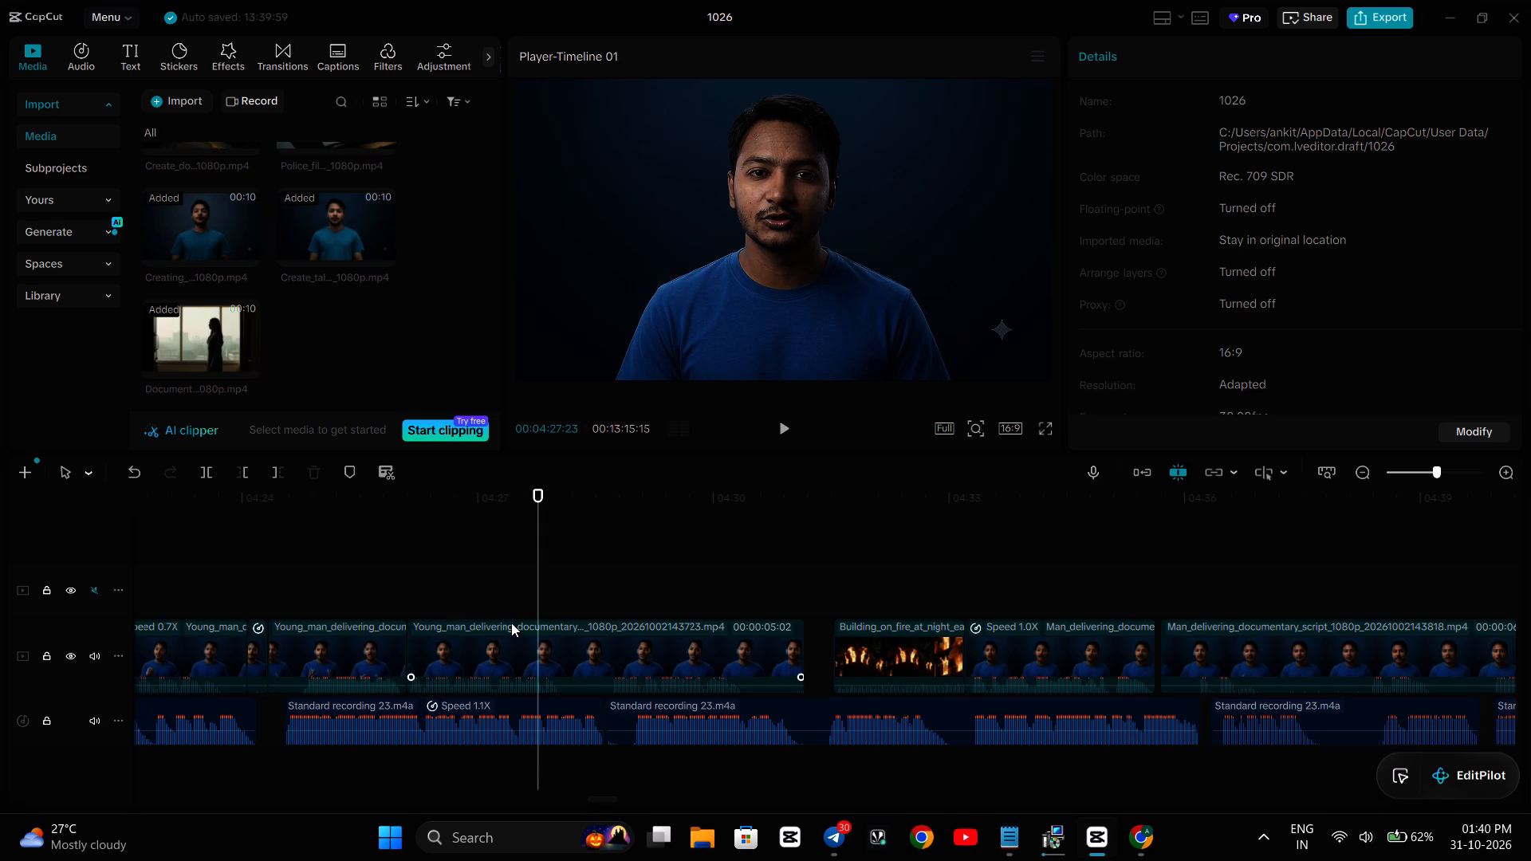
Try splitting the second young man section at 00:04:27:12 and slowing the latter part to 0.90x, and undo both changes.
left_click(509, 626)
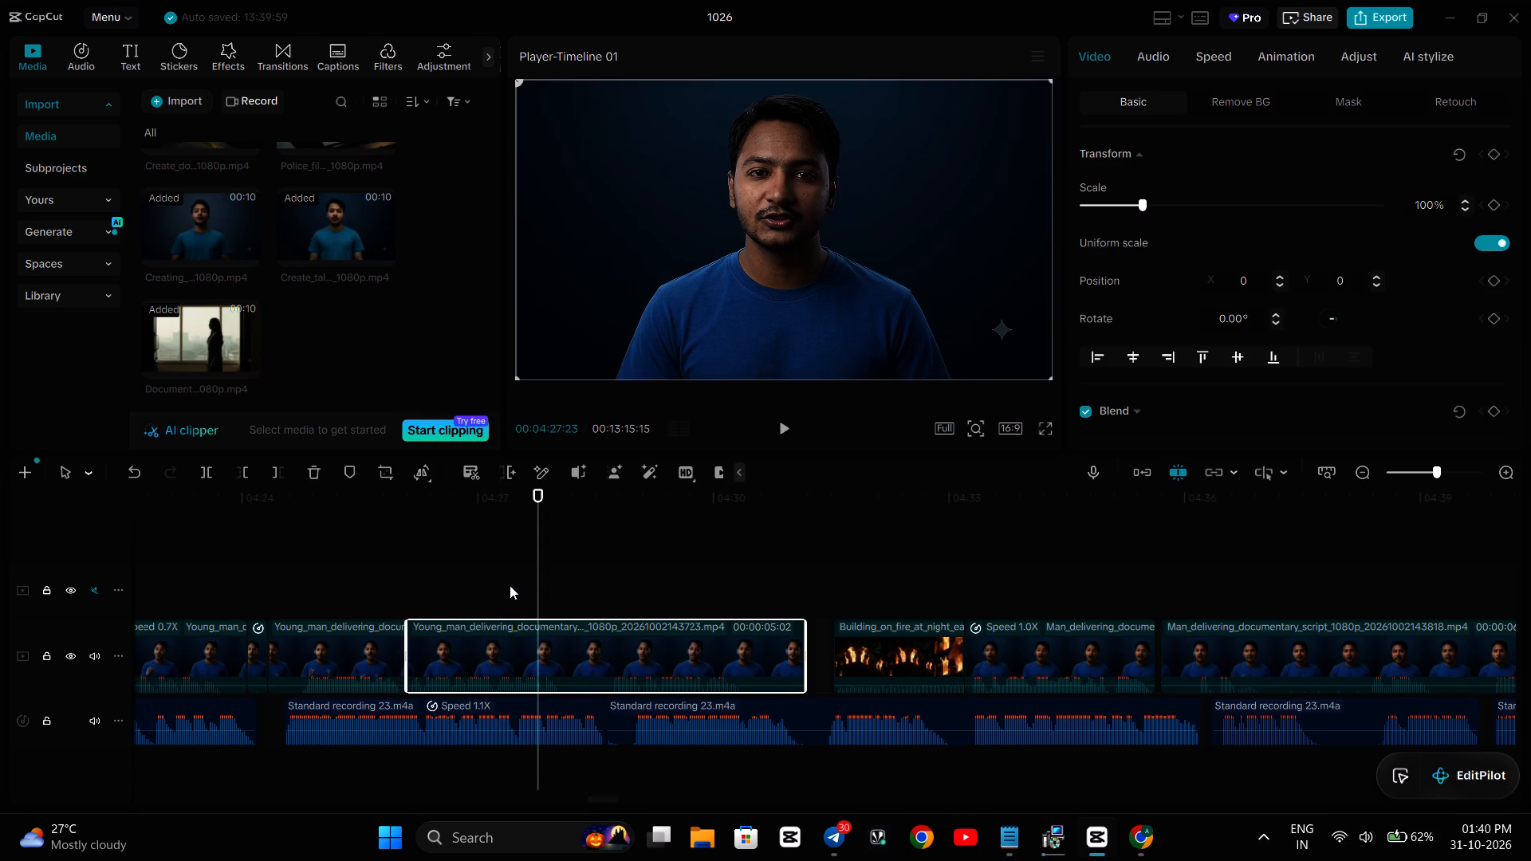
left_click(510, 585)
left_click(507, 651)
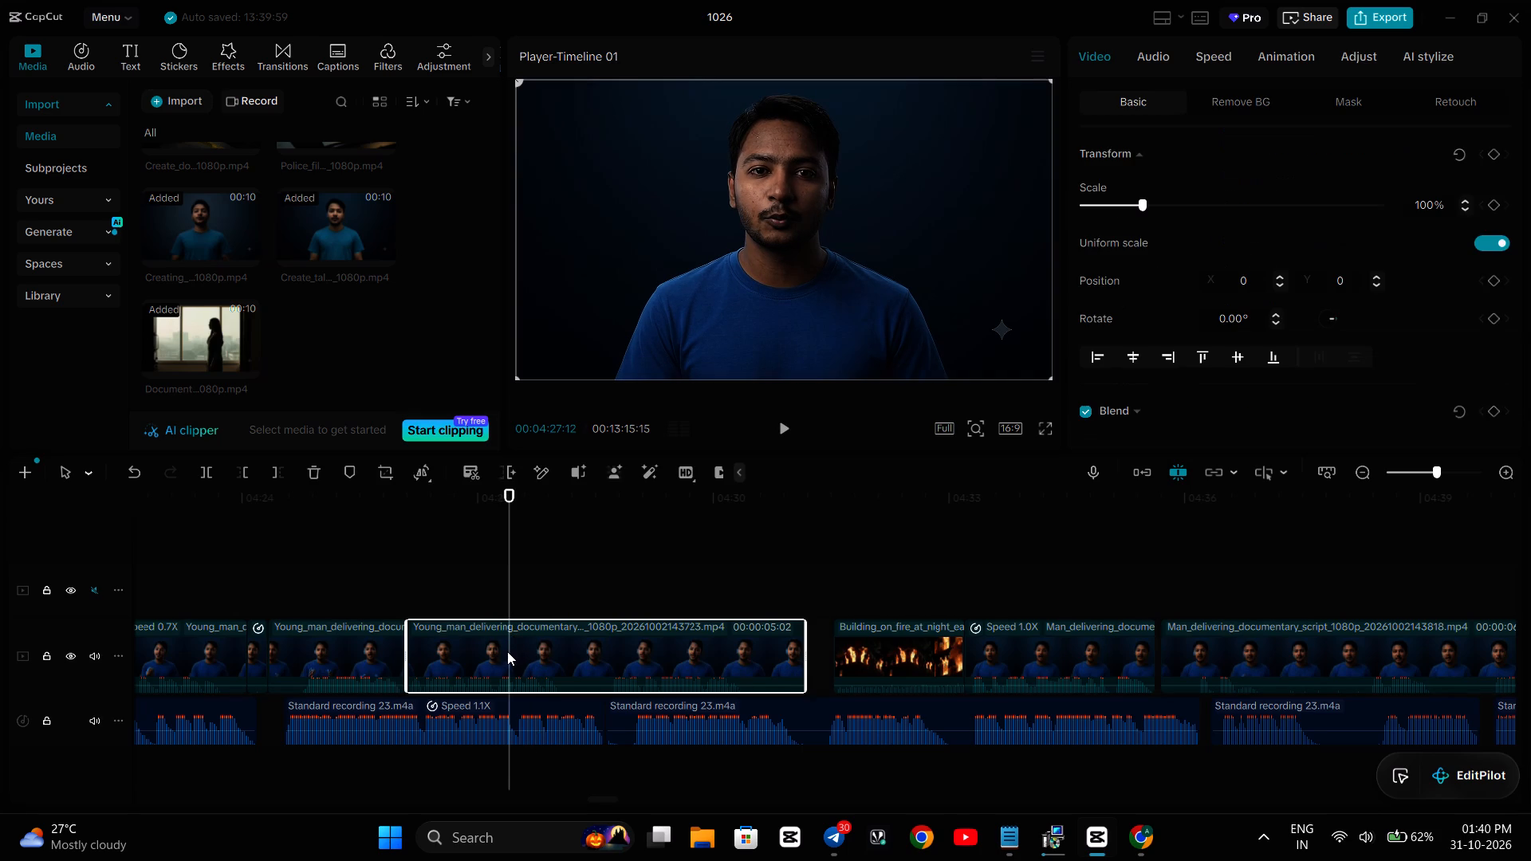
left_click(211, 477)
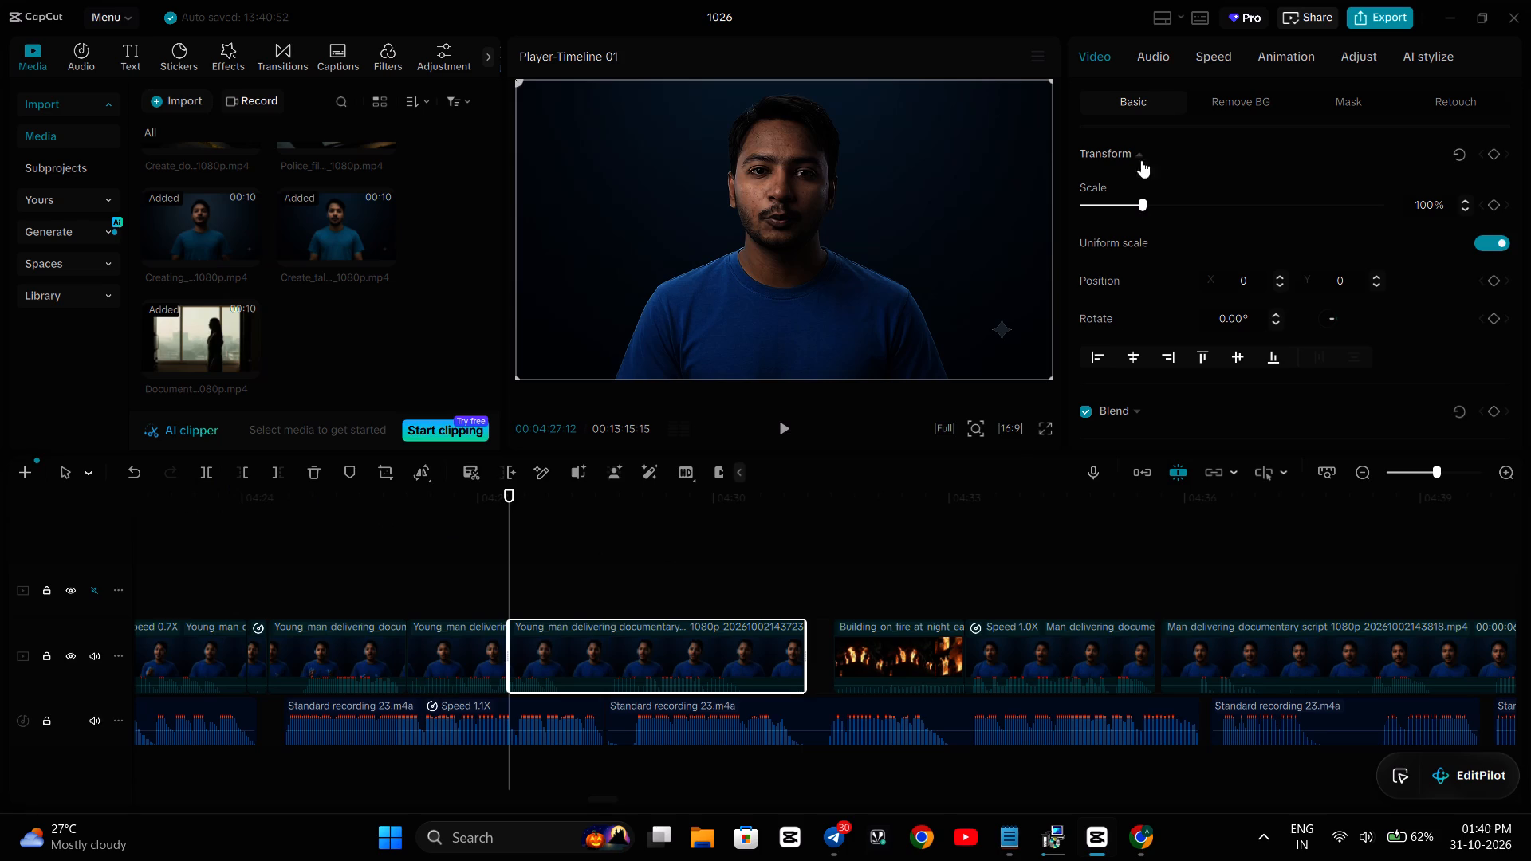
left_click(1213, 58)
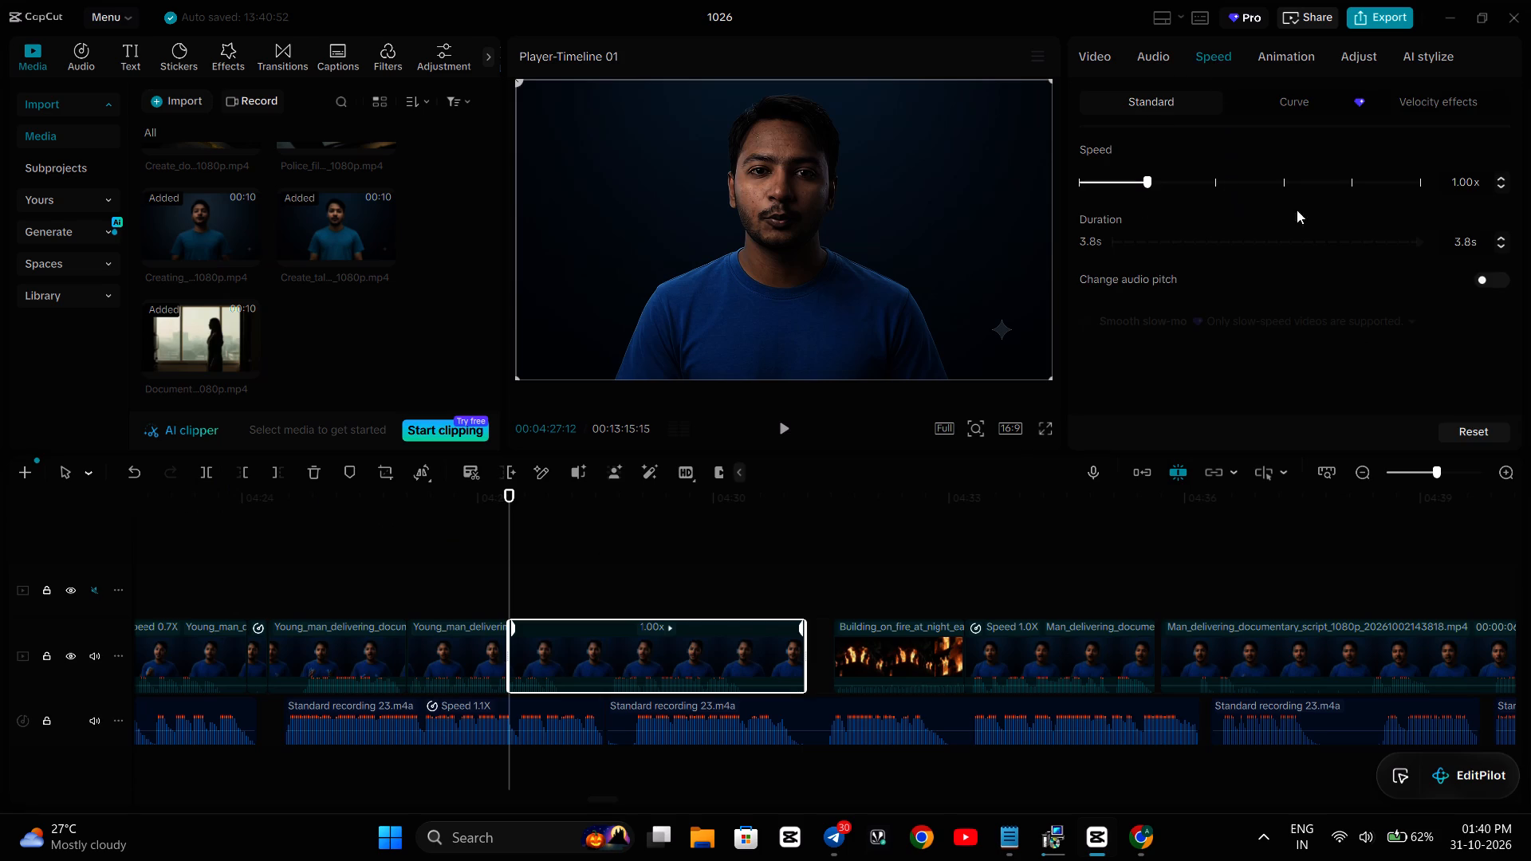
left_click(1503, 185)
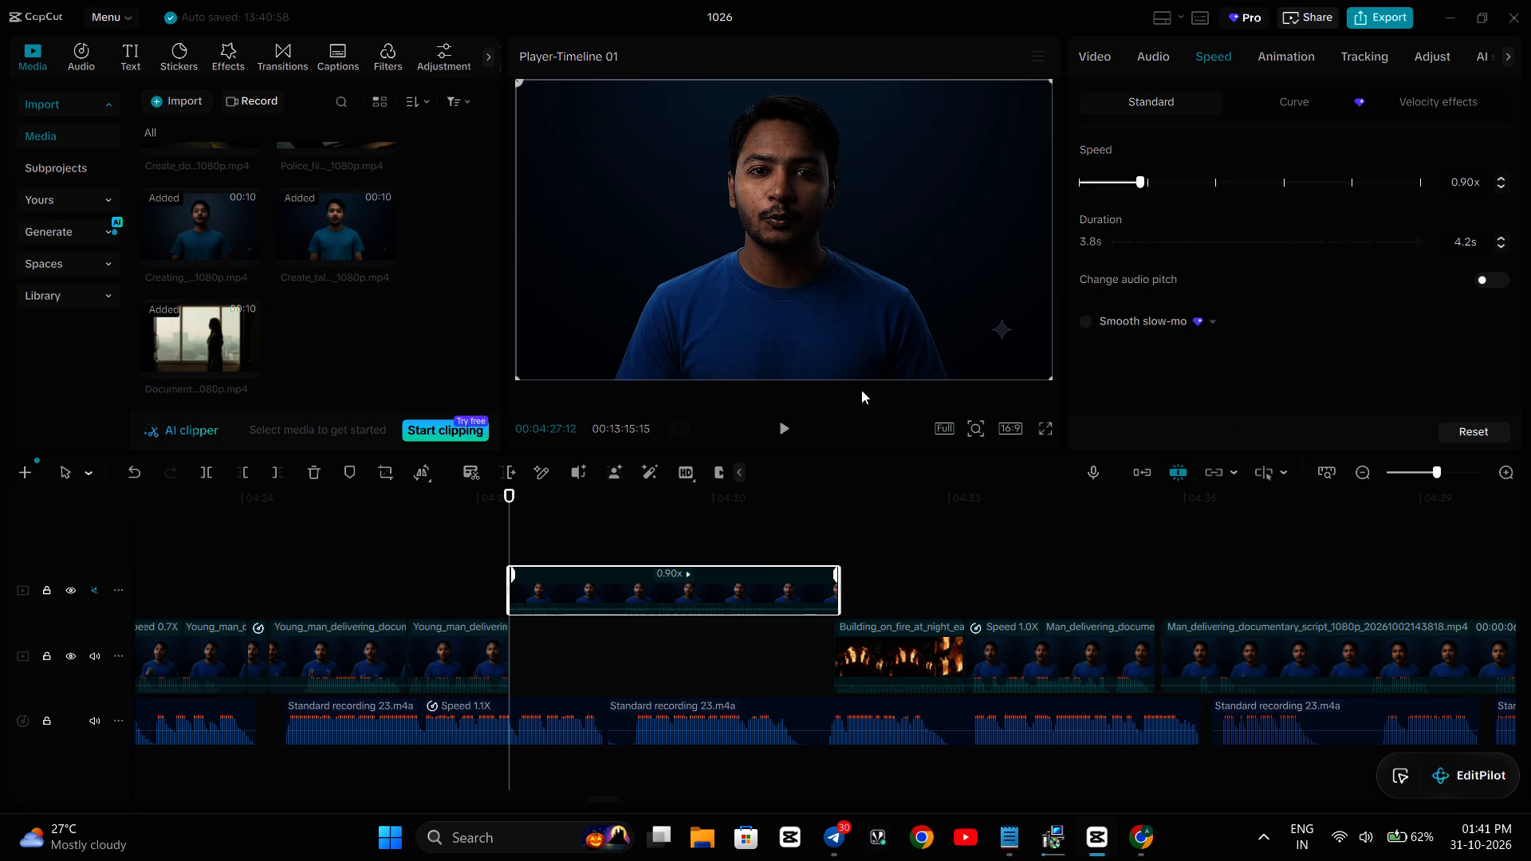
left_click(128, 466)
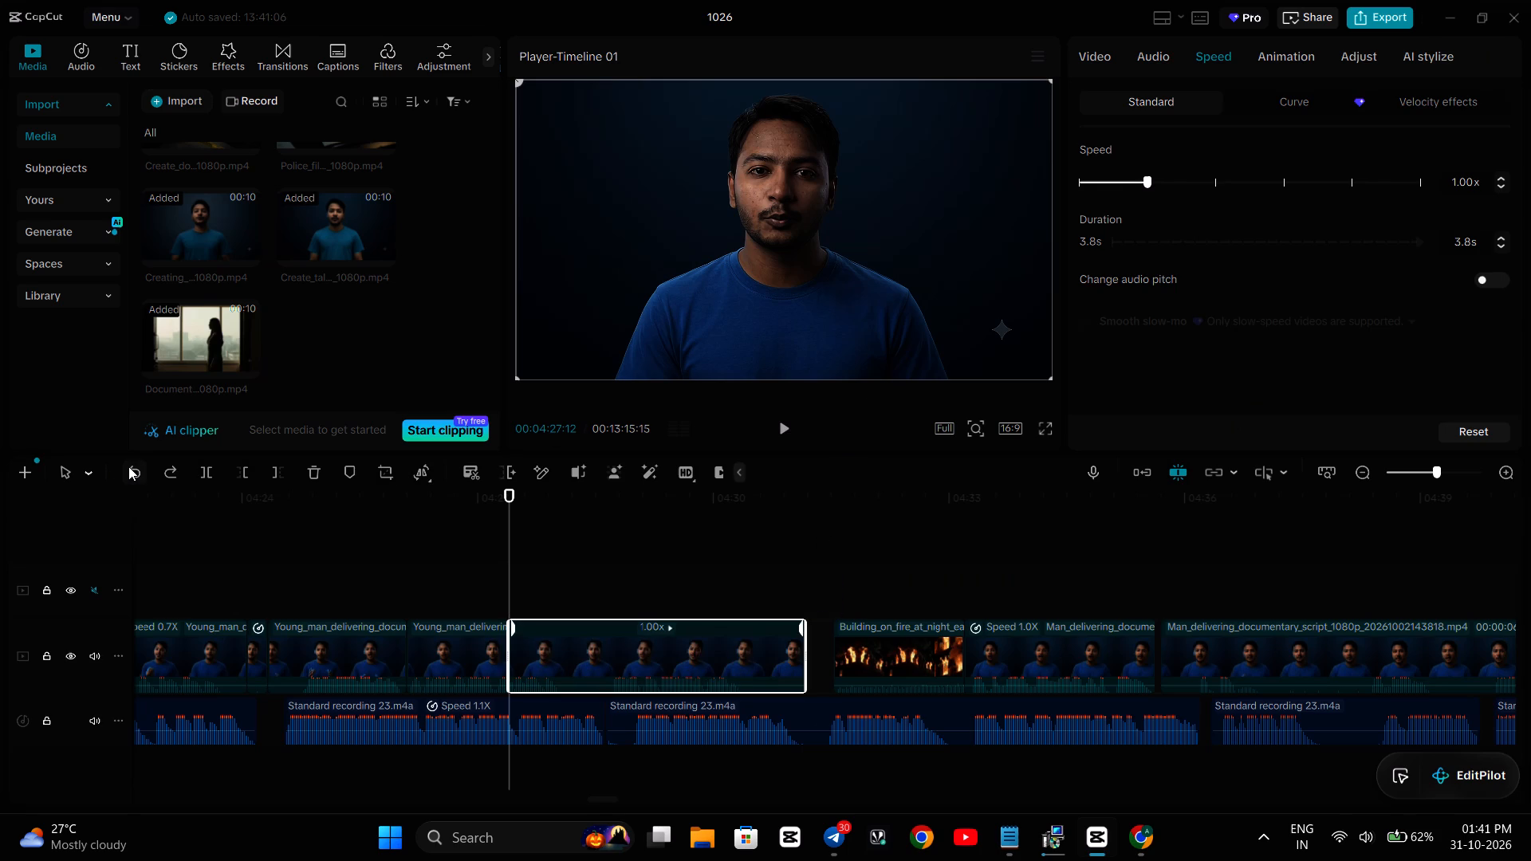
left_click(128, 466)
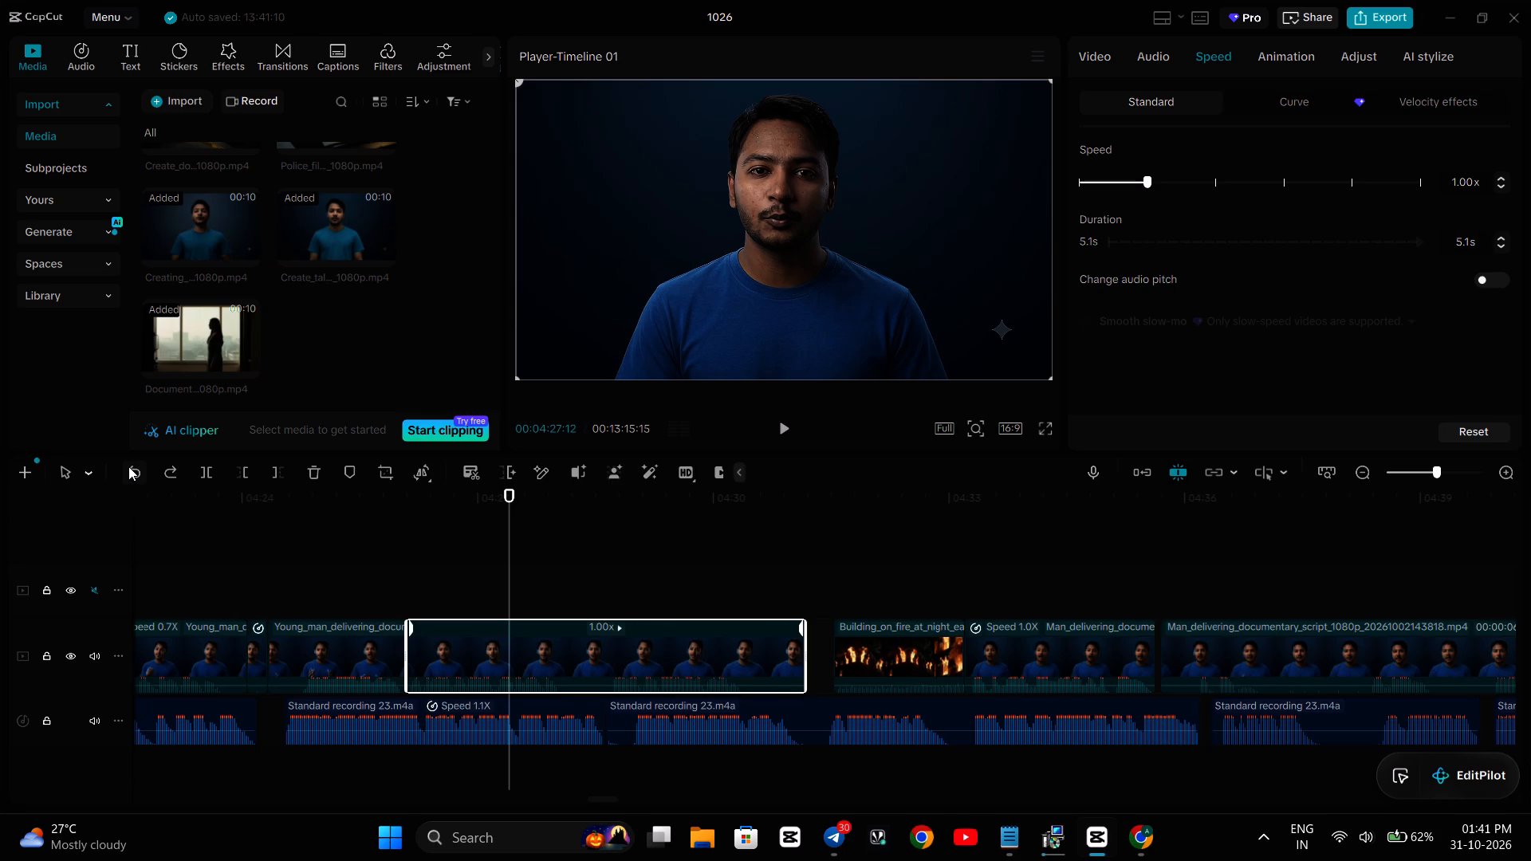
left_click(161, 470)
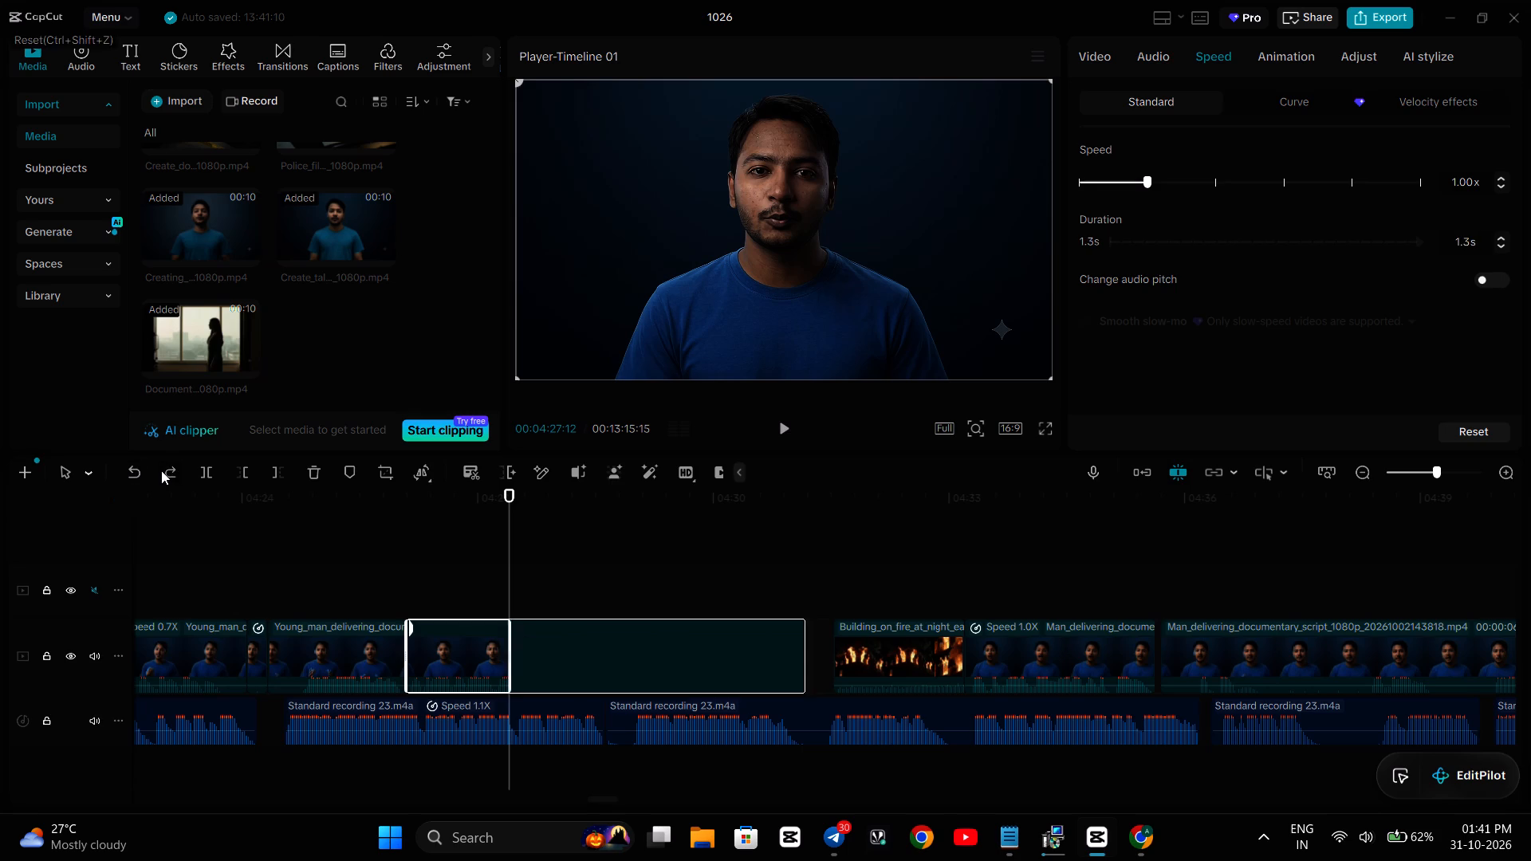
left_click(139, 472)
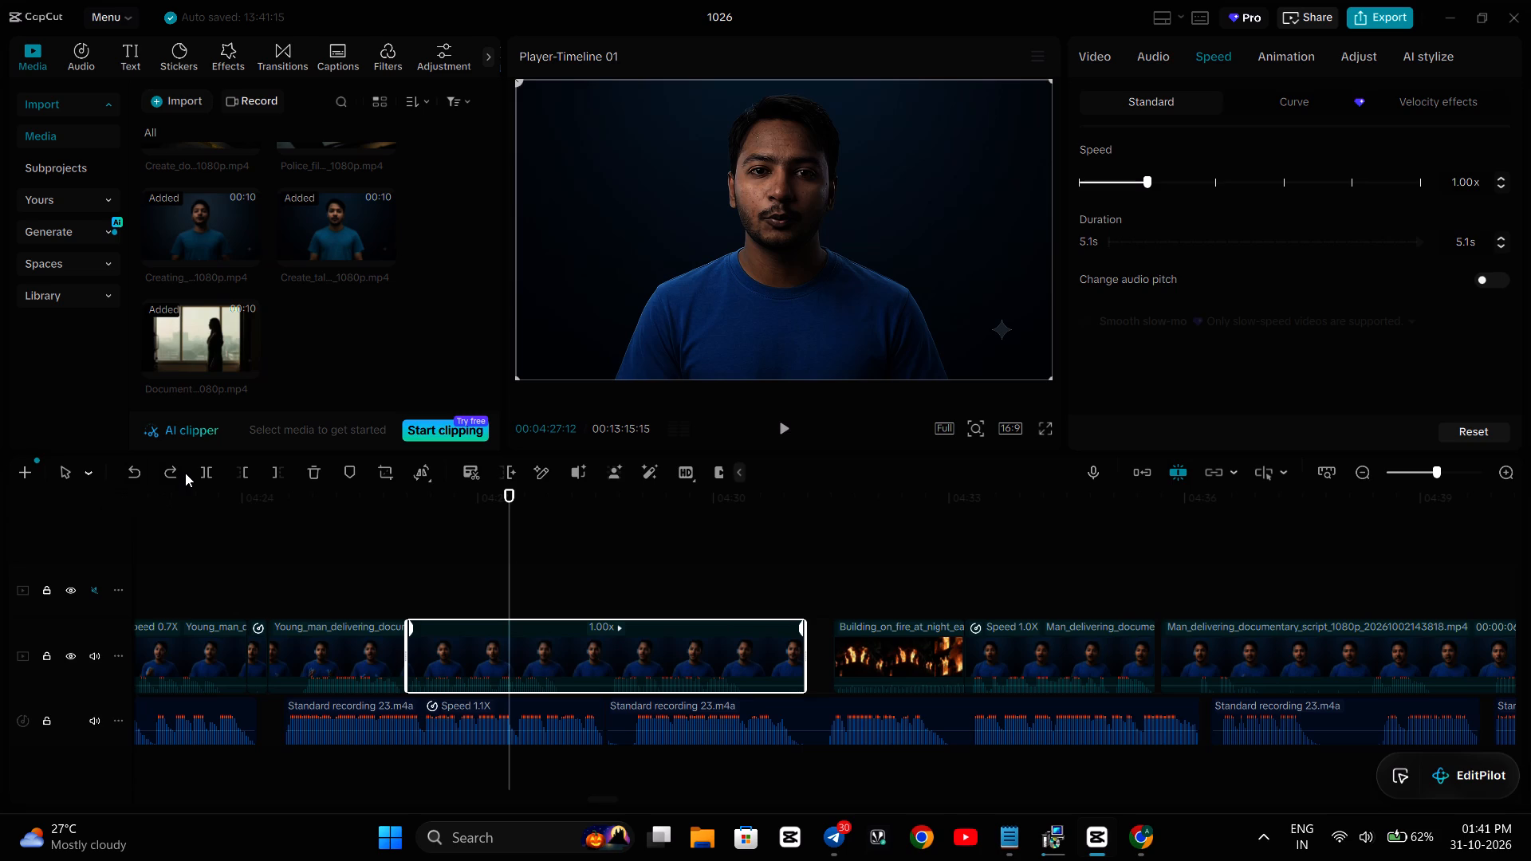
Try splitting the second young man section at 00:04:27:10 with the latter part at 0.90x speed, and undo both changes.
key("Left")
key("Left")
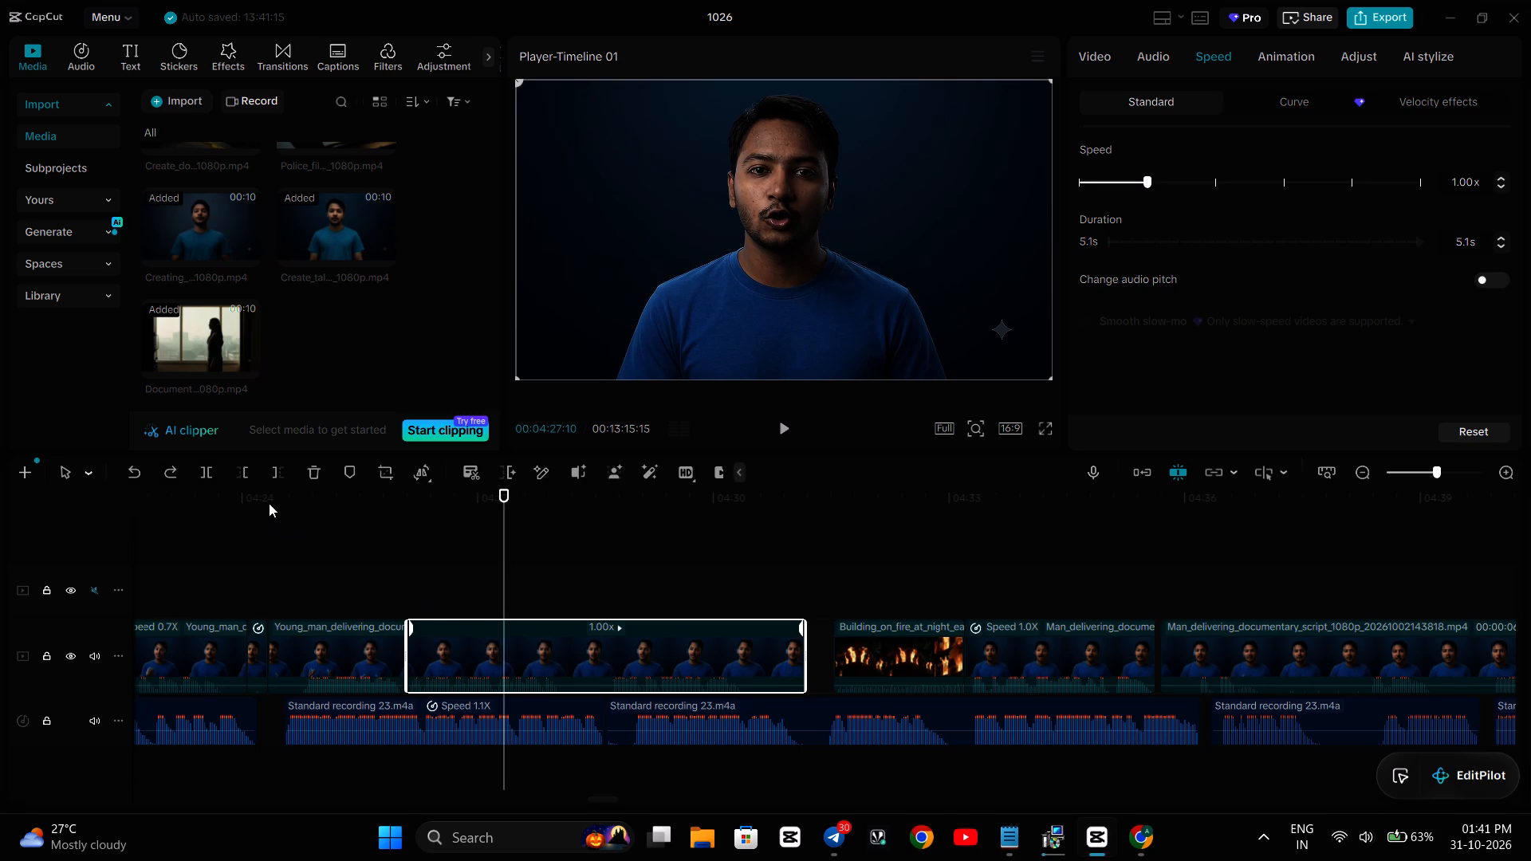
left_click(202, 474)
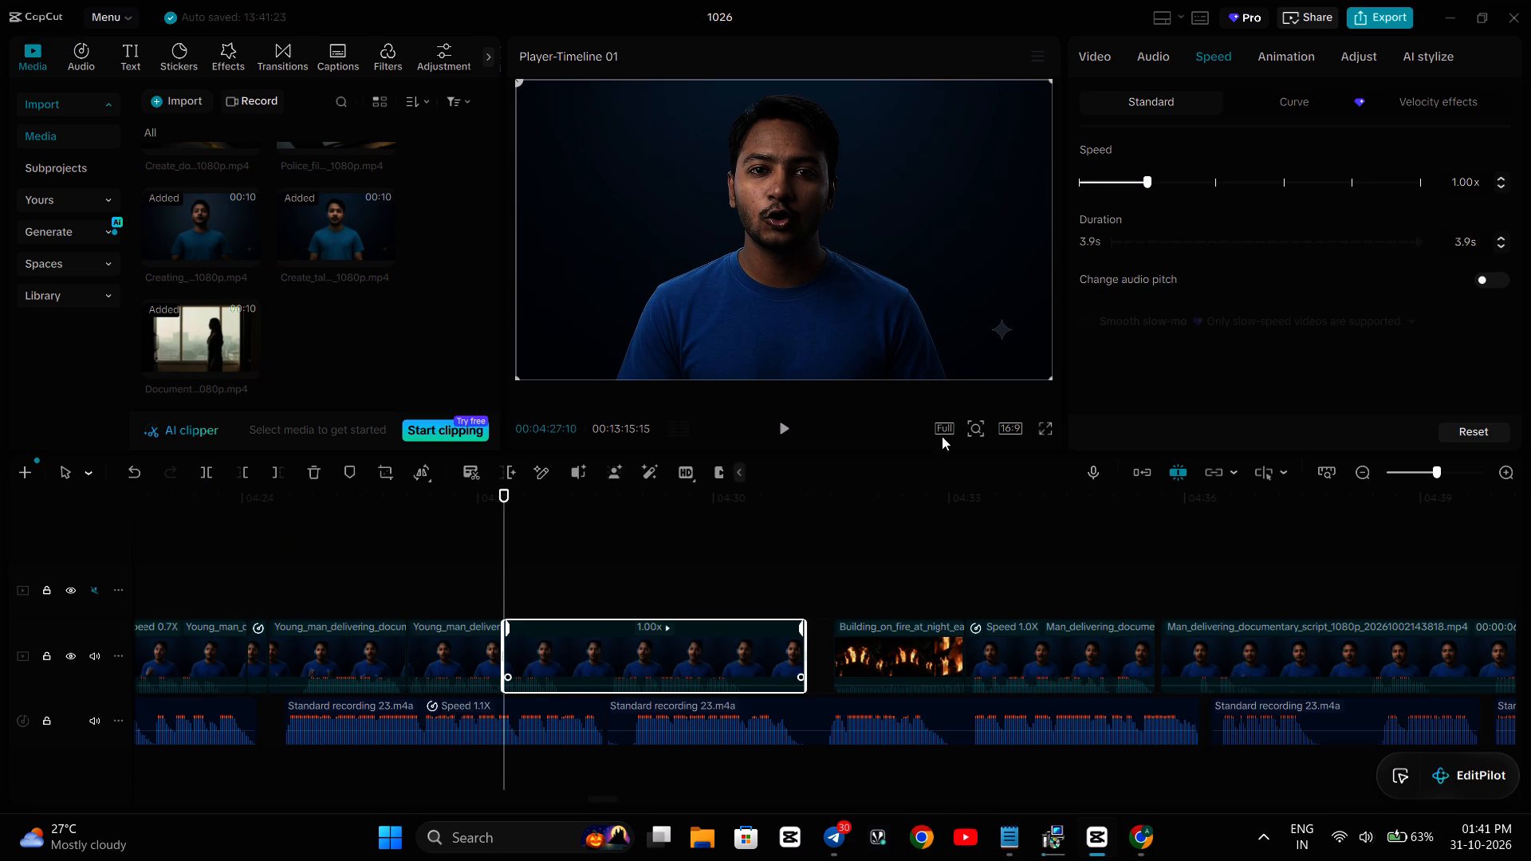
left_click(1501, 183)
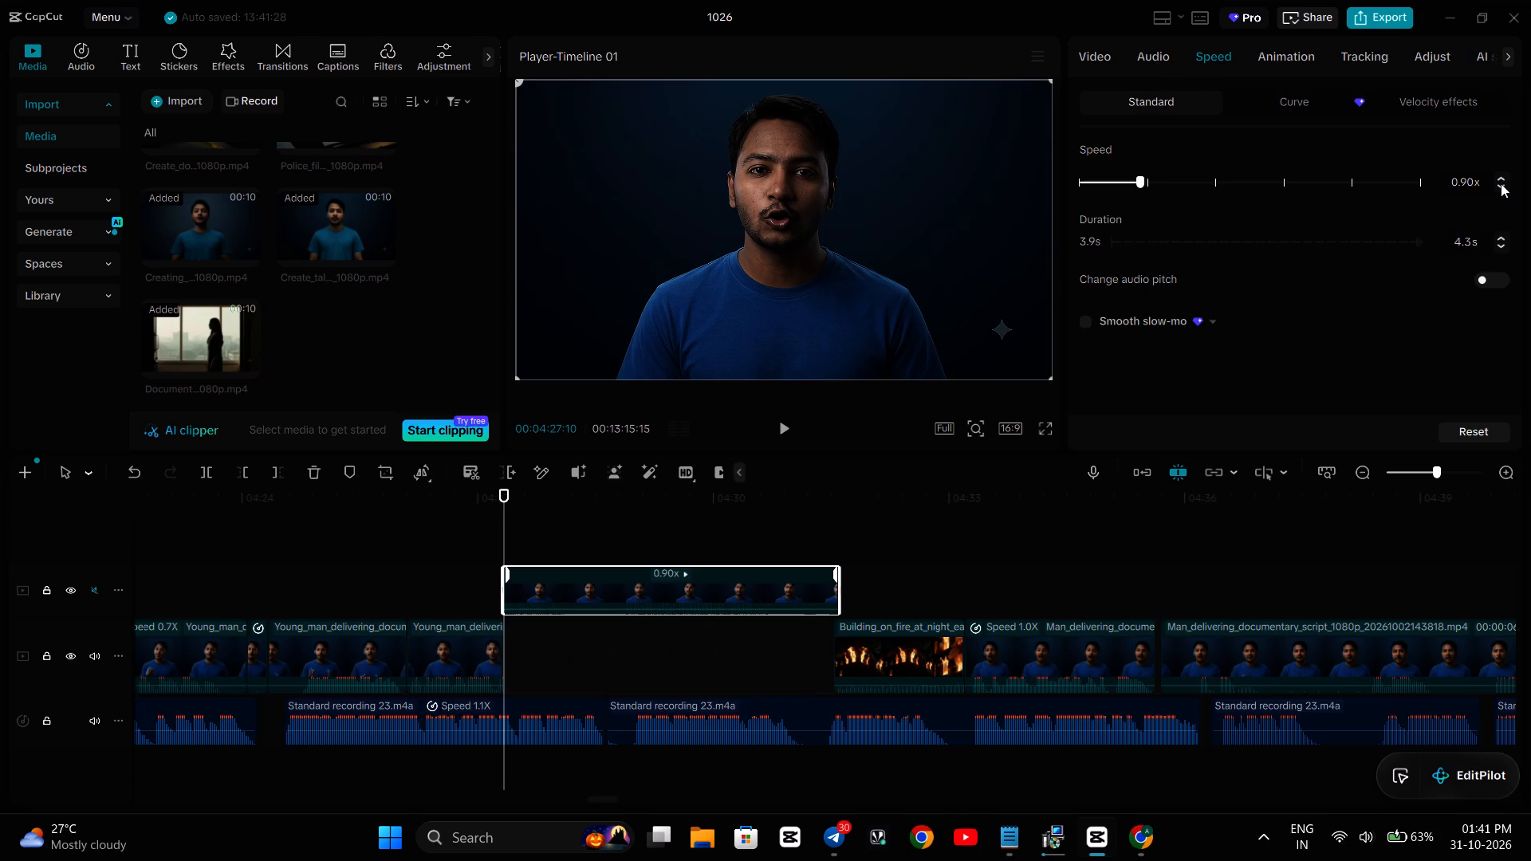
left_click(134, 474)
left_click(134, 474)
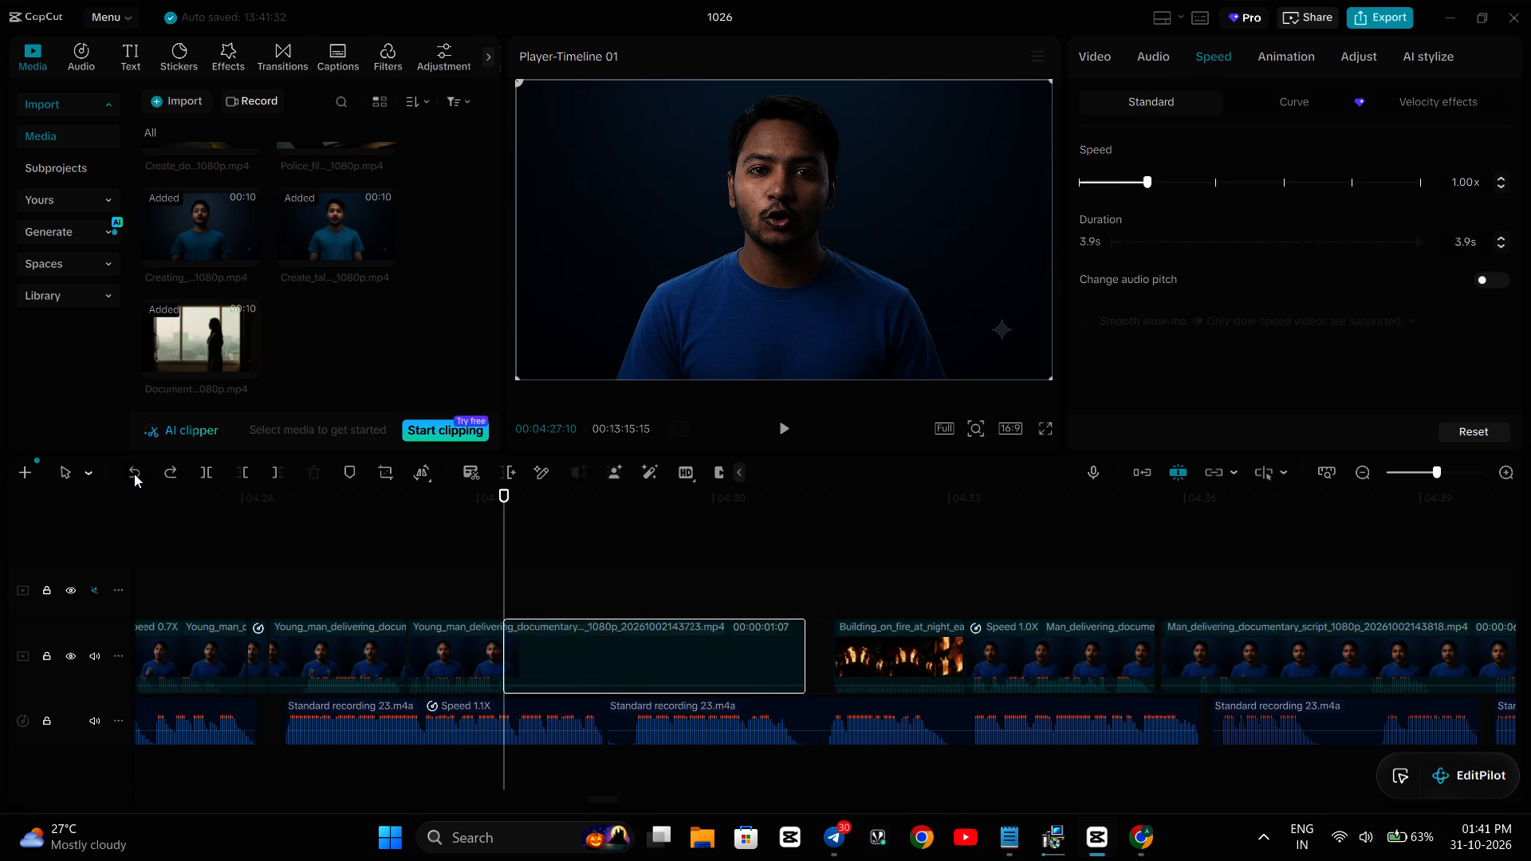
Split the second young man section at 00:04:27:07.
key("Left")
key("Left")
key("Left")
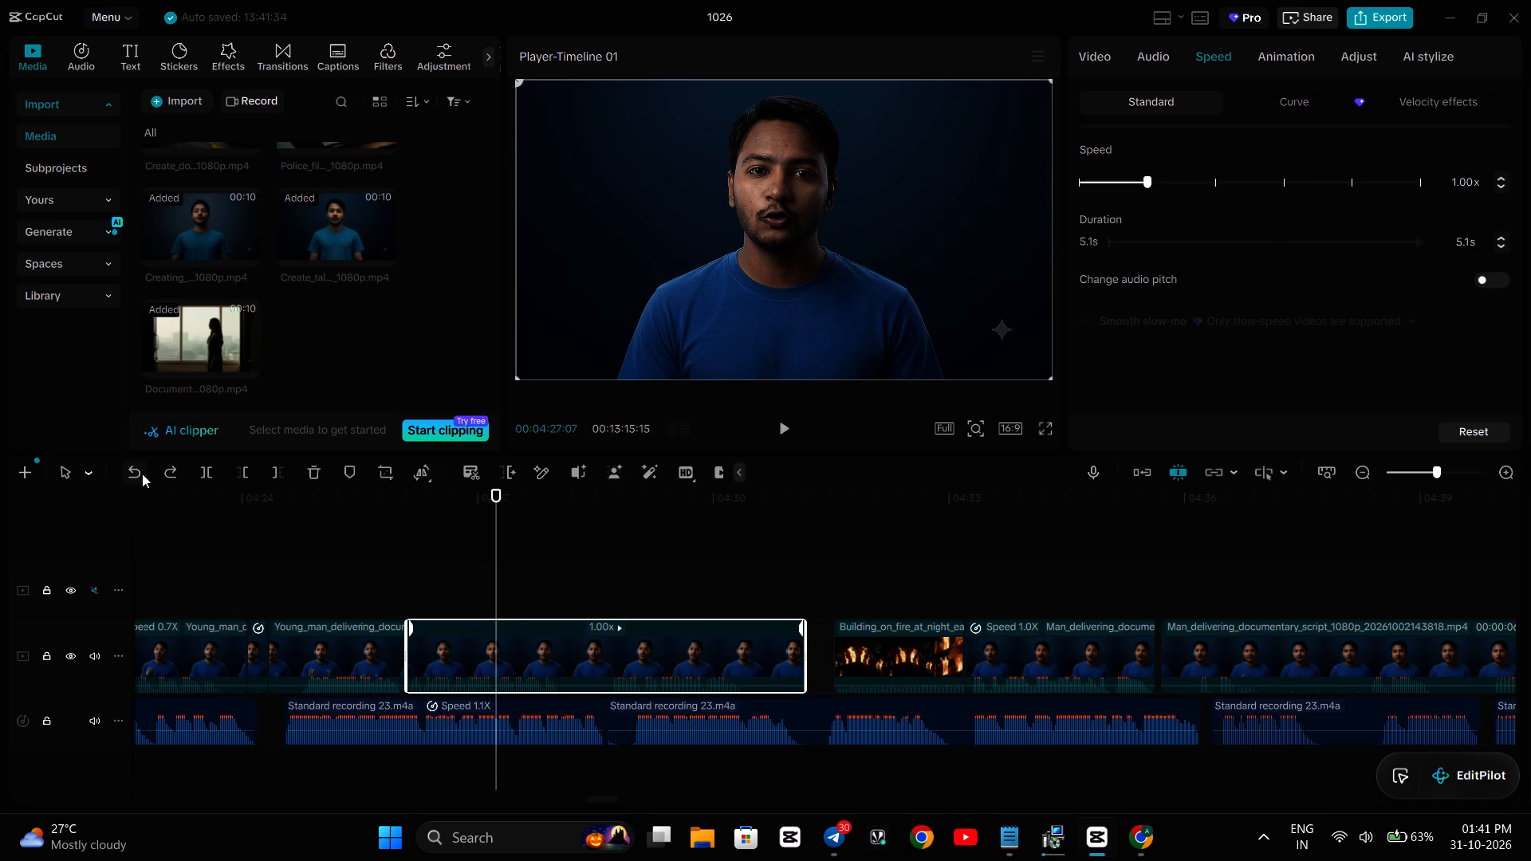
left_click(205, 470)
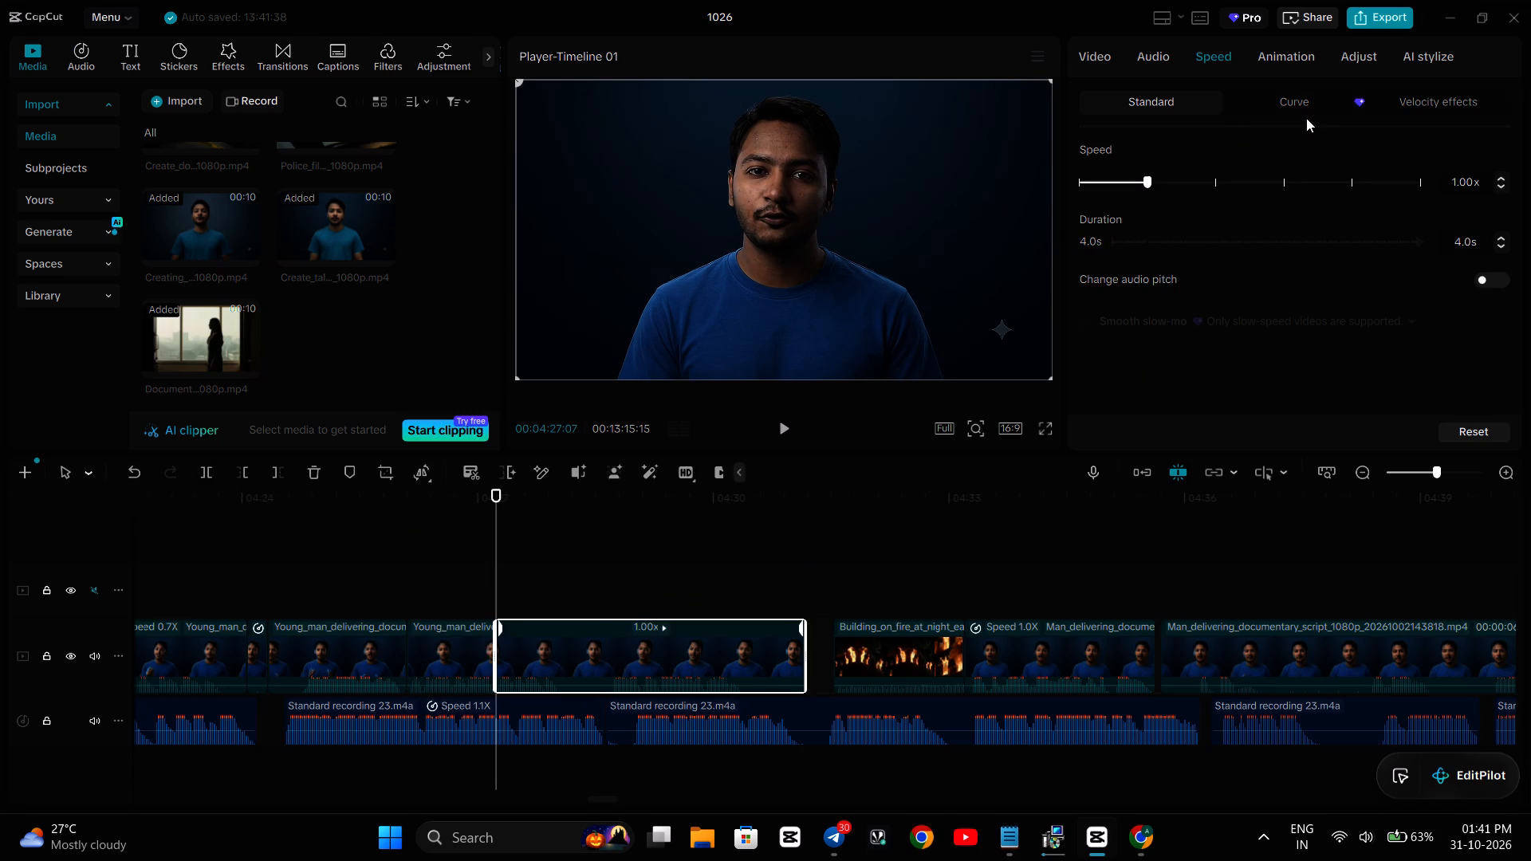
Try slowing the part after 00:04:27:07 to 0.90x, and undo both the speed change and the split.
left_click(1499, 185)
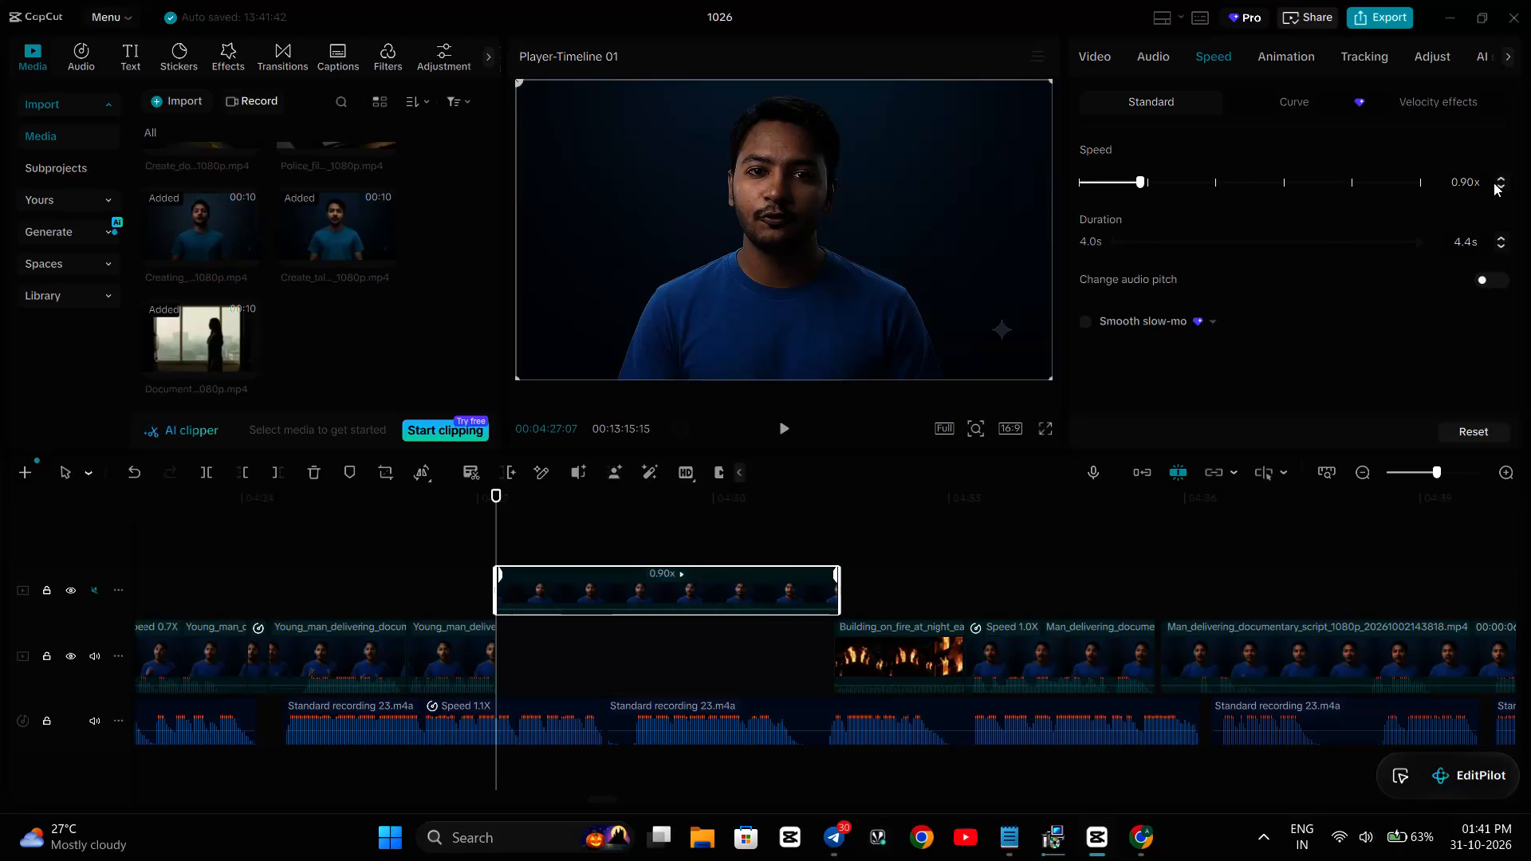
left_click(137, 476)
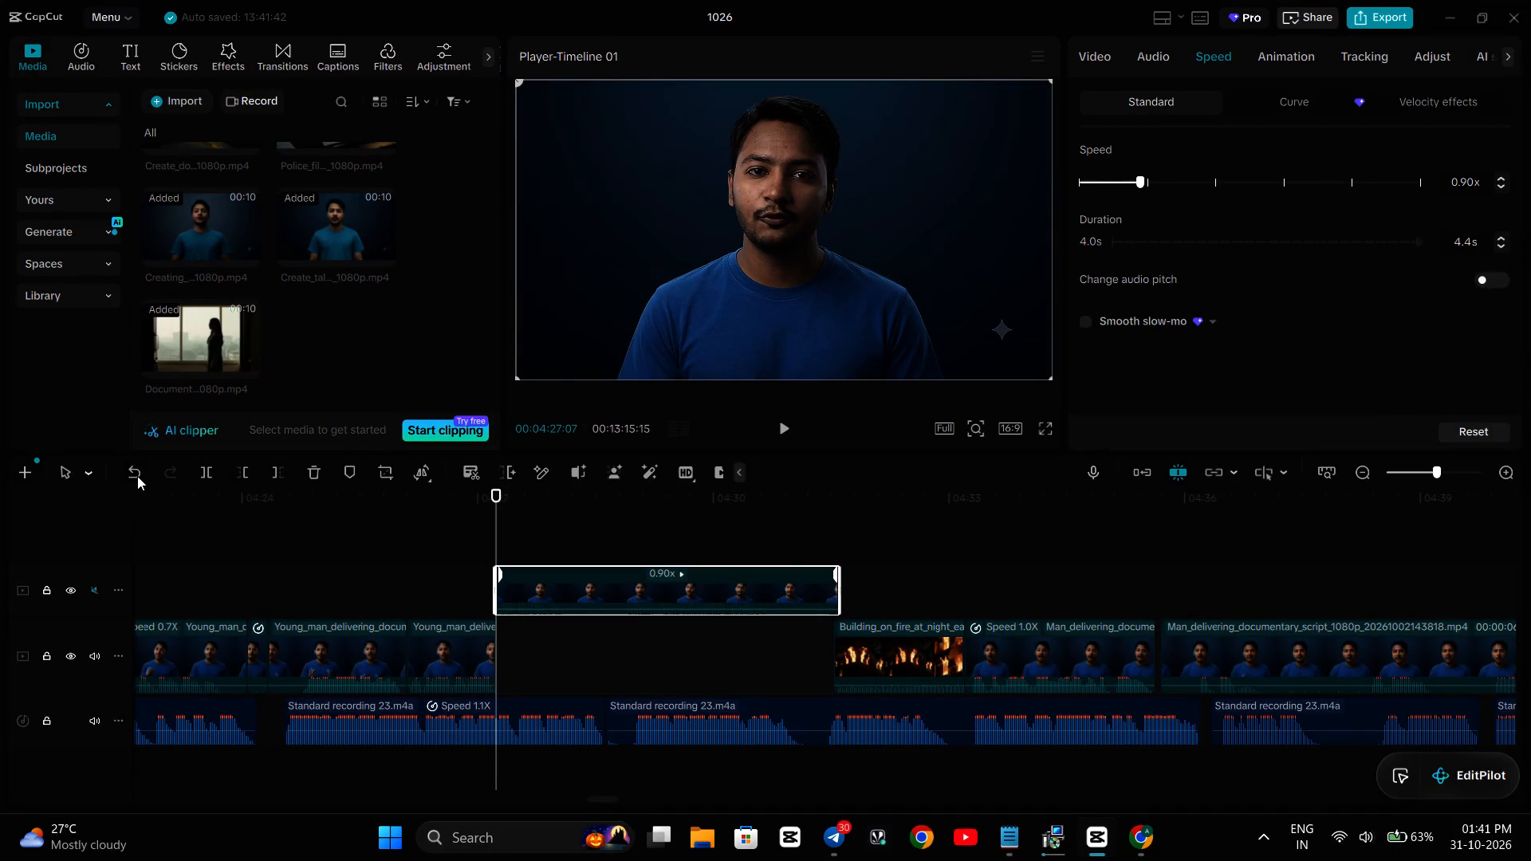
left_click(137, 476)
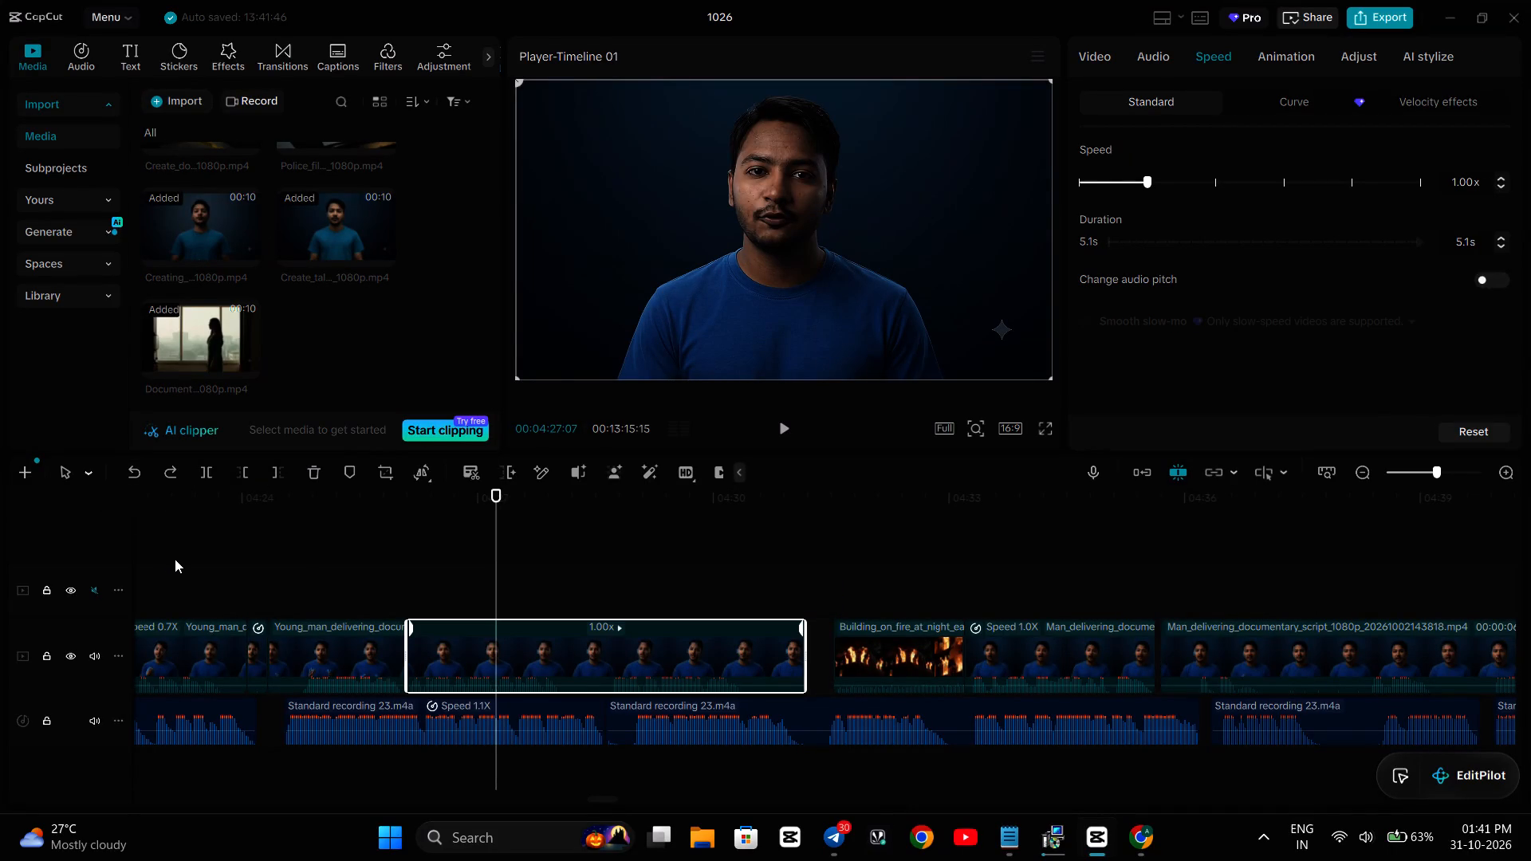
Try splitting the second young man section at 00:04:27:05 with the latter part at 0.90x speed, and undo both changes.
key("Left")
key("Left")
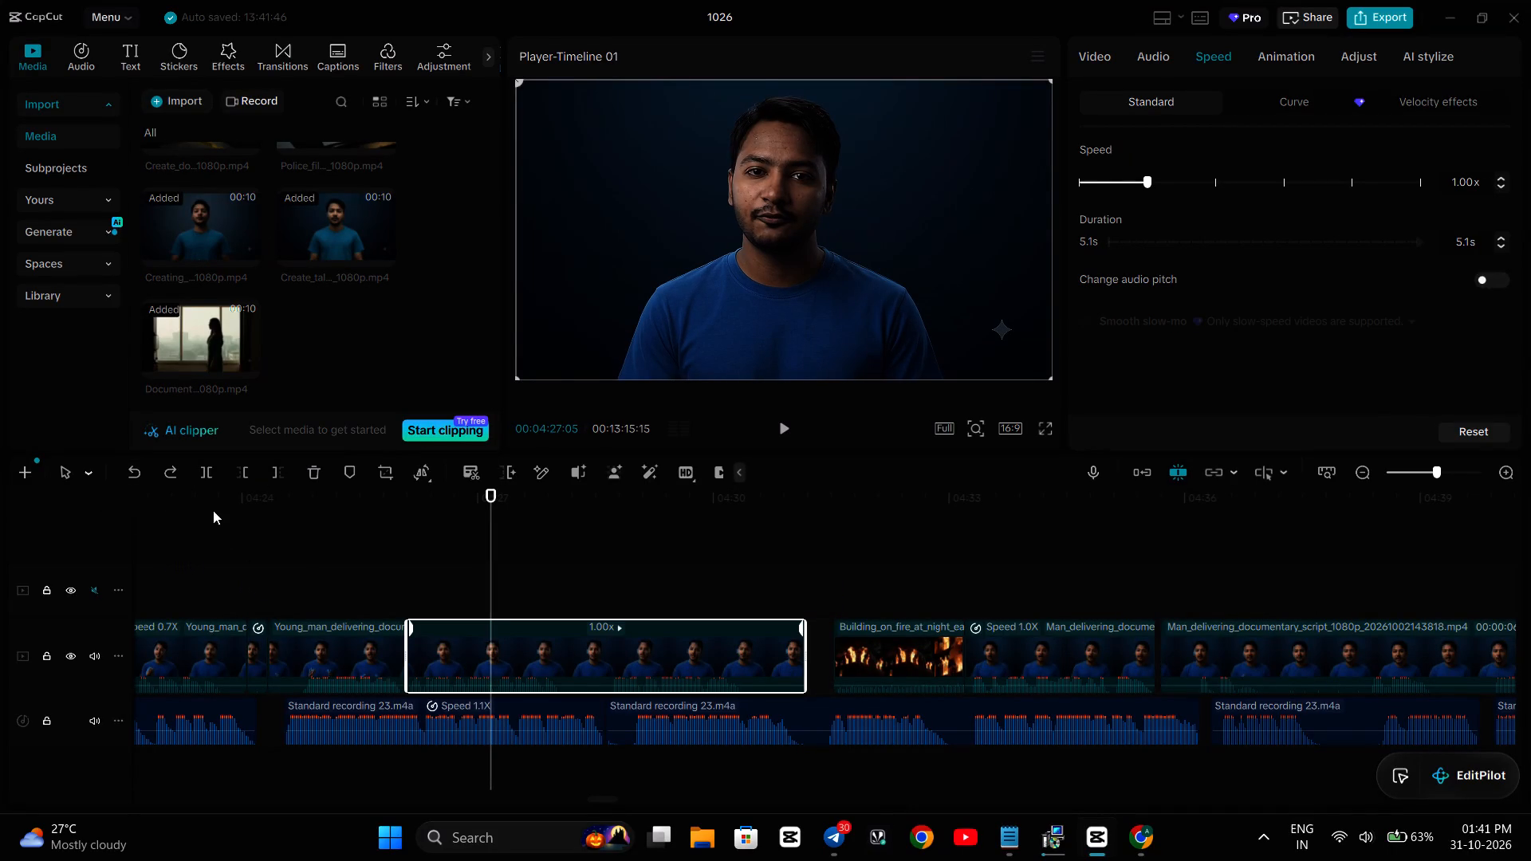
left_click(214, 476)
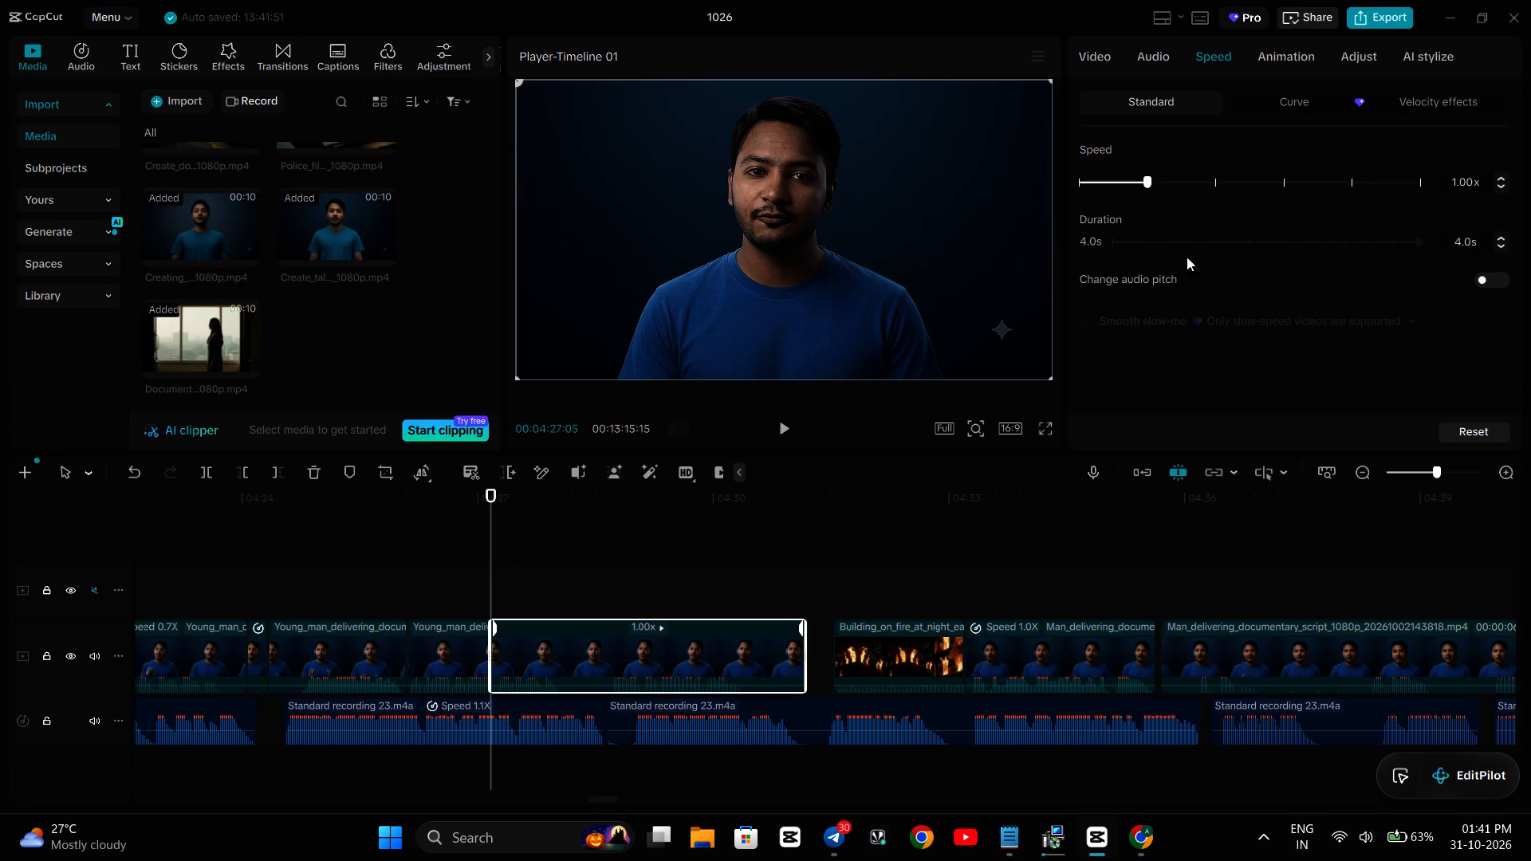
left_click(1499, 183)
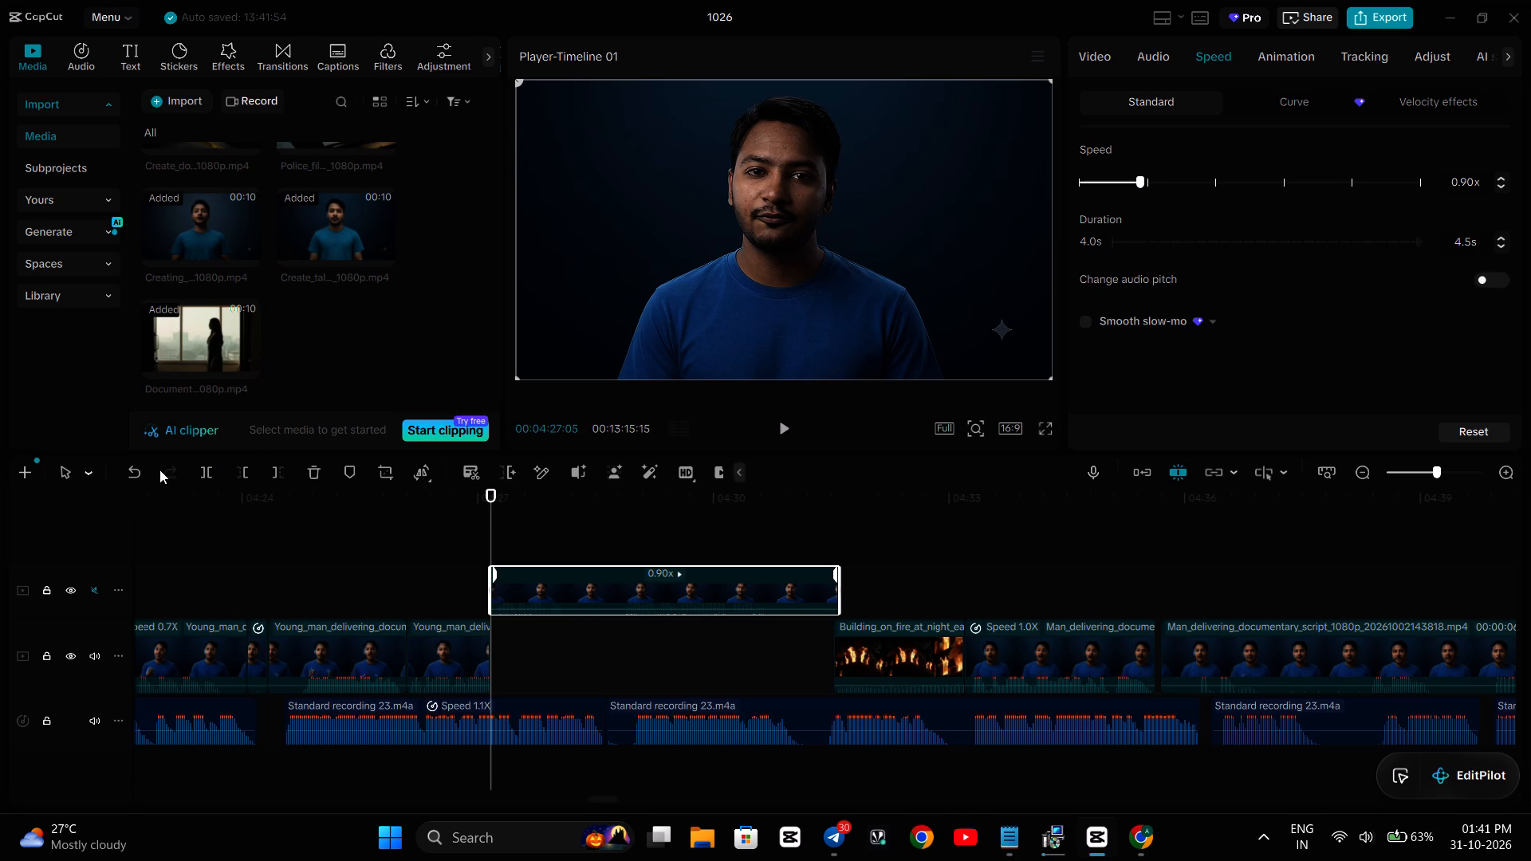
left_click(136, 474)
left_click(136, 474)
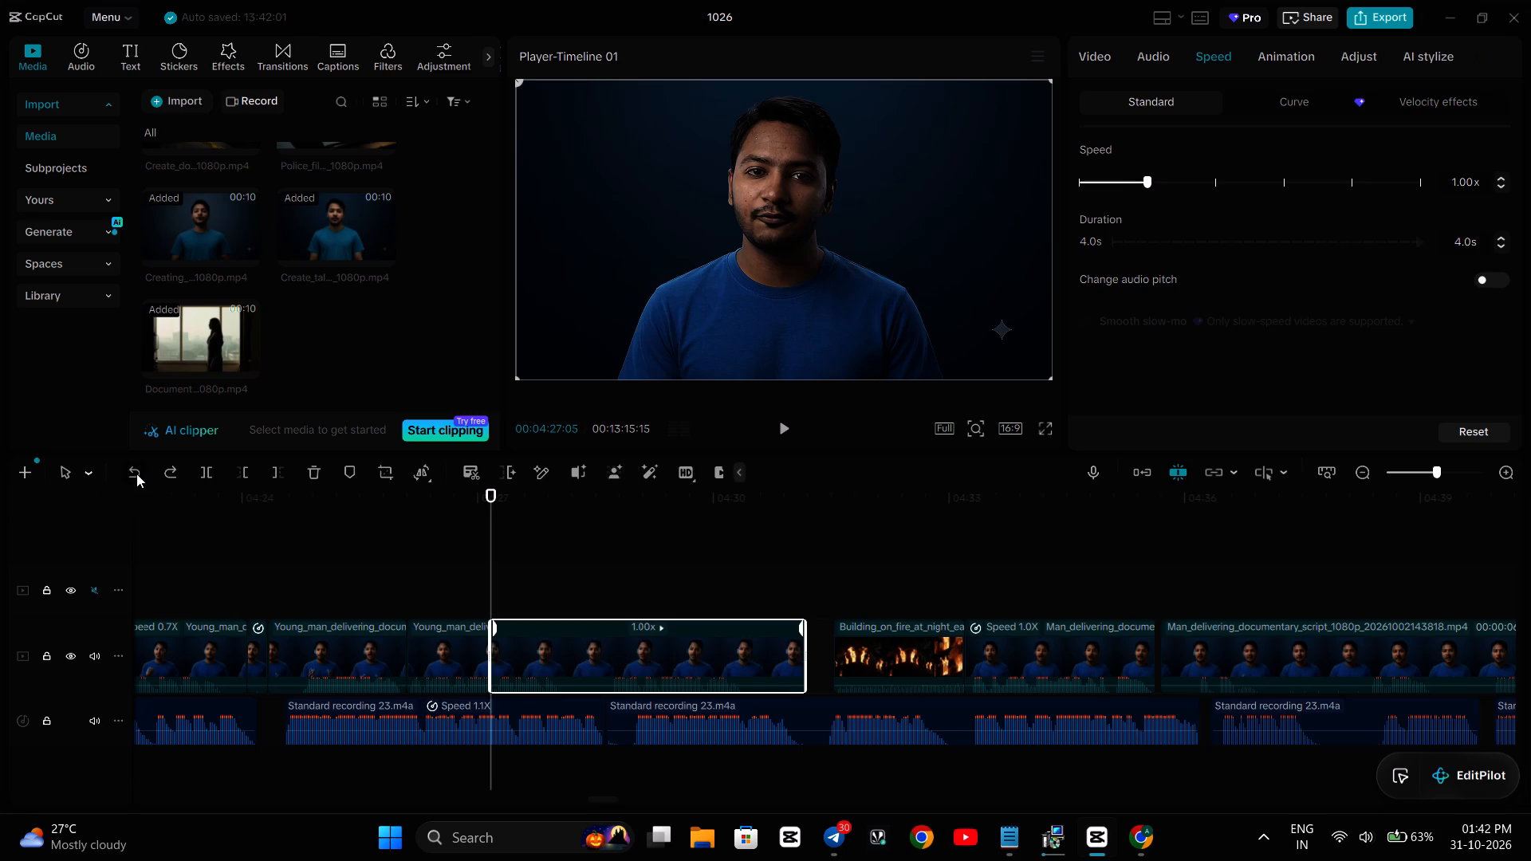
Replay the young man sections in short bursts from about 00:04:24 to 00:04:28, checking lip sync against the voice-over.
left_click(284, 565)
key("space")
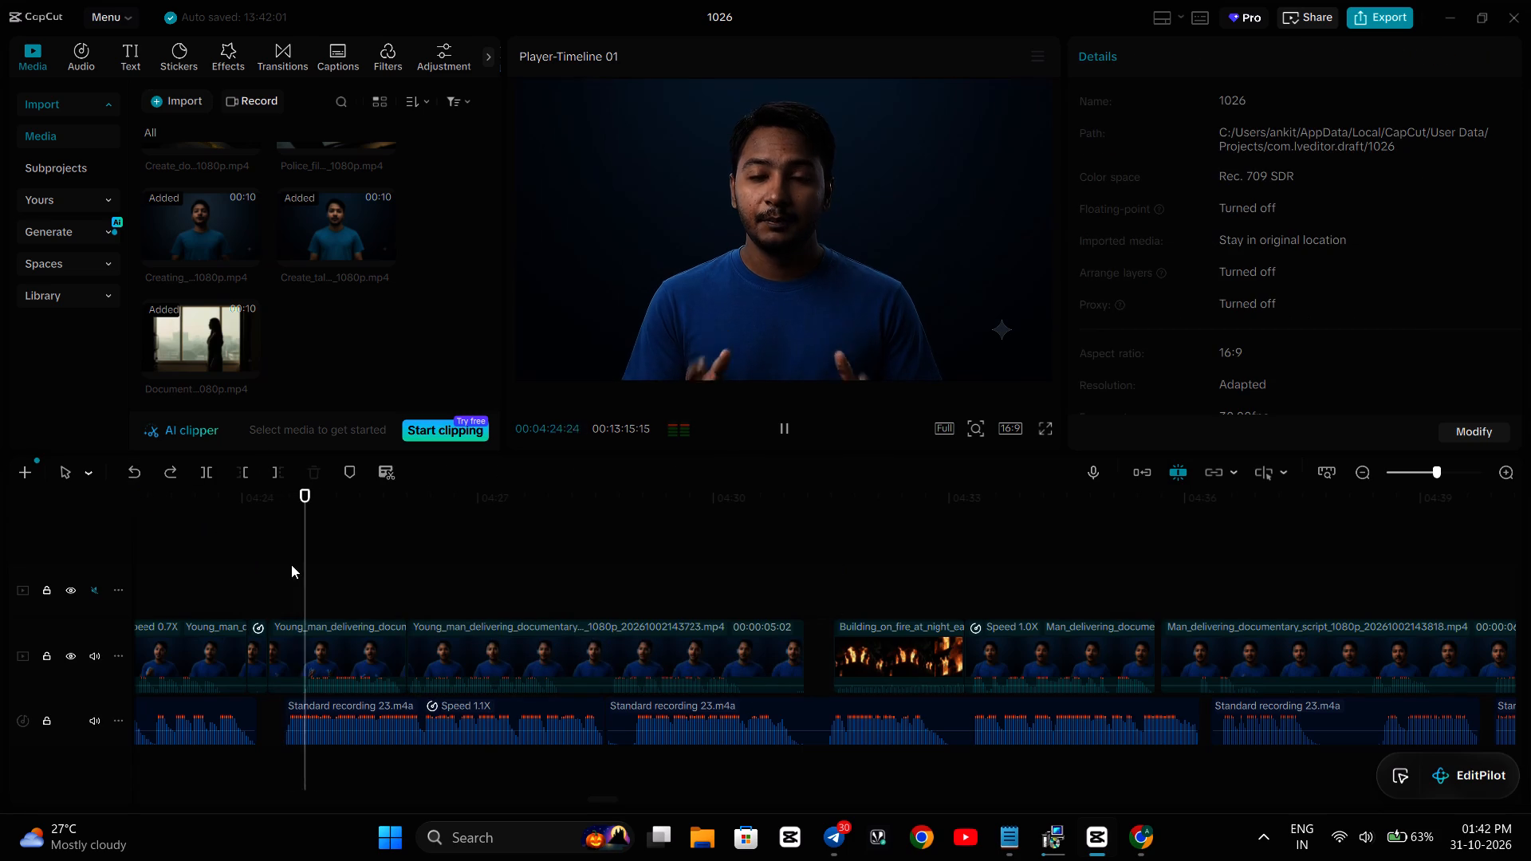
key("space")
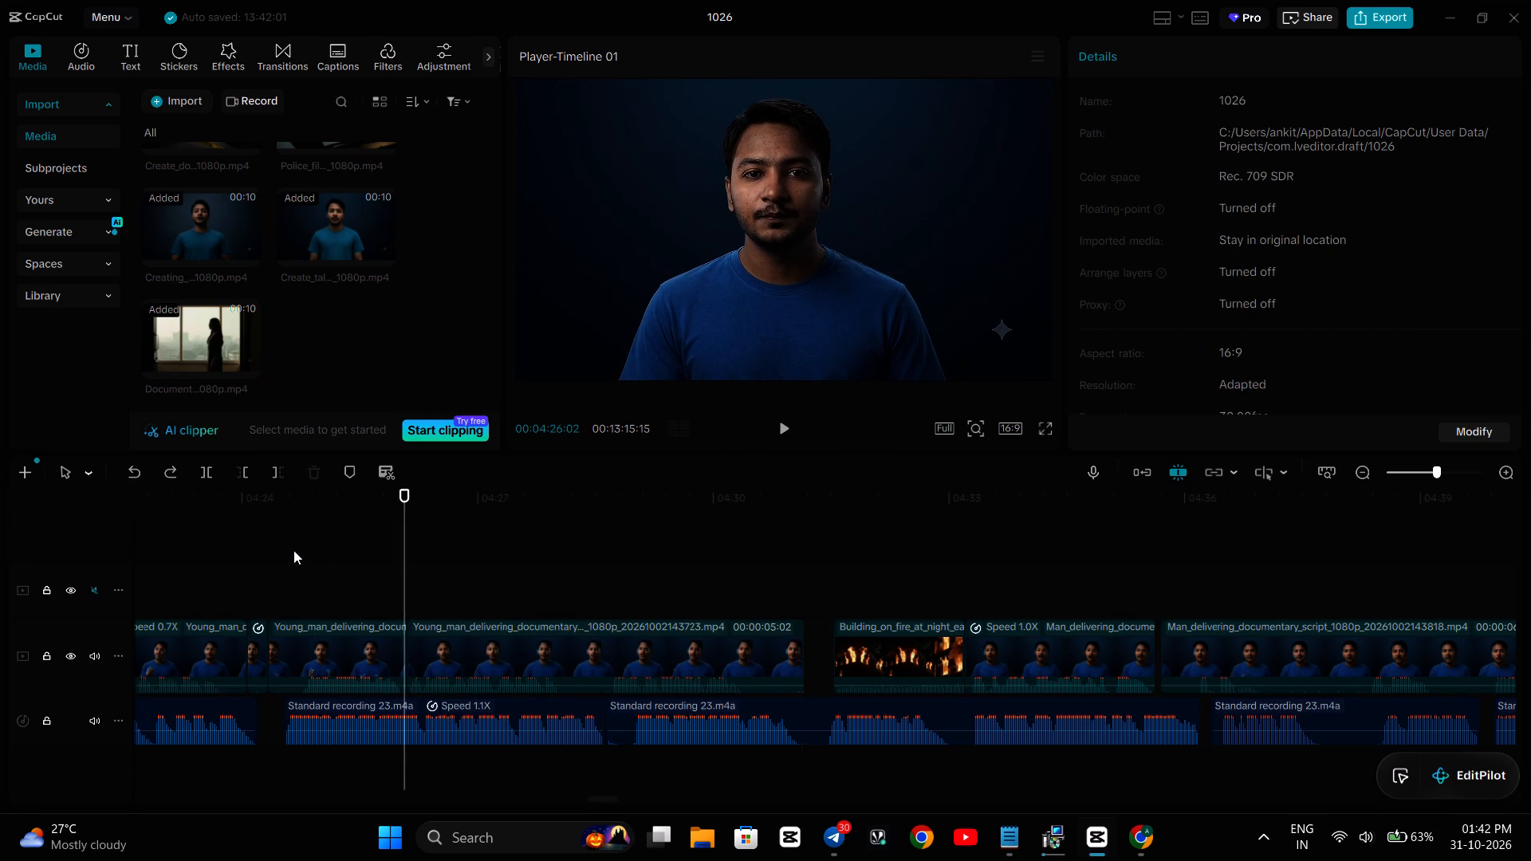
key("space")
key("space")
key("space")
key("space")
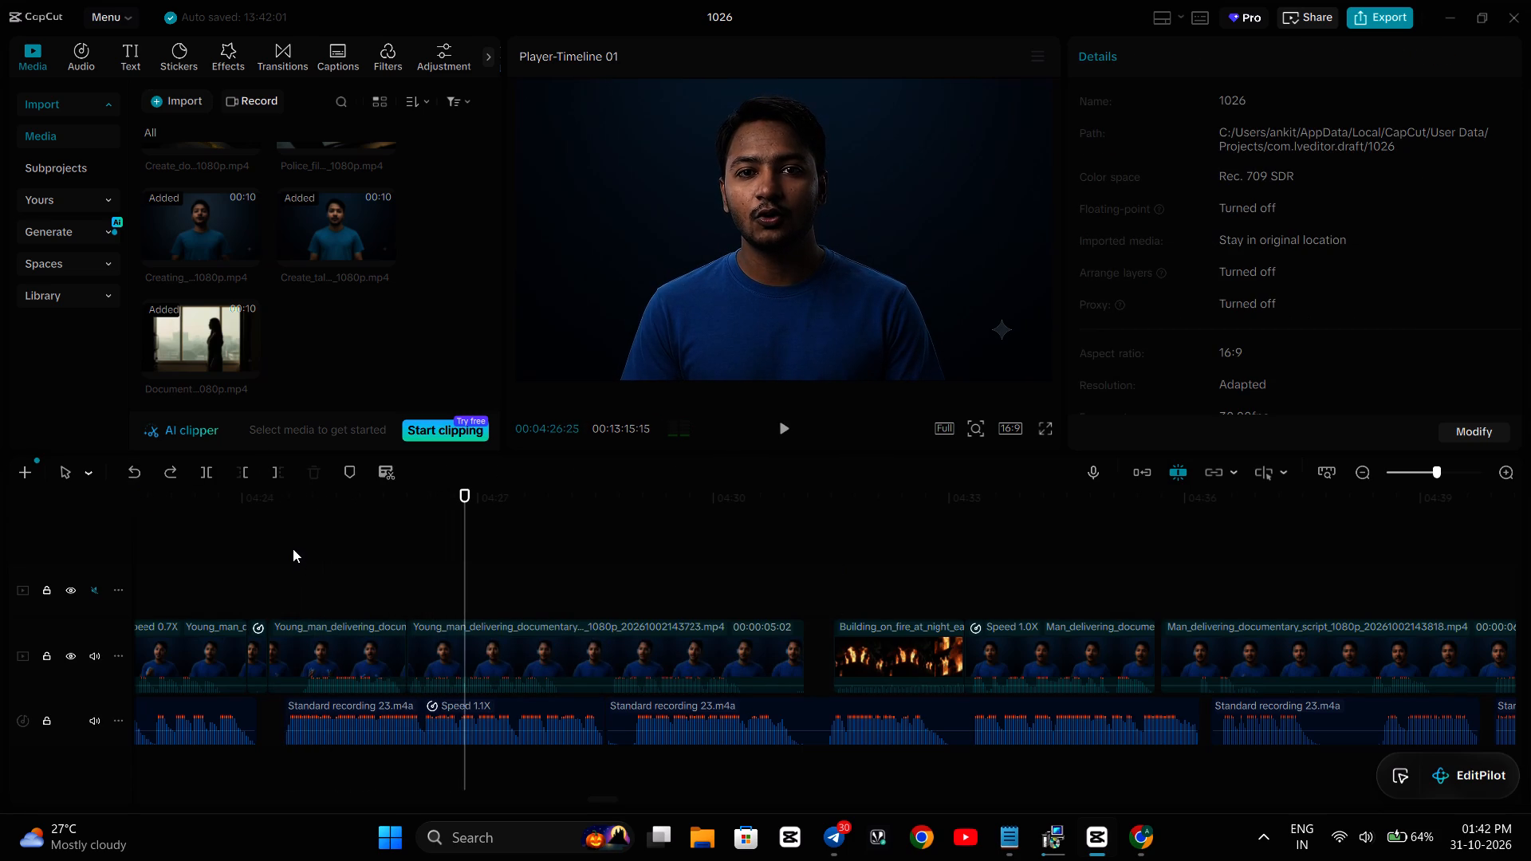
key("space")
key("space")
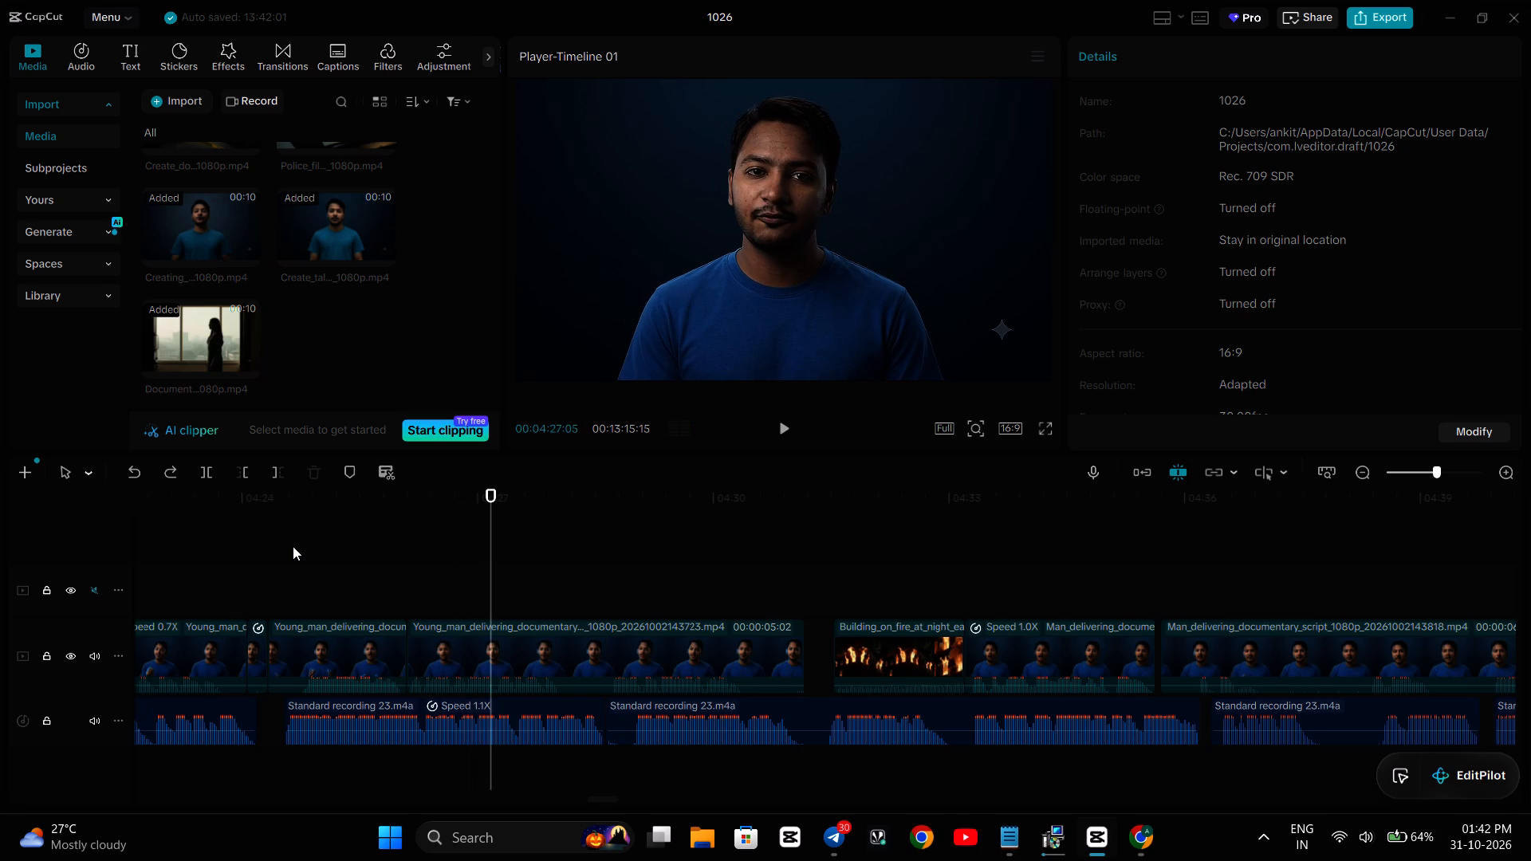
key("space")
key("space")
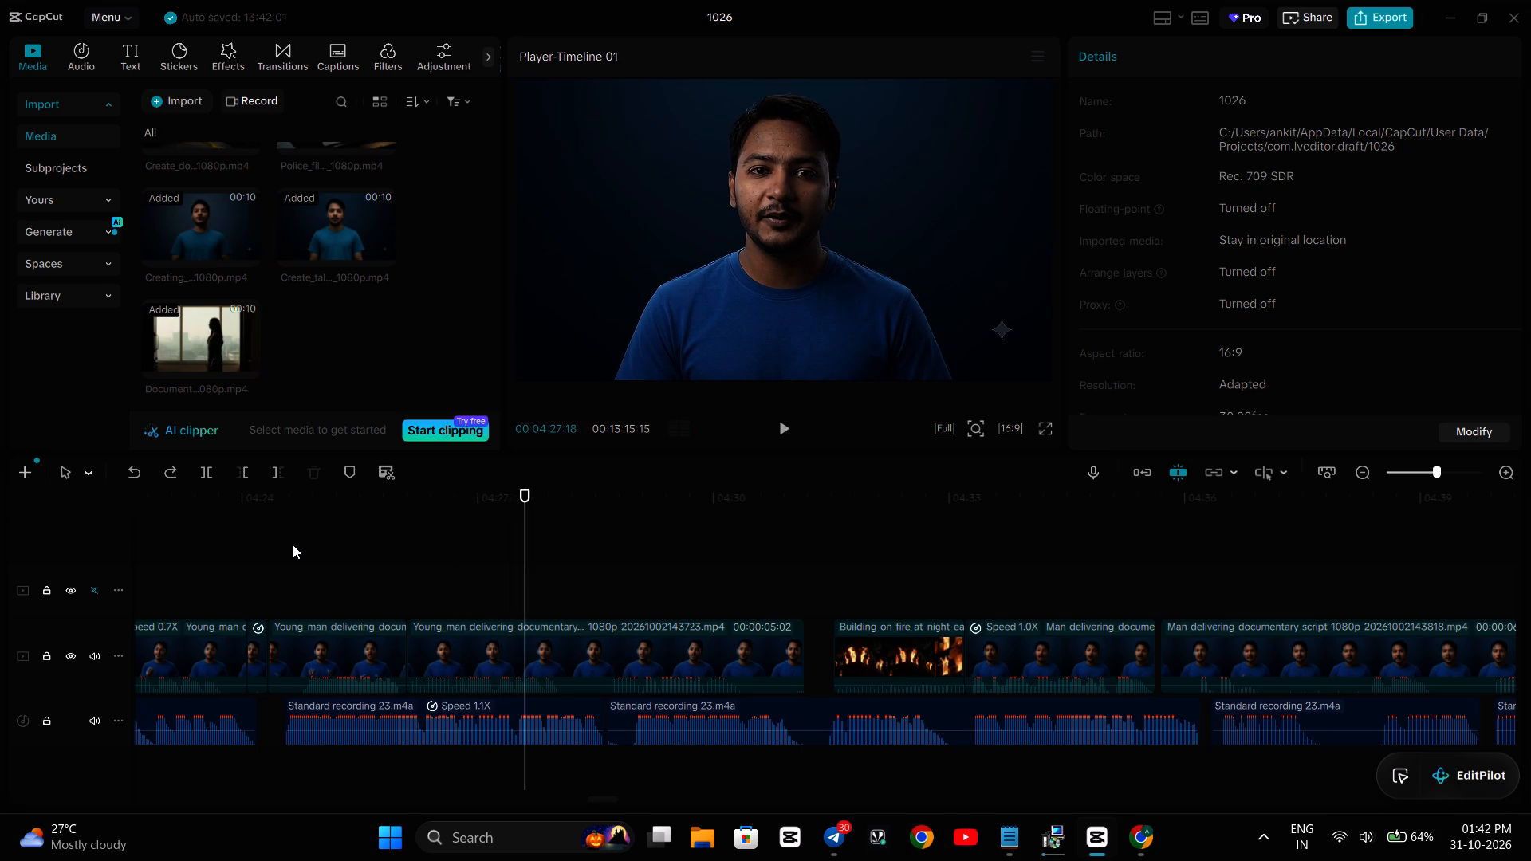
key("space")
key("space")
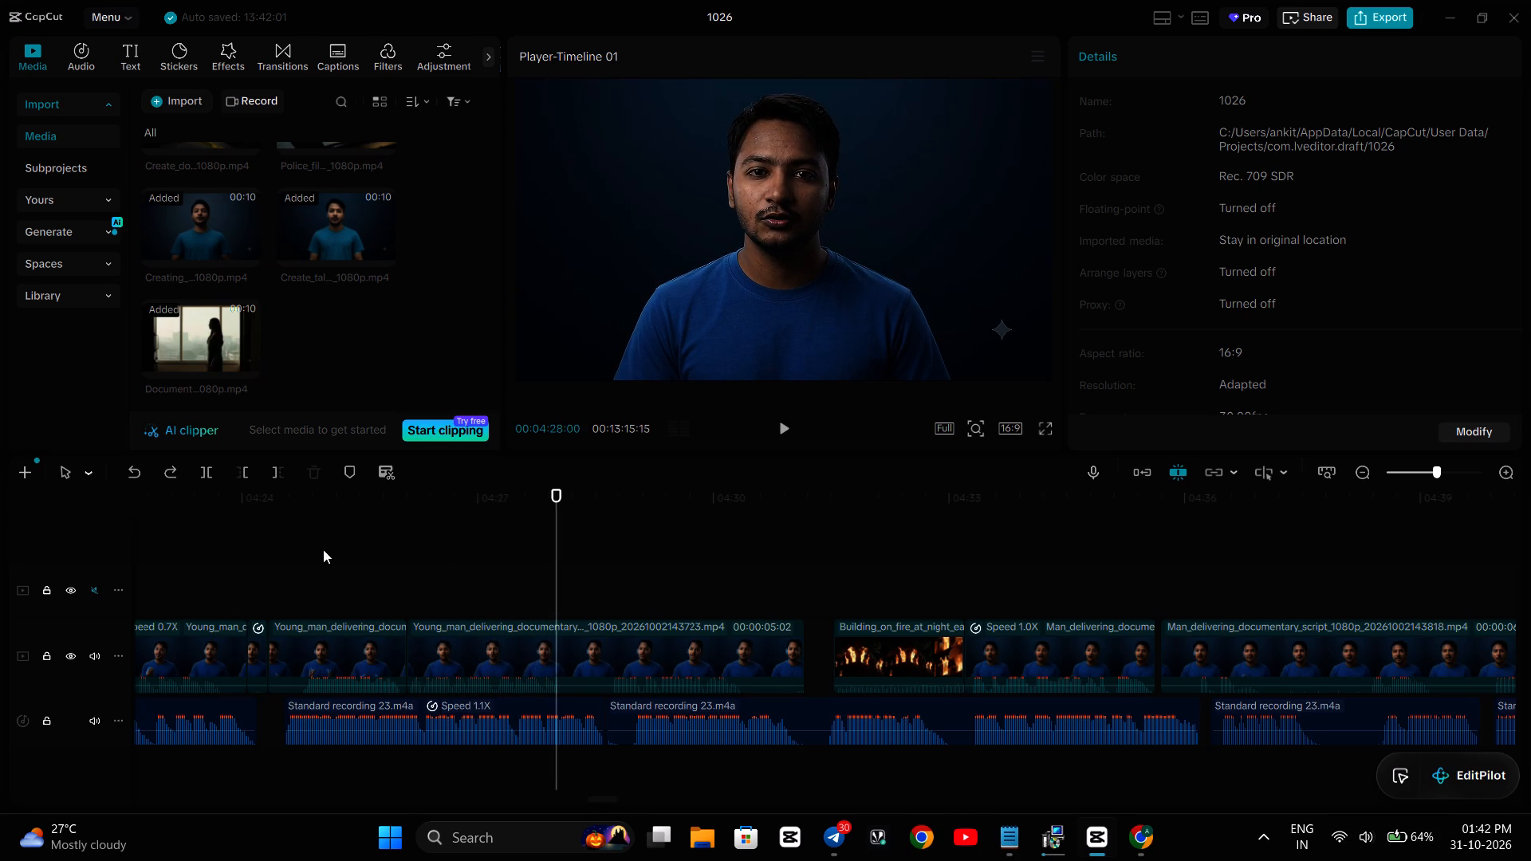
Examine the second young man section between about 00:04:26 and 00:04:27, replaying and stepping through frames to locate an earlier split point.
left_click(485, 569)
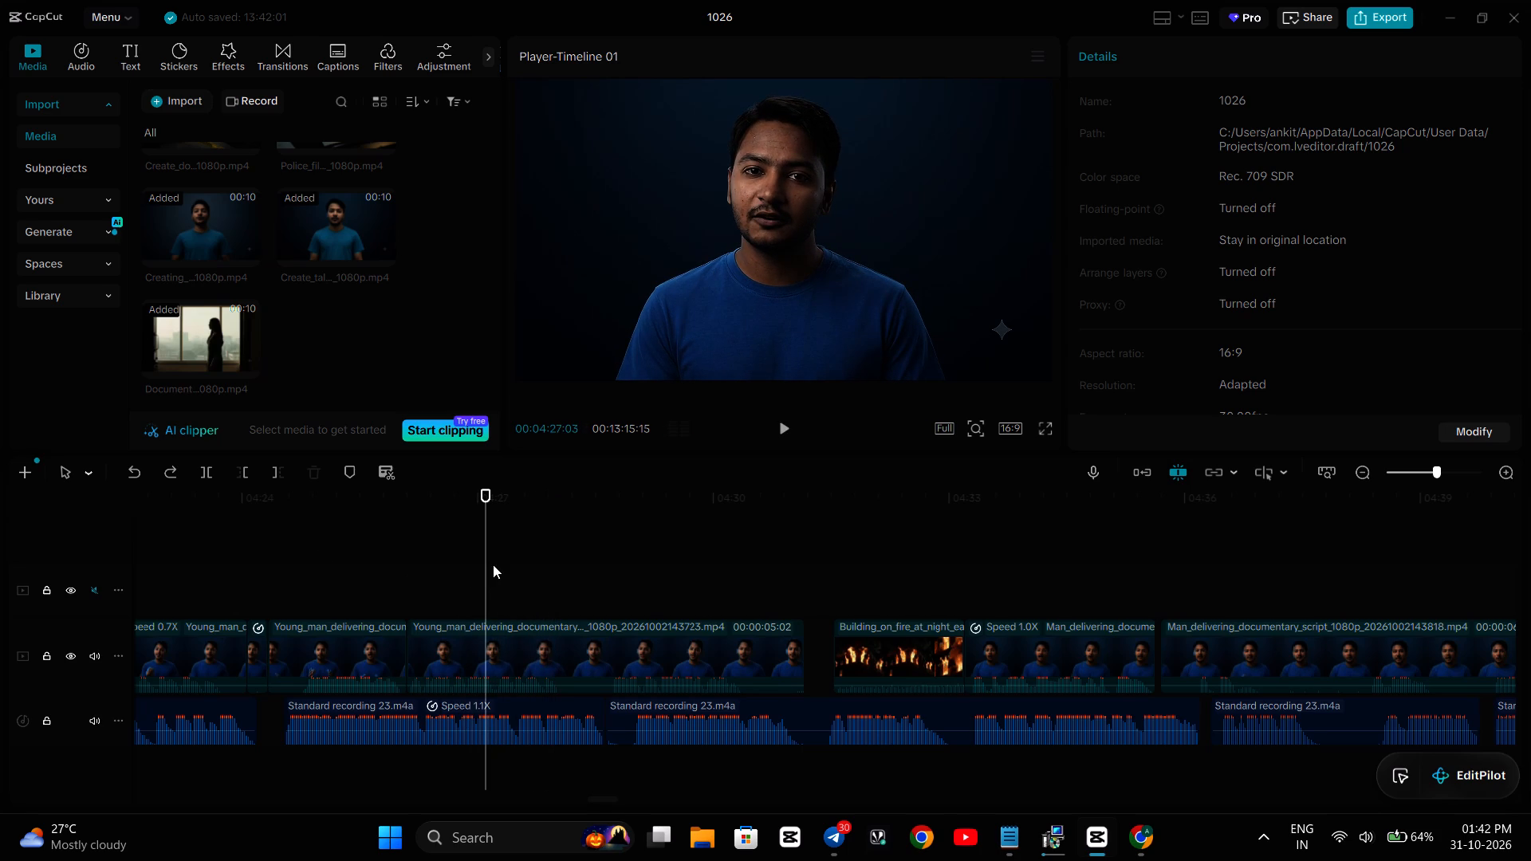
key("Right")
key("space")
key("space")
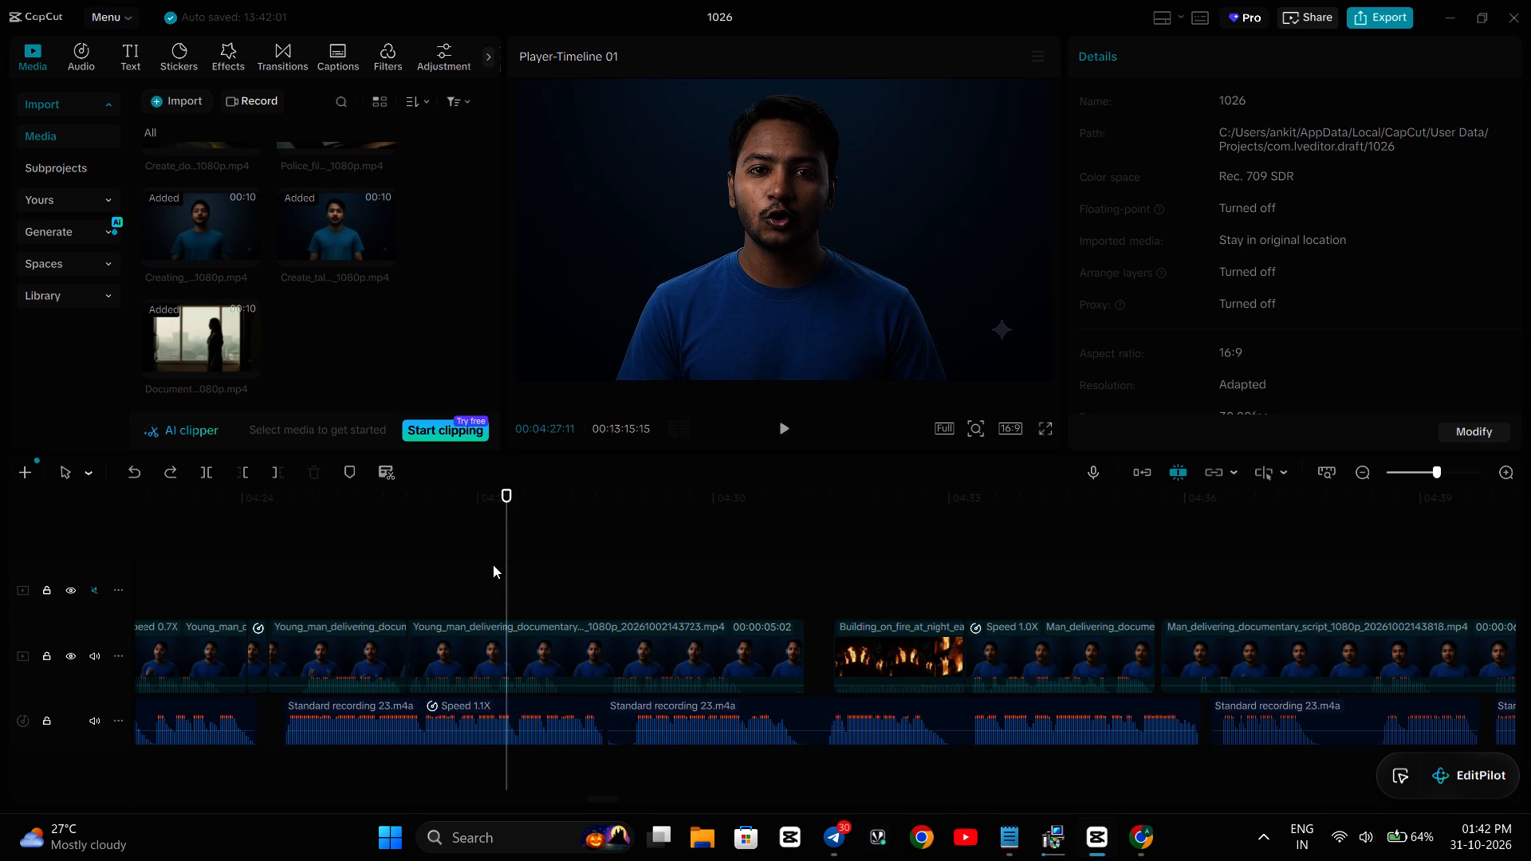
key("space")
key("space")
left_click(451, 570)
key("space")
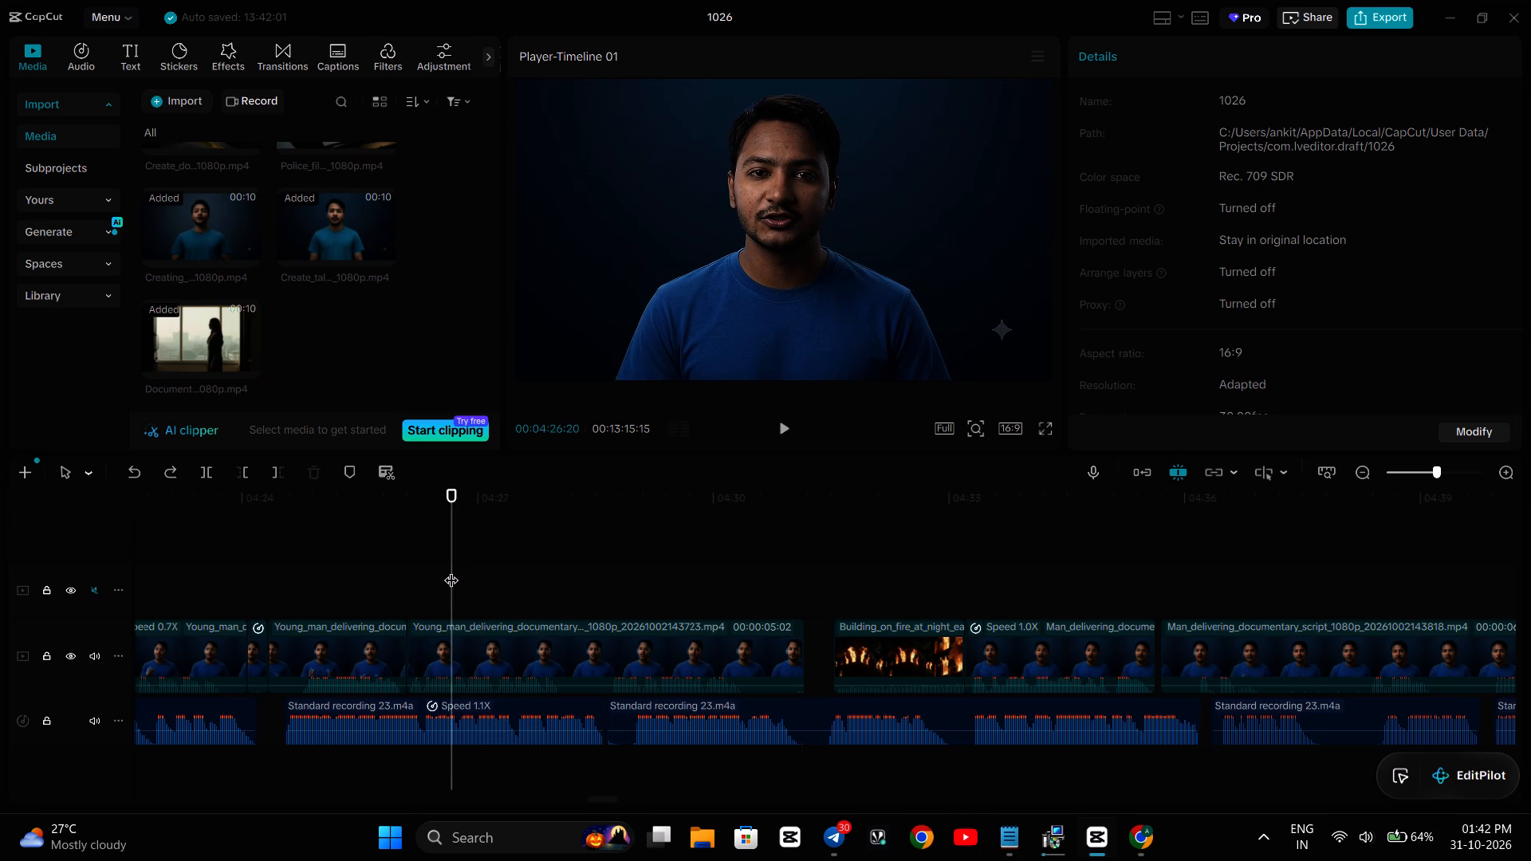
key("space")
left_click(415, 570)
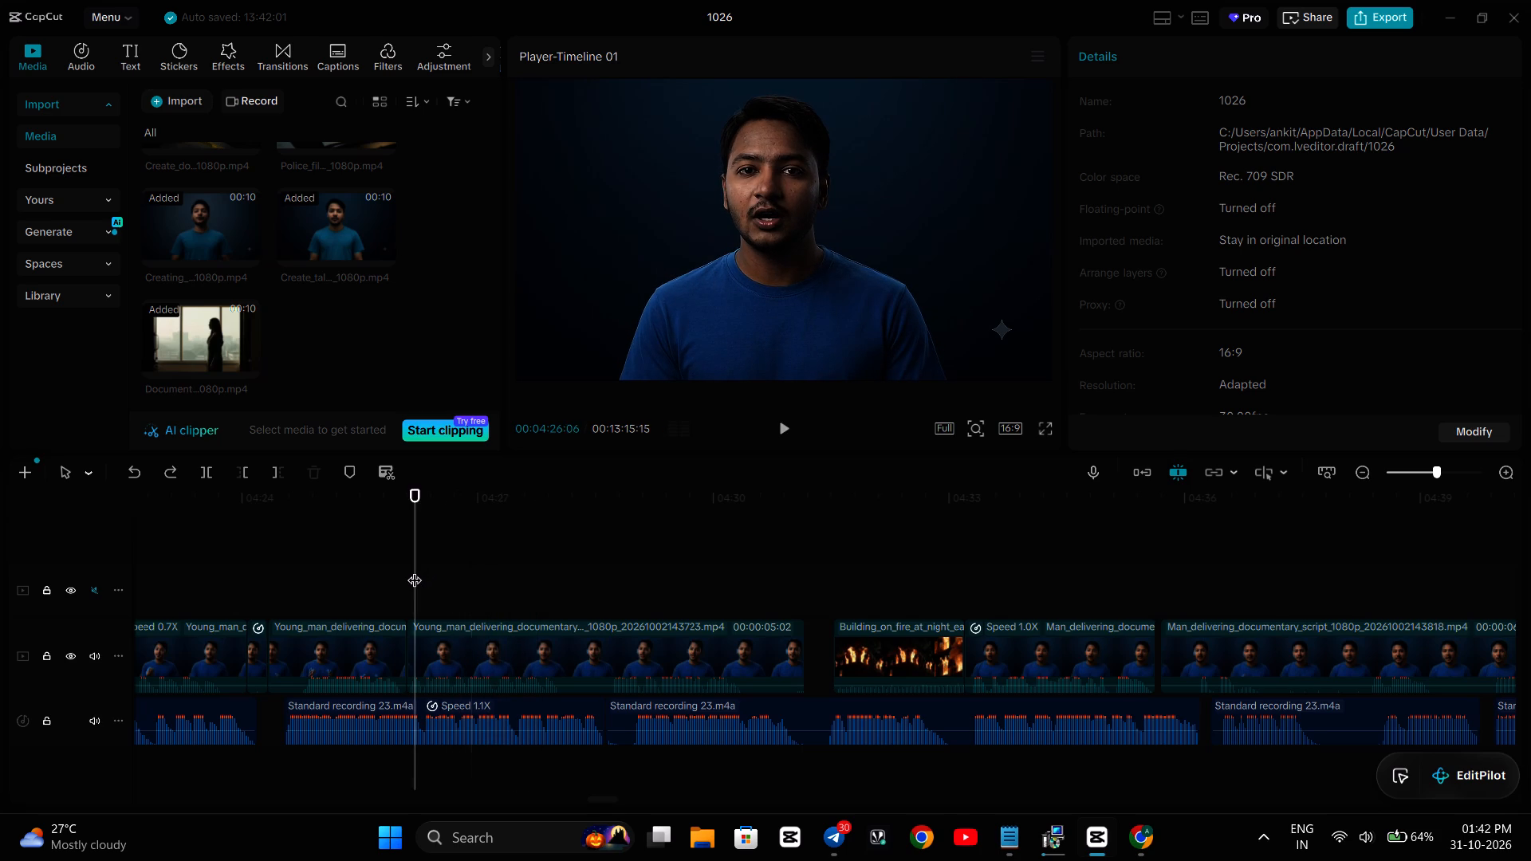
key("space")
key("space")
key("space")
key("space")
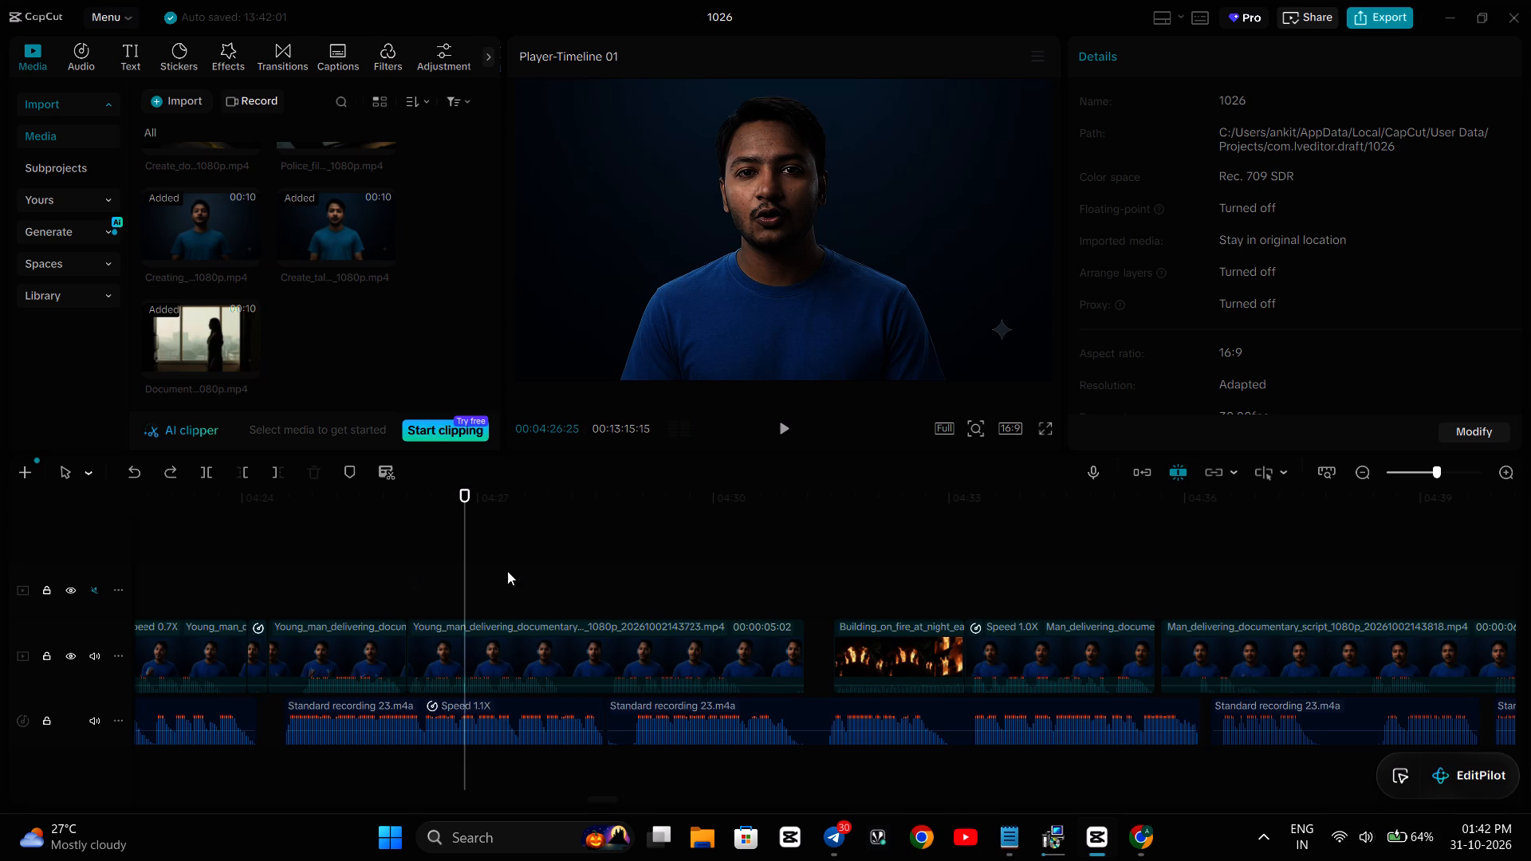
key("Left")
key("Left")
key("Left")
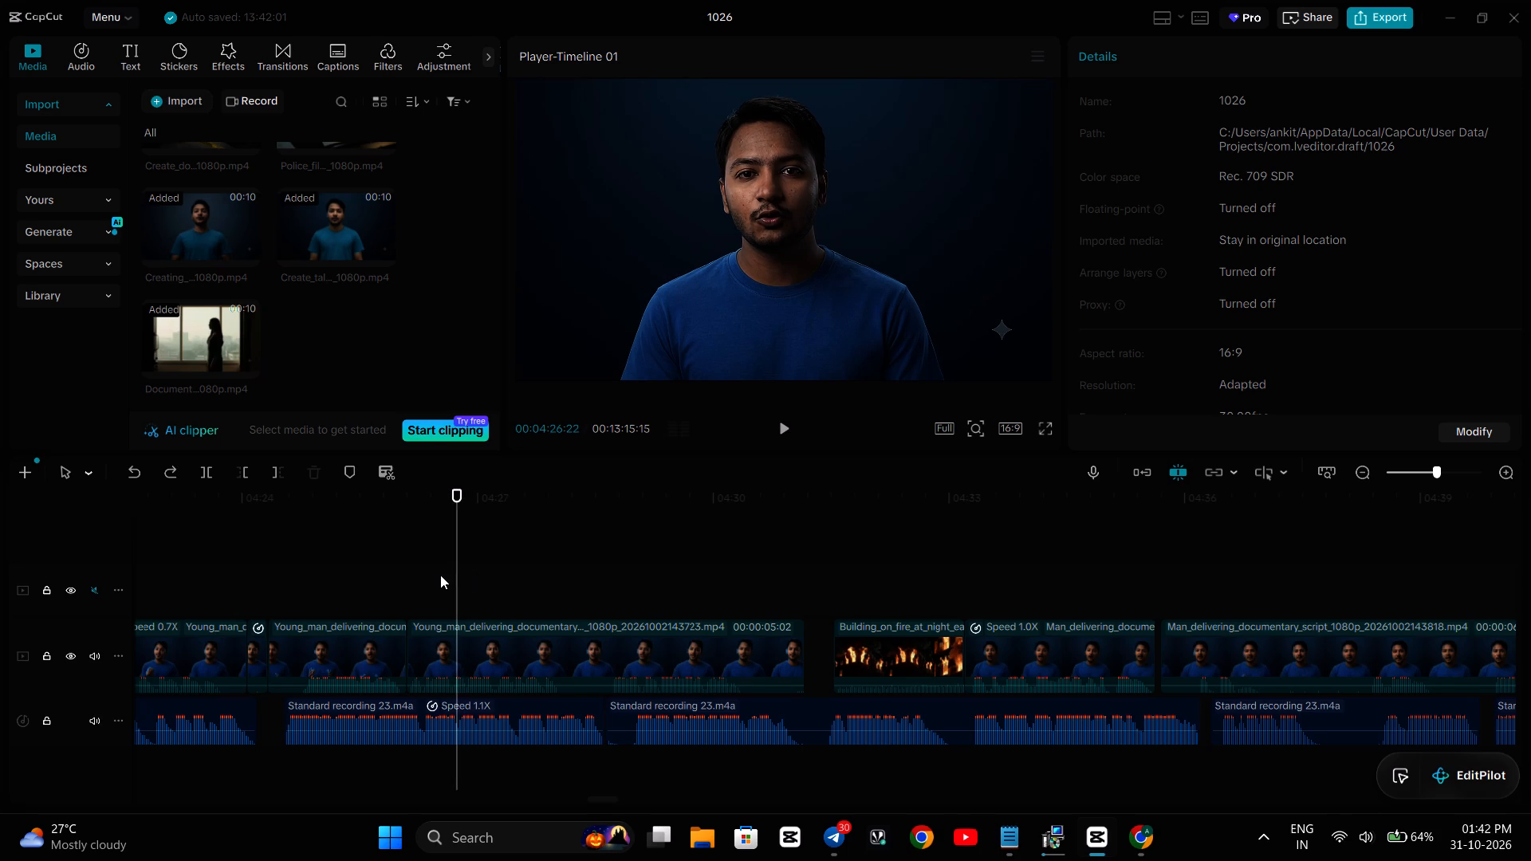
key("Left")
left_click(440, 575)
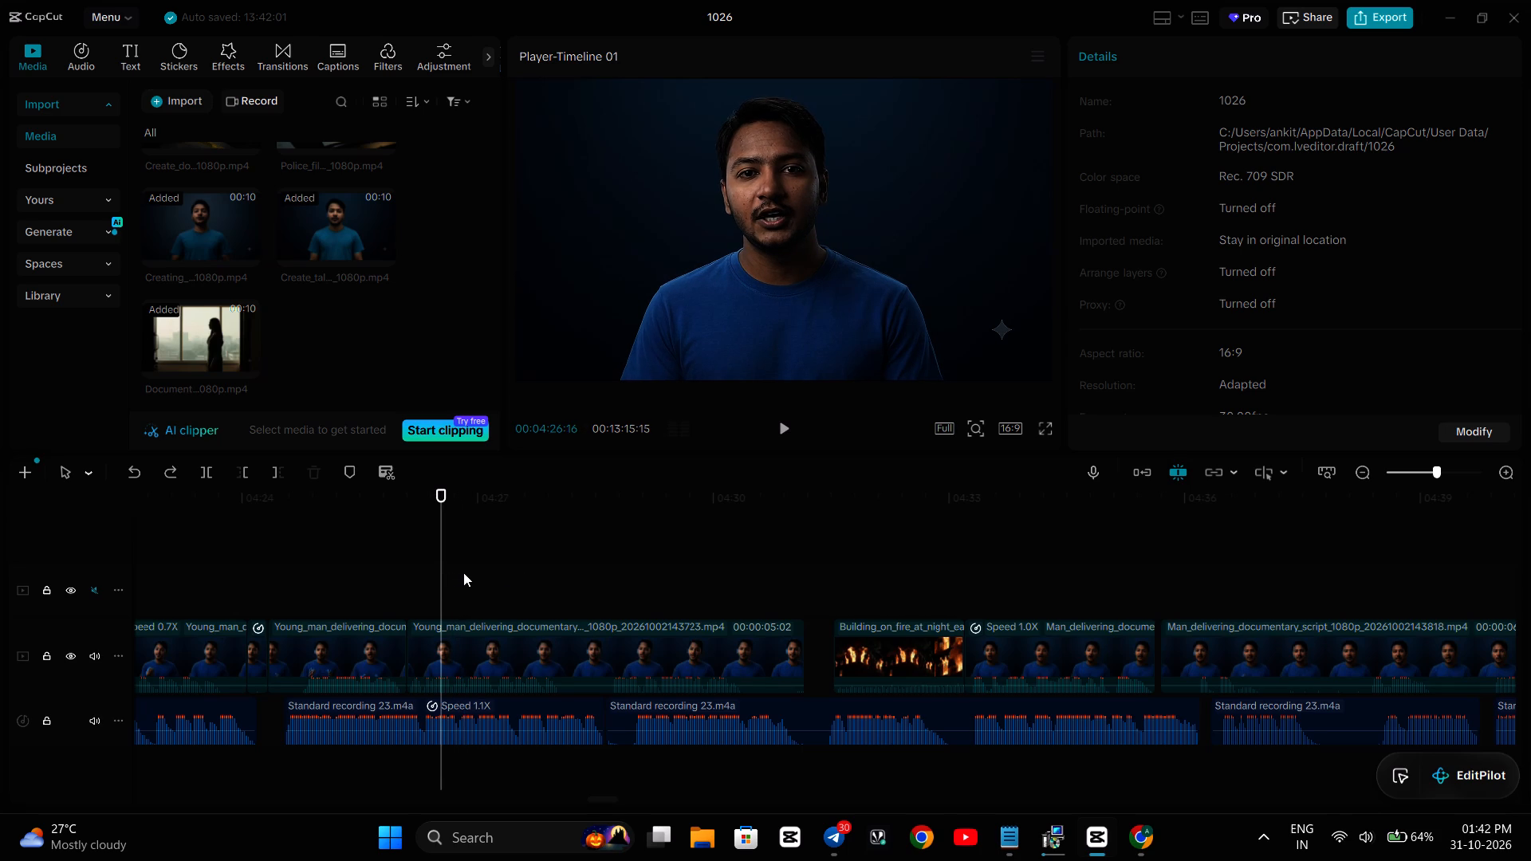
key("Right")
key("Right")
key("Right")
key("Right")
key("Right")
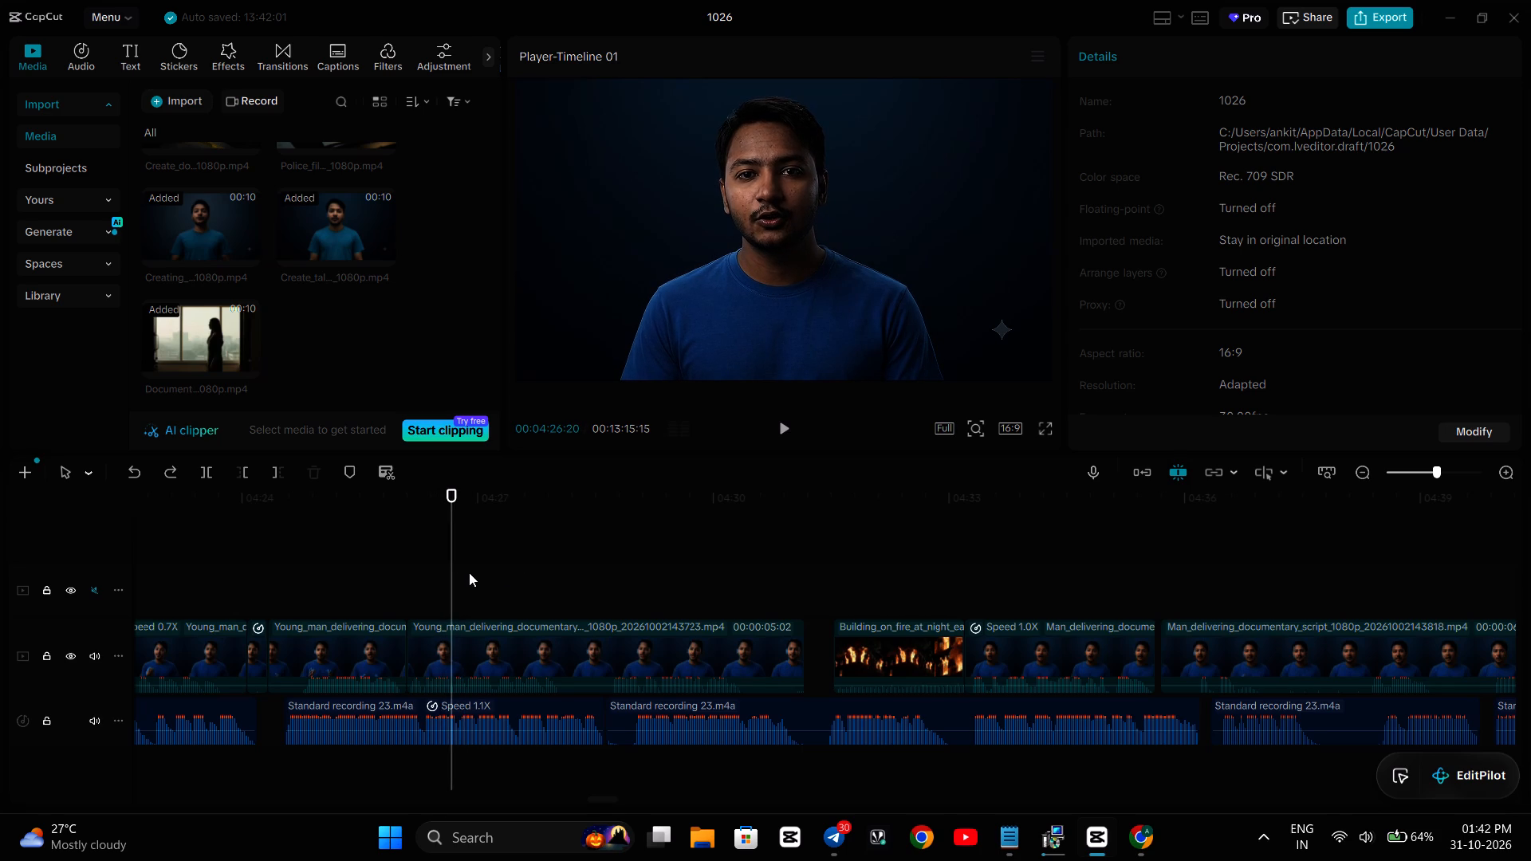
Split the second young man section at 00:04:26:21.
left_click(469, 572)
key("Left")
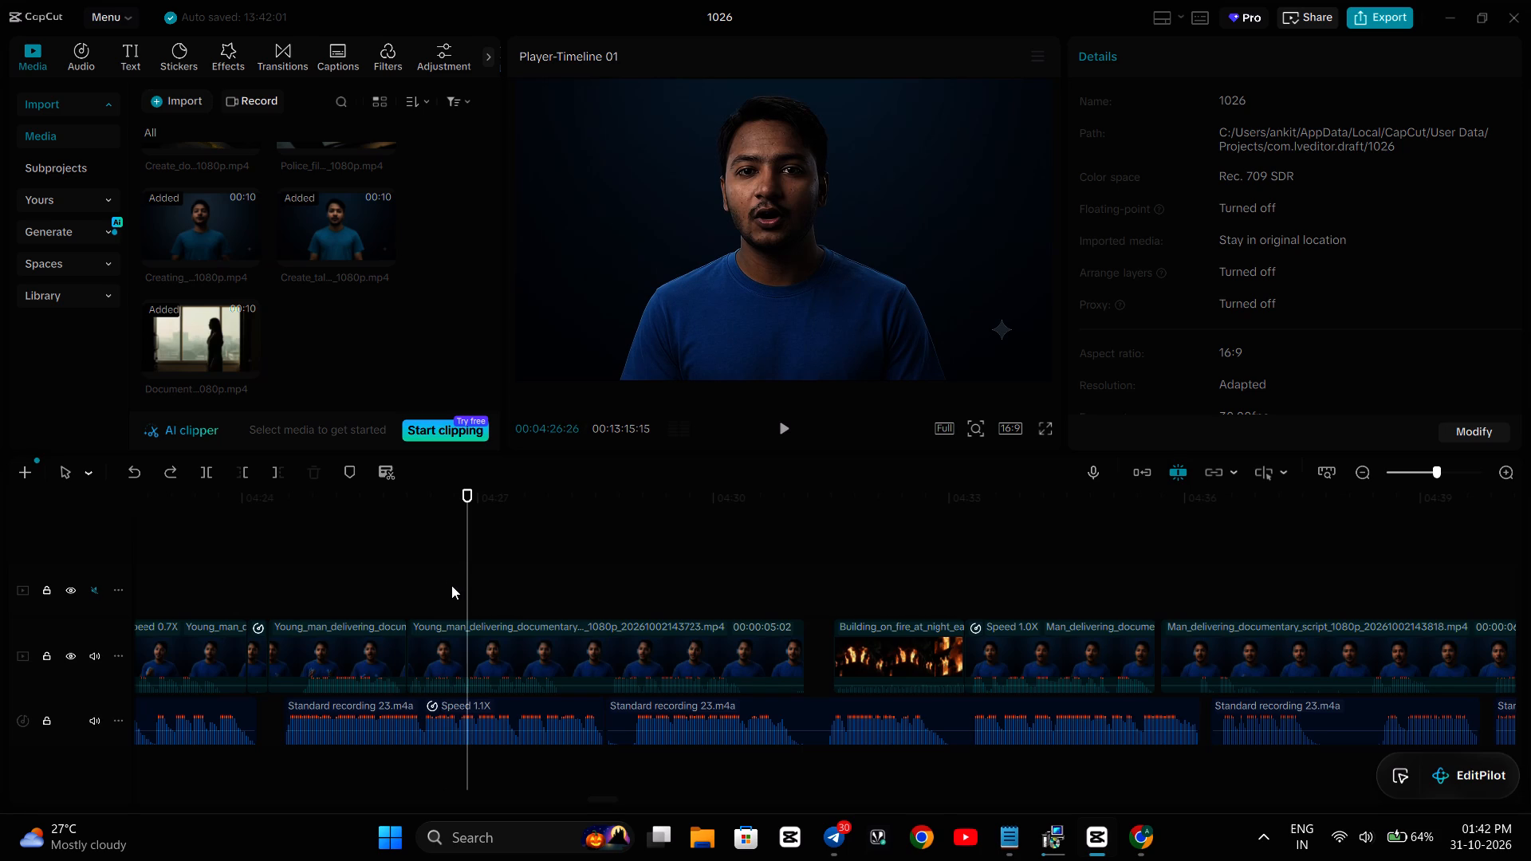
key("Left")
key("Left")
key("Left")
key("Left")
key("Left")
left_click(479, 638)
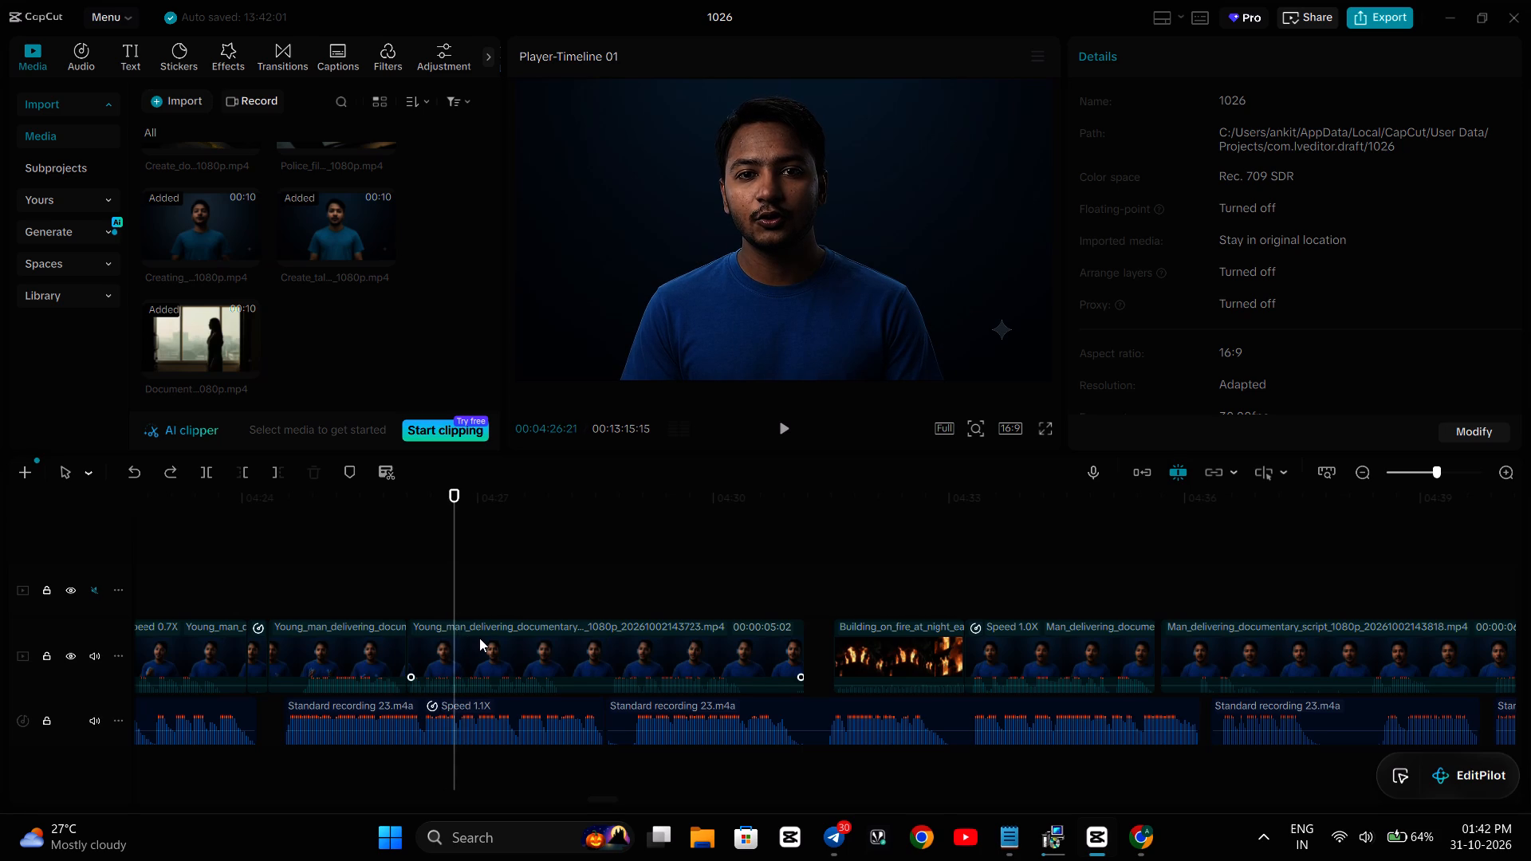
left_click(209, 474)
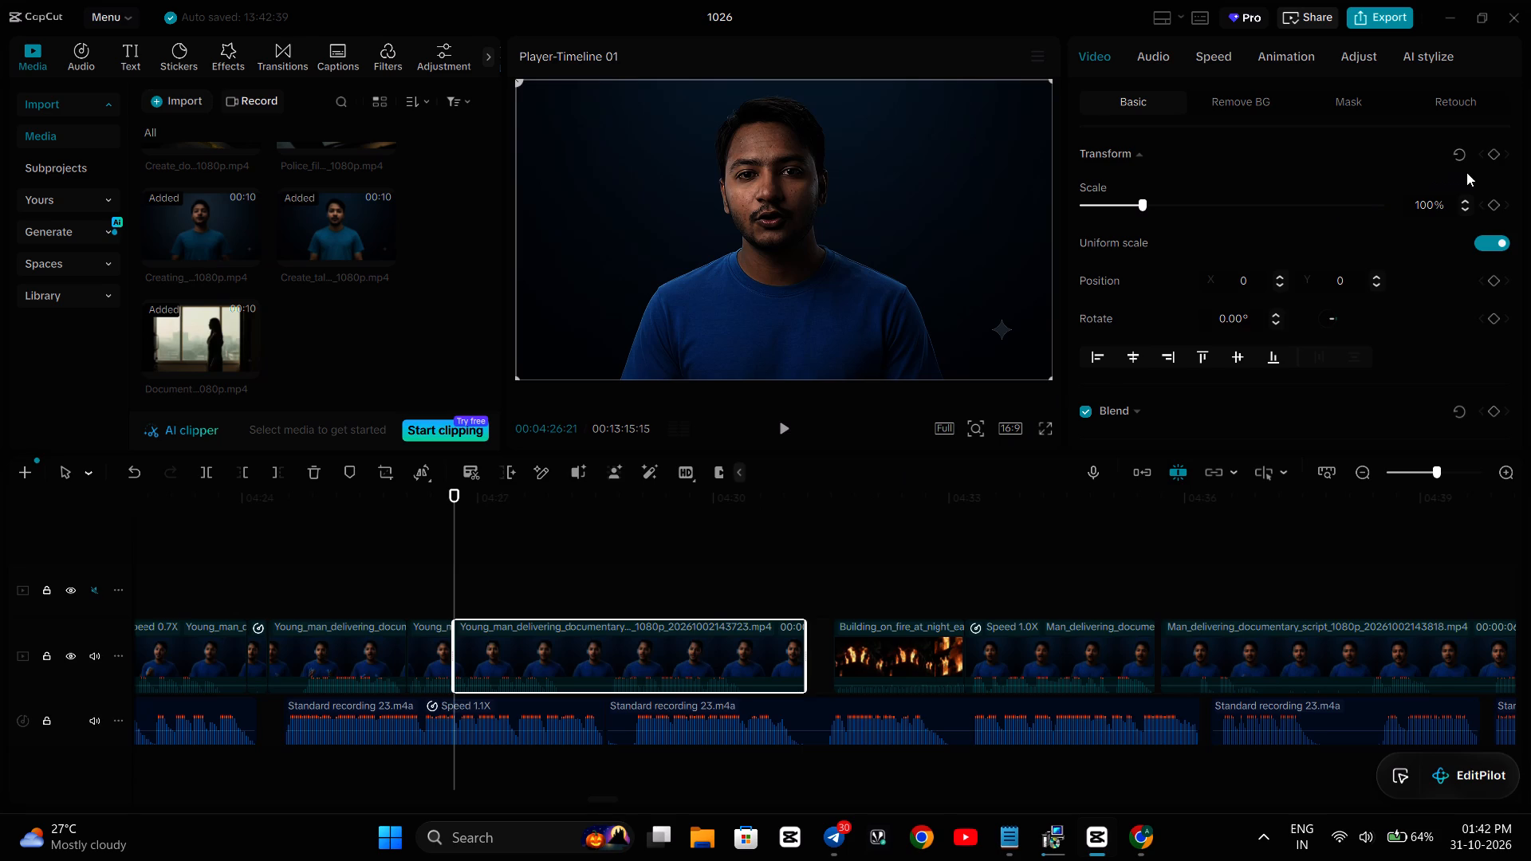
Set the speed of the young man part after the 00:04:26:21 split to 0.90x.
left_click(1197, 56)
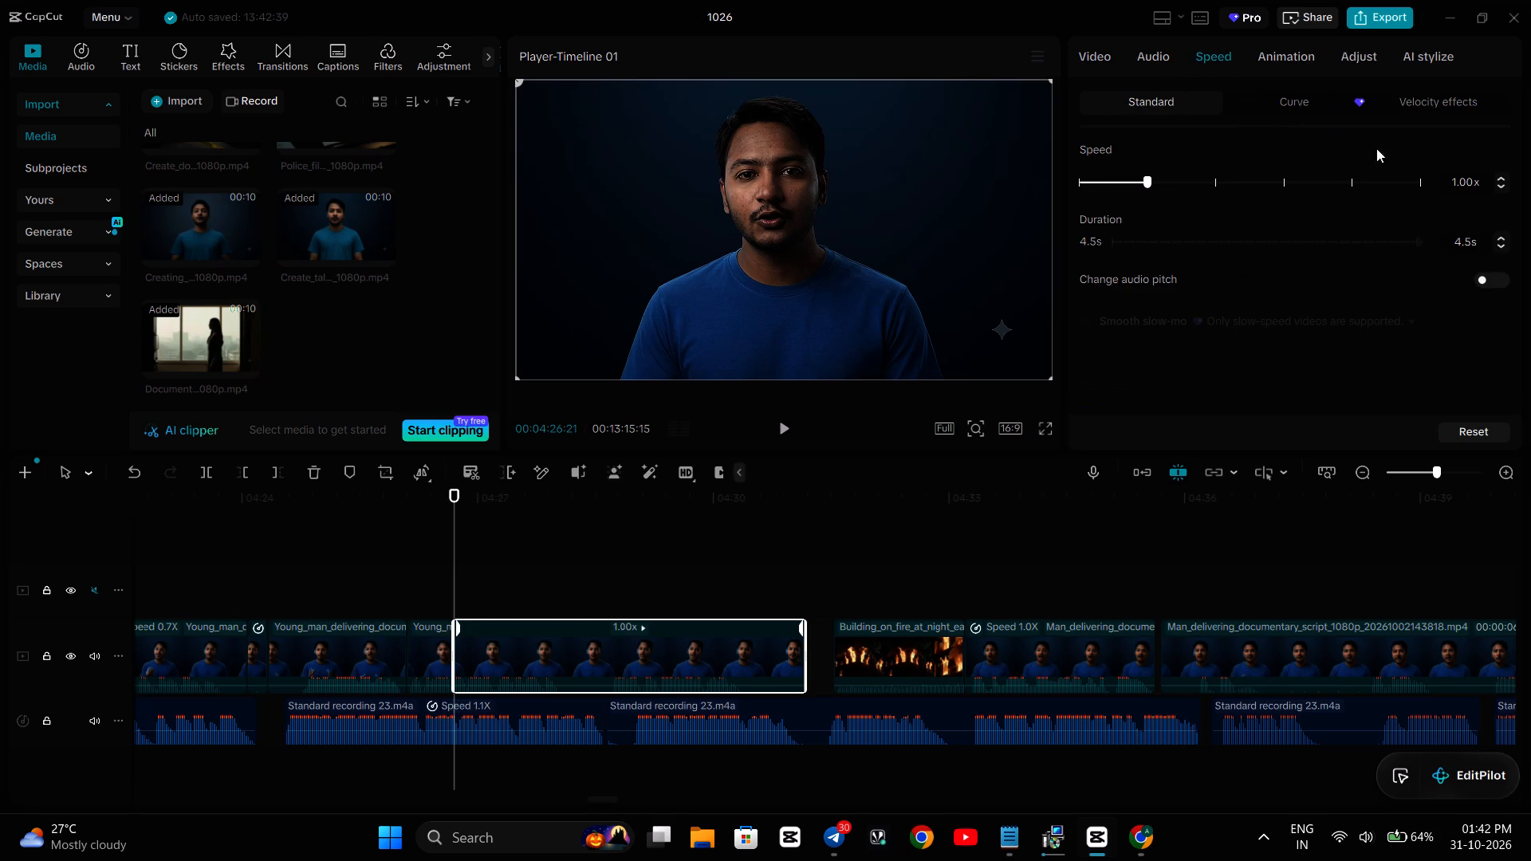
left_click(1500, 183)
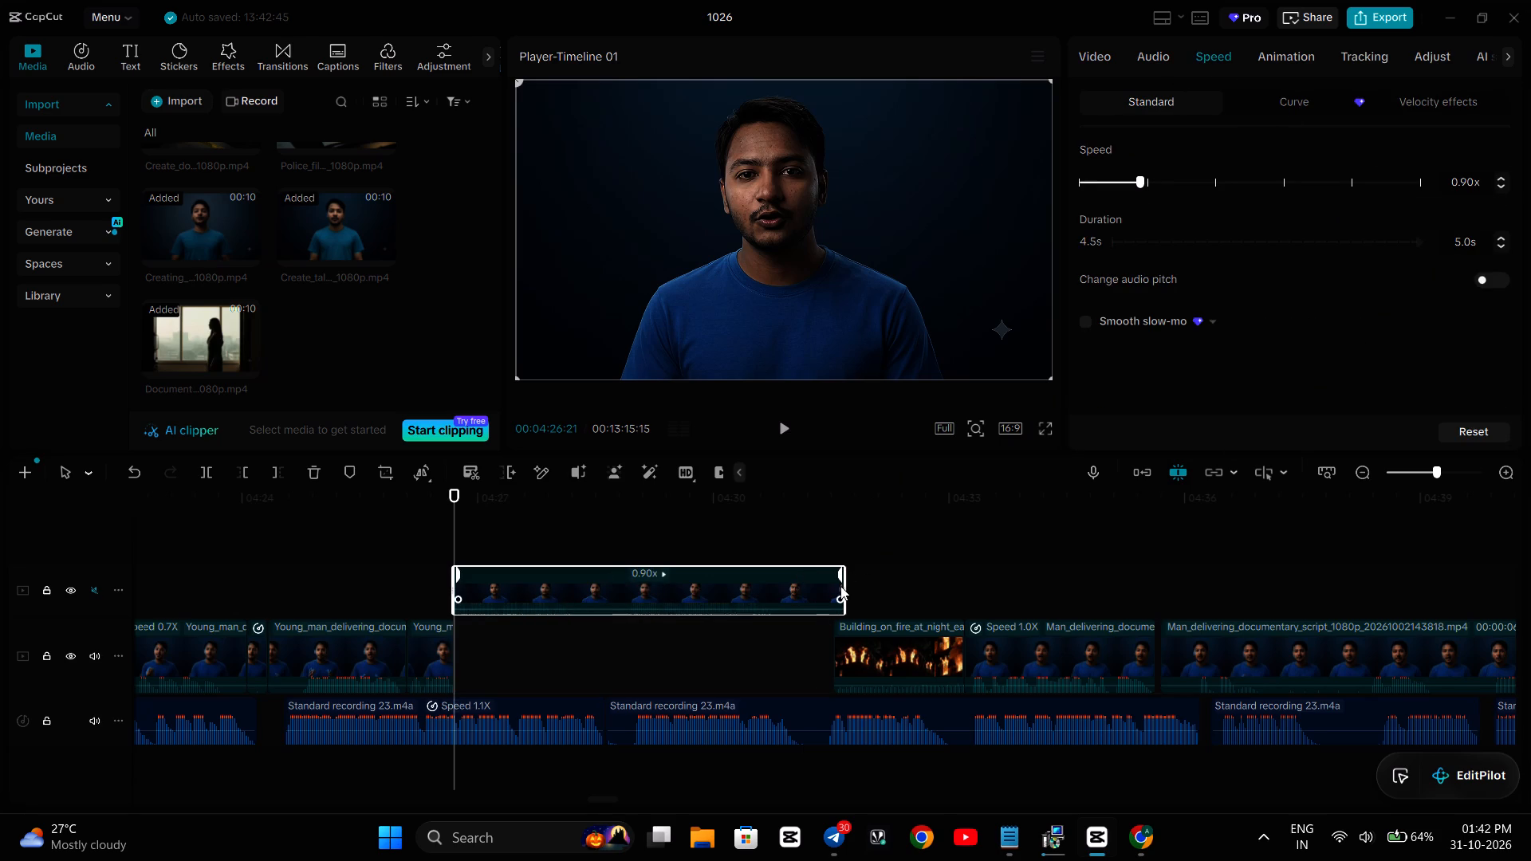
Trim the end of the slowed young man part to clear the burning-building clip and move it back into the main video track.
left_click_drag(846, 586, 823, 599)
left_click_drag(772, 597, 774, 639)
Replay the 0.90x young man part between about 00:04:26 and 00:04:28 to examine its lip sync with the voice-over.
left_click(367, 540)
key("space")
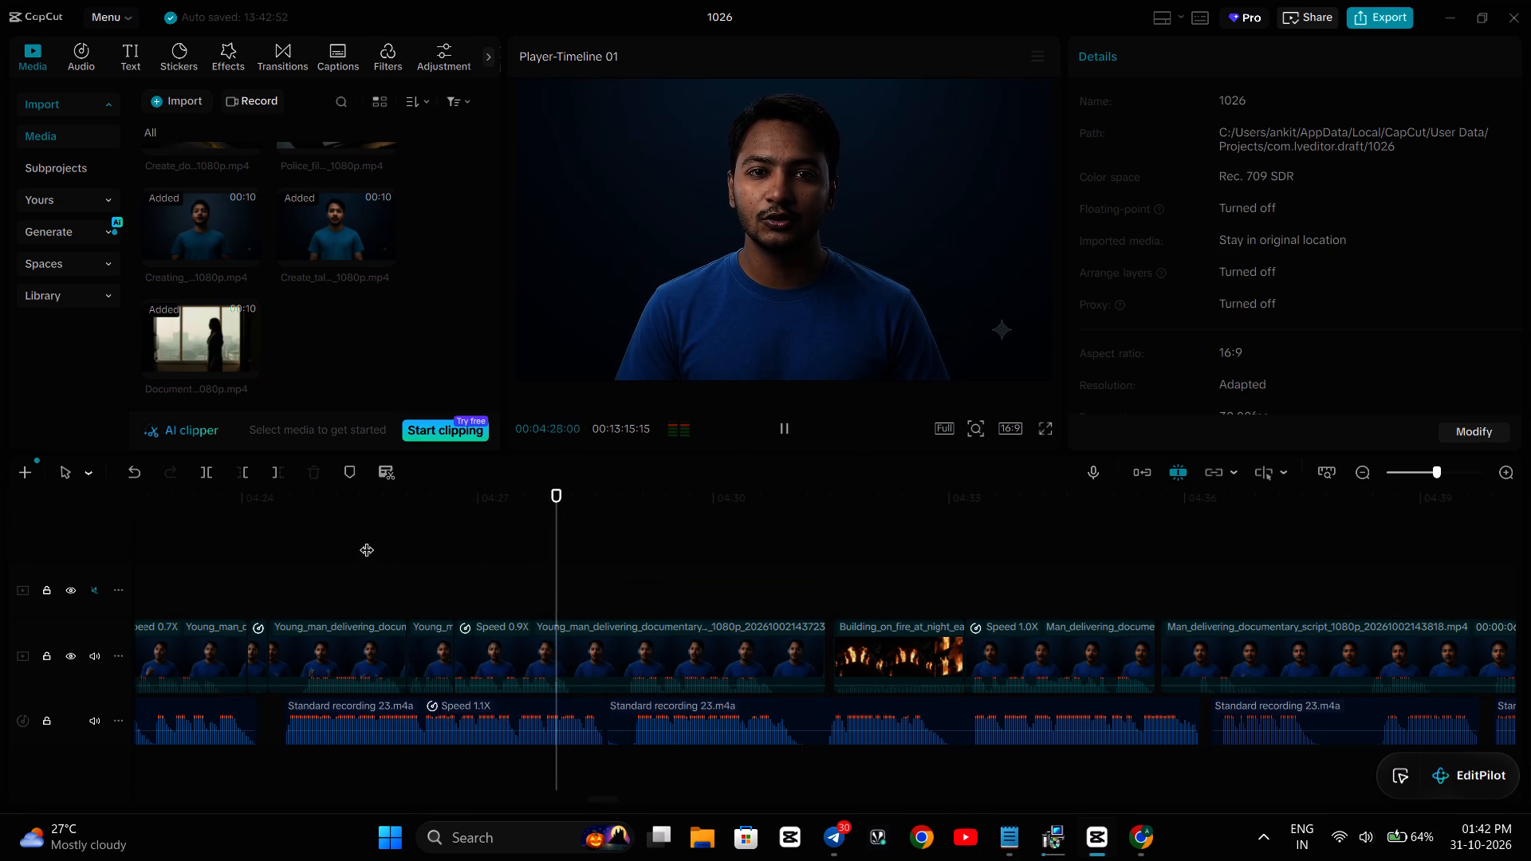
key("space")
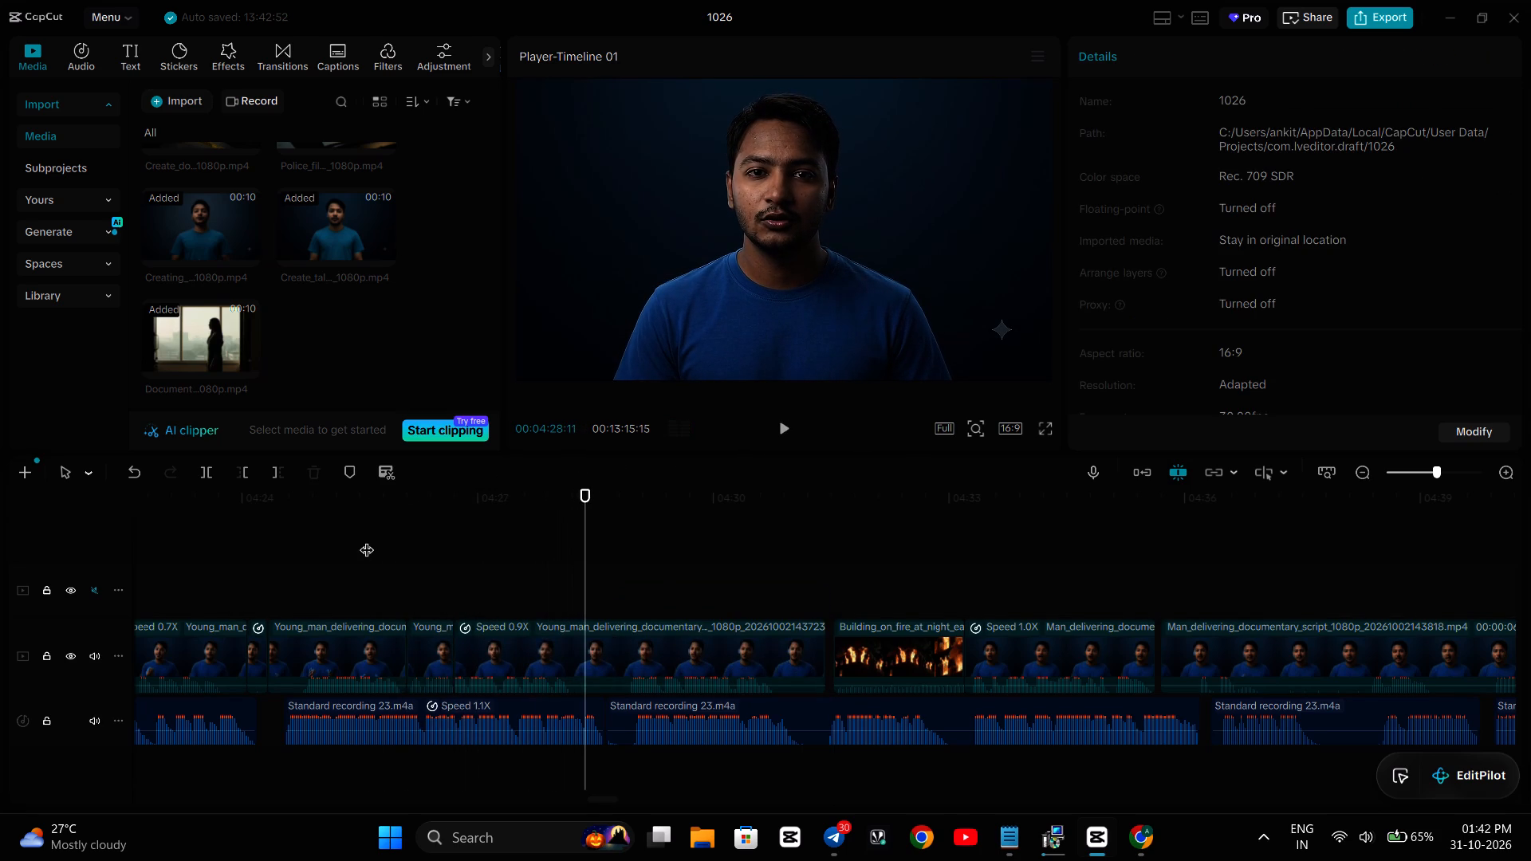
left_click(233, 571)
key("space")
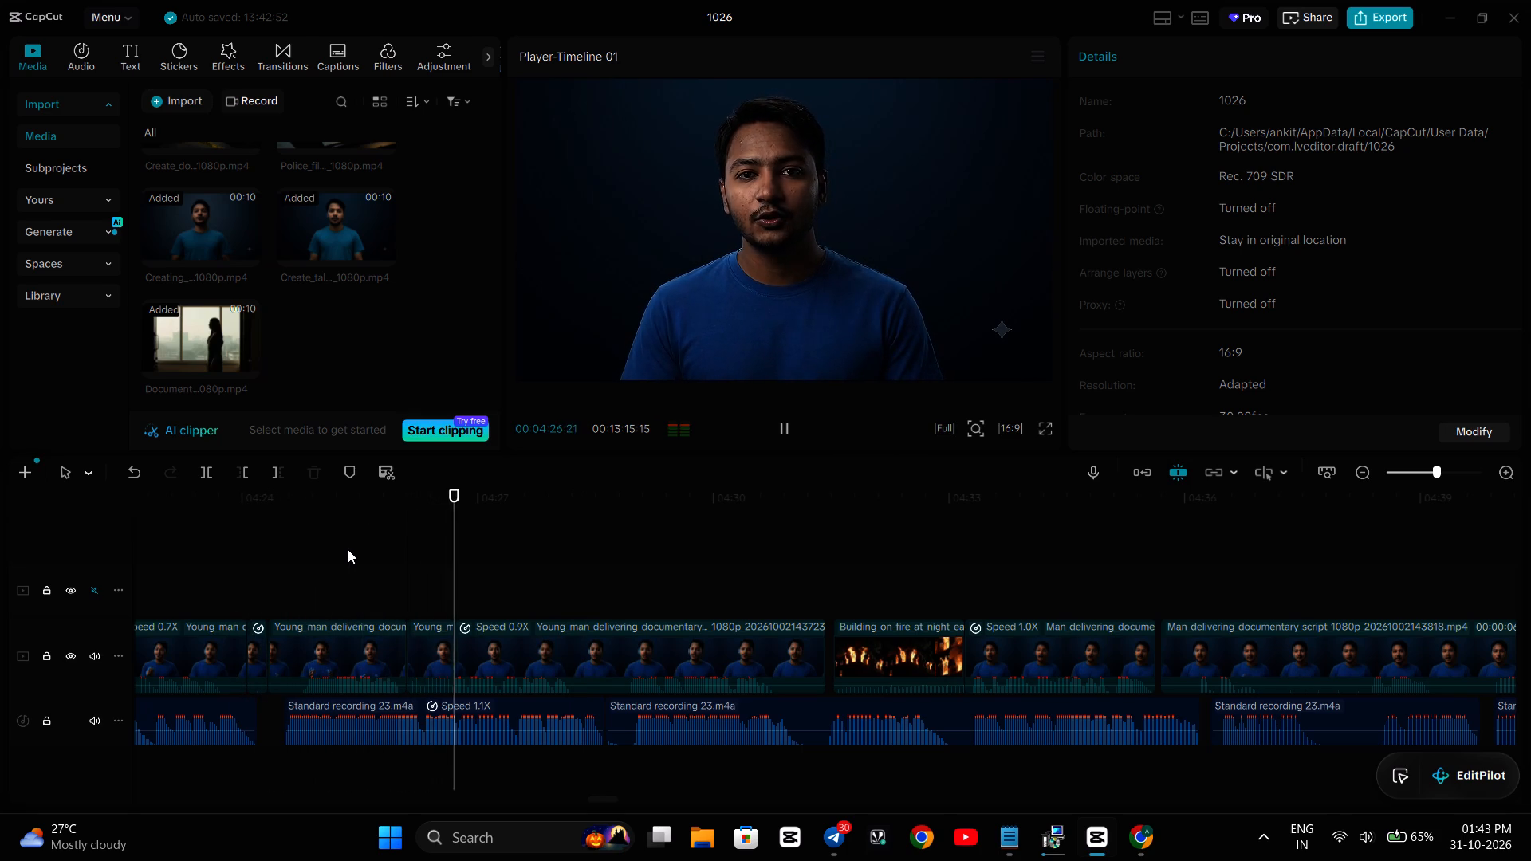
key("space")
key("space")
key("space")
key("space")
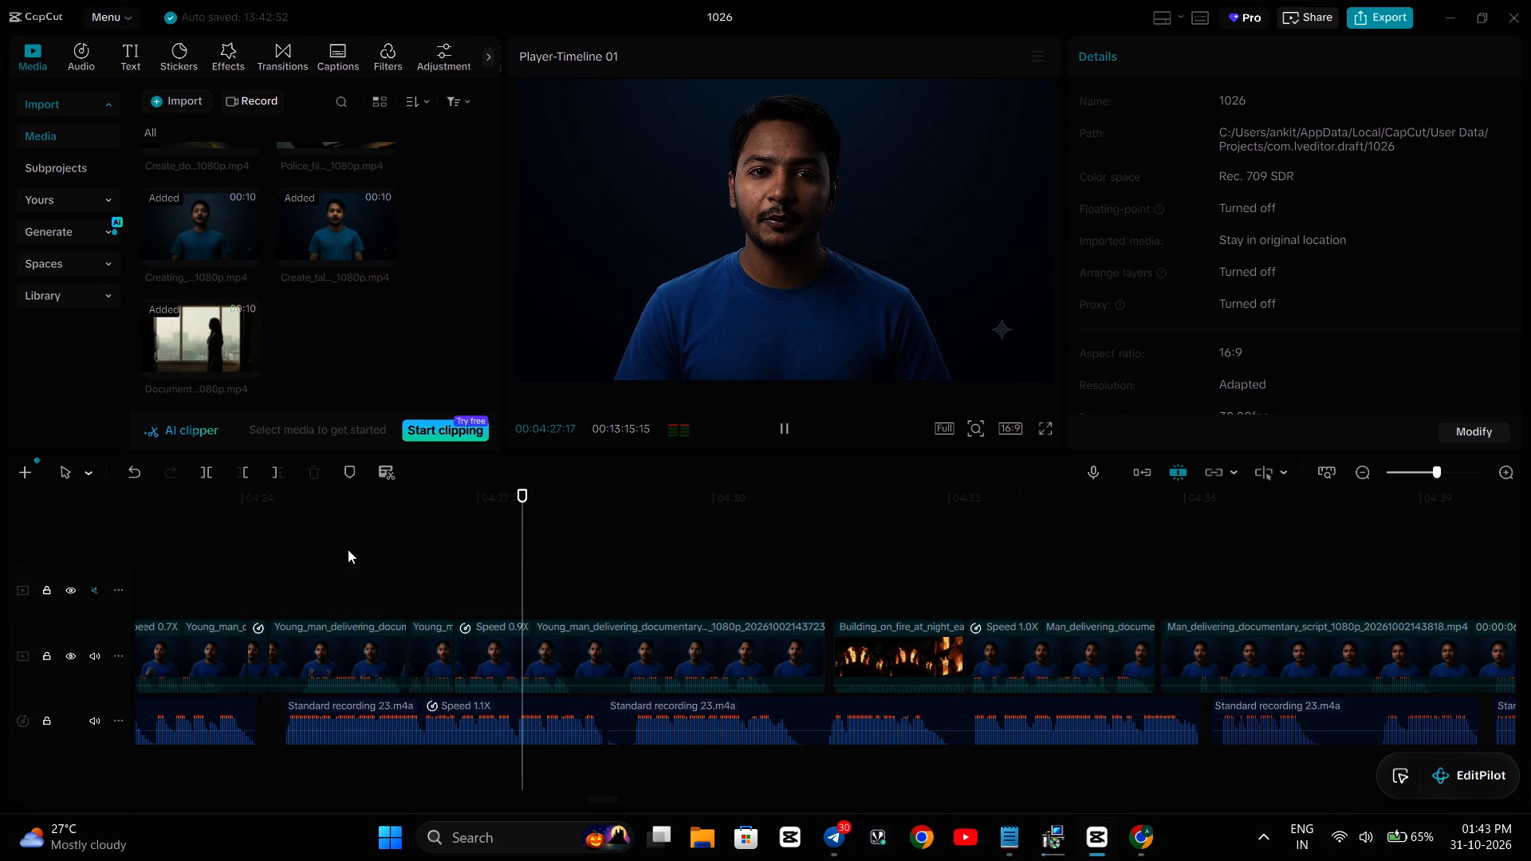
key("space")
key("space")
key("space")
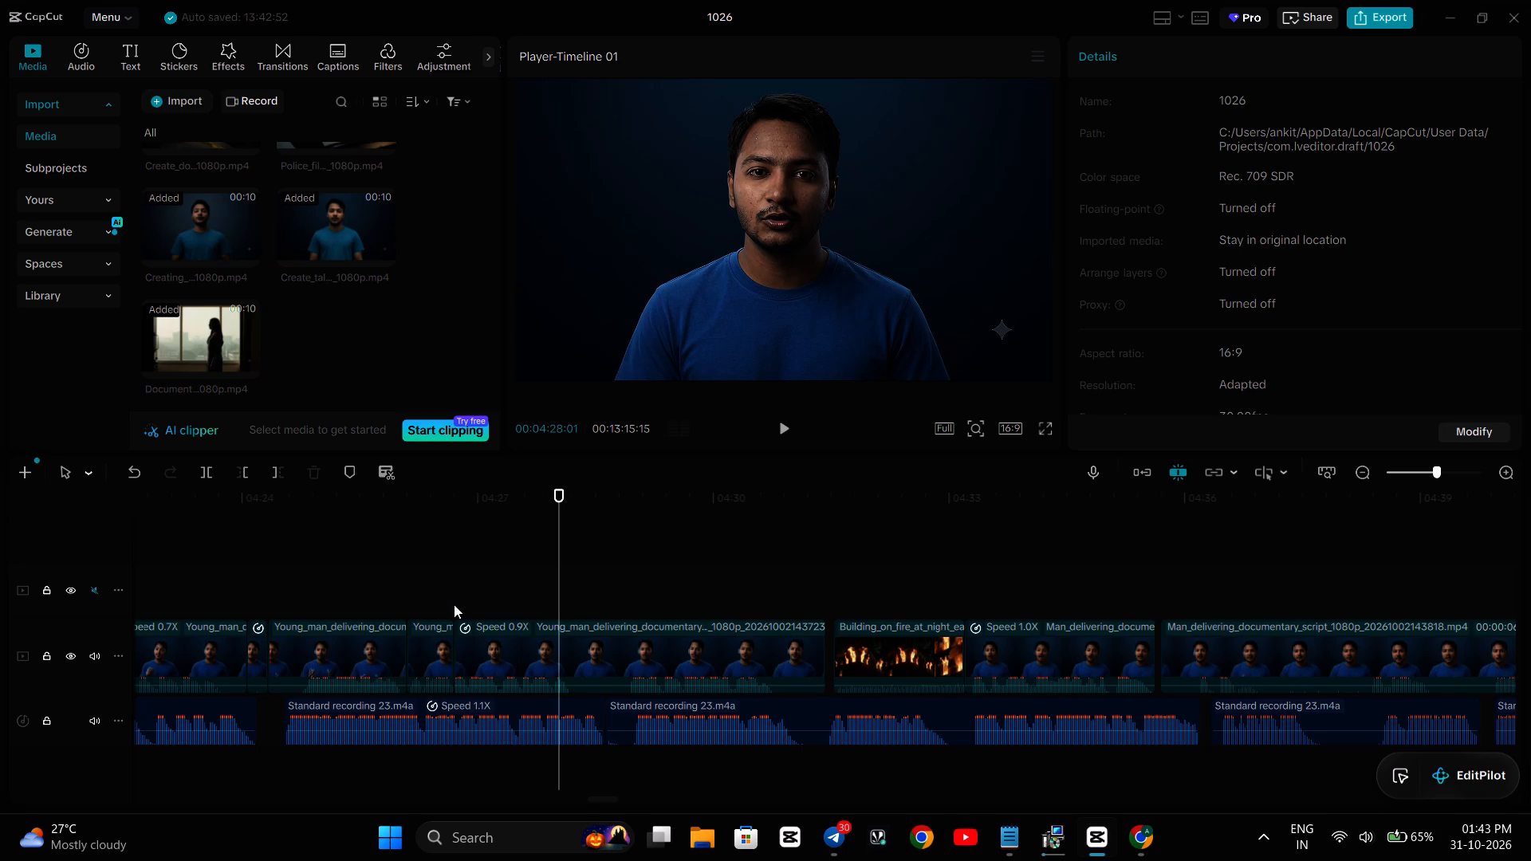
left_click(446, 560)
key("space")
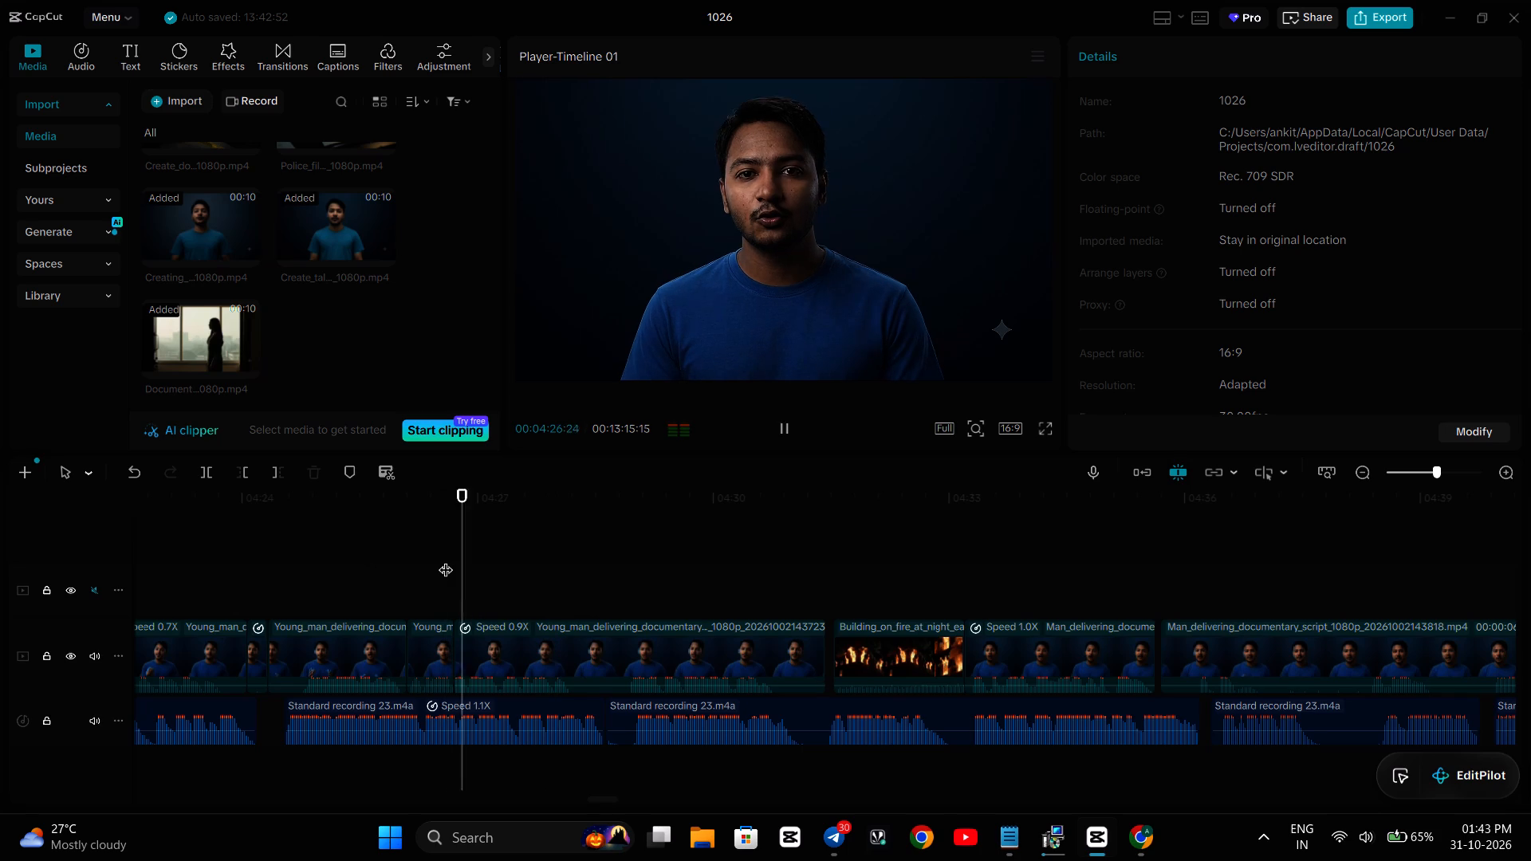
key("space")
key("space")
key("space")
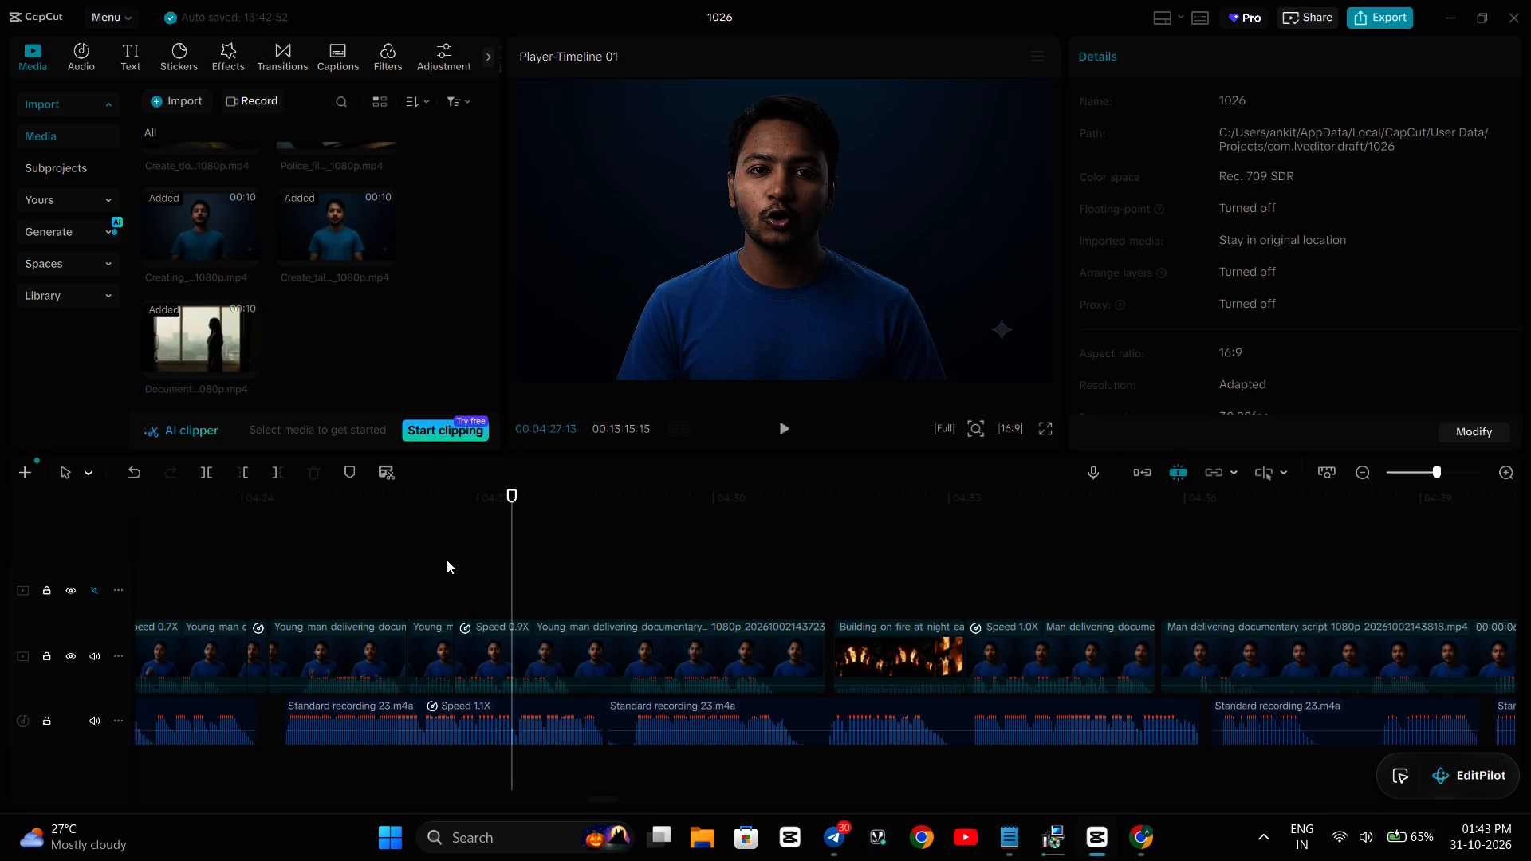
key("space")
key("space")
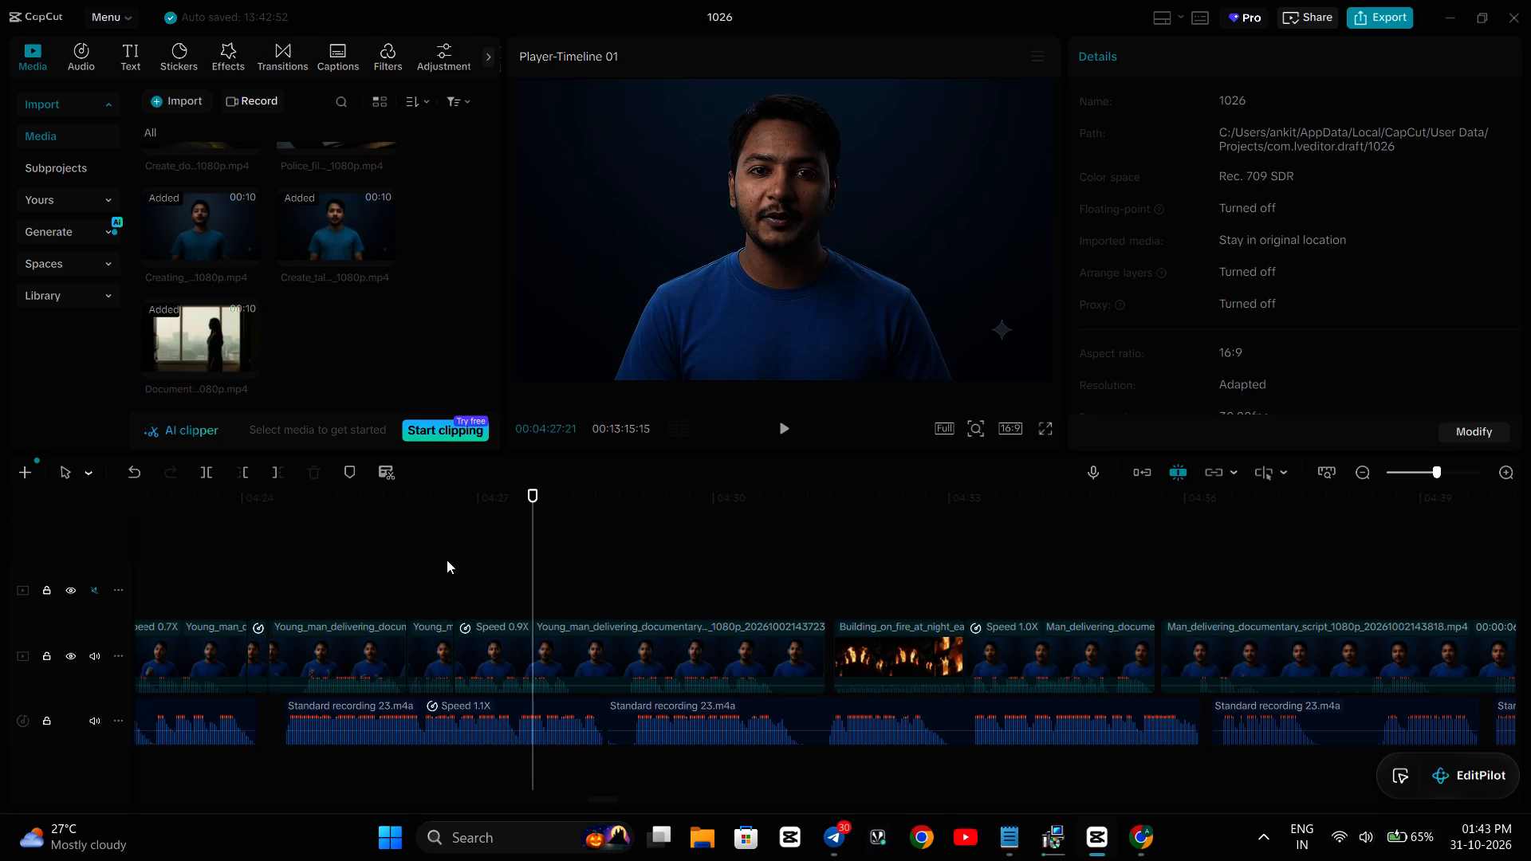
key("space")
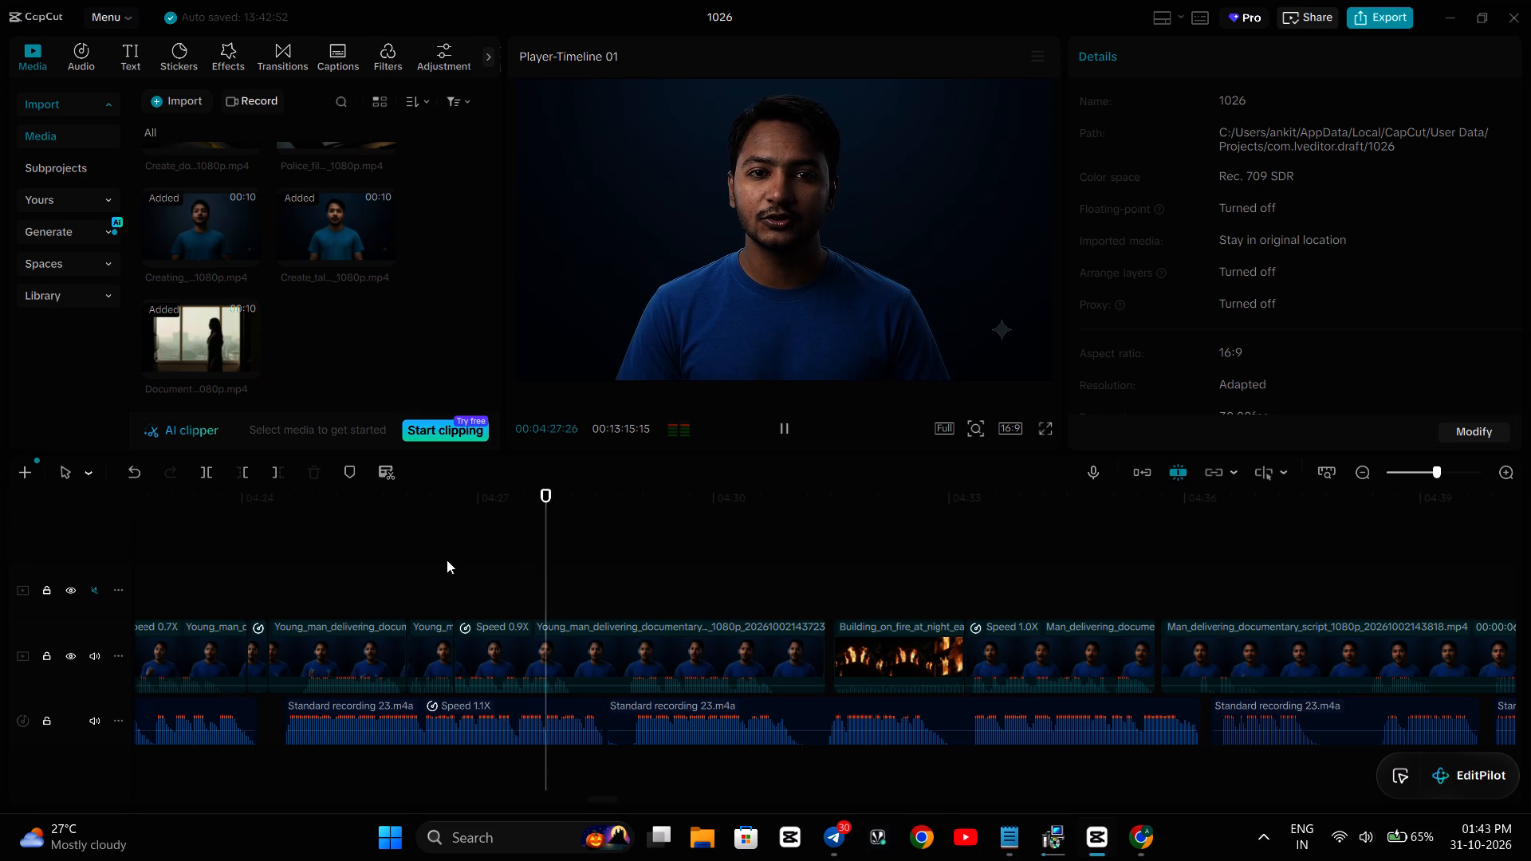
key("space")
key("space")
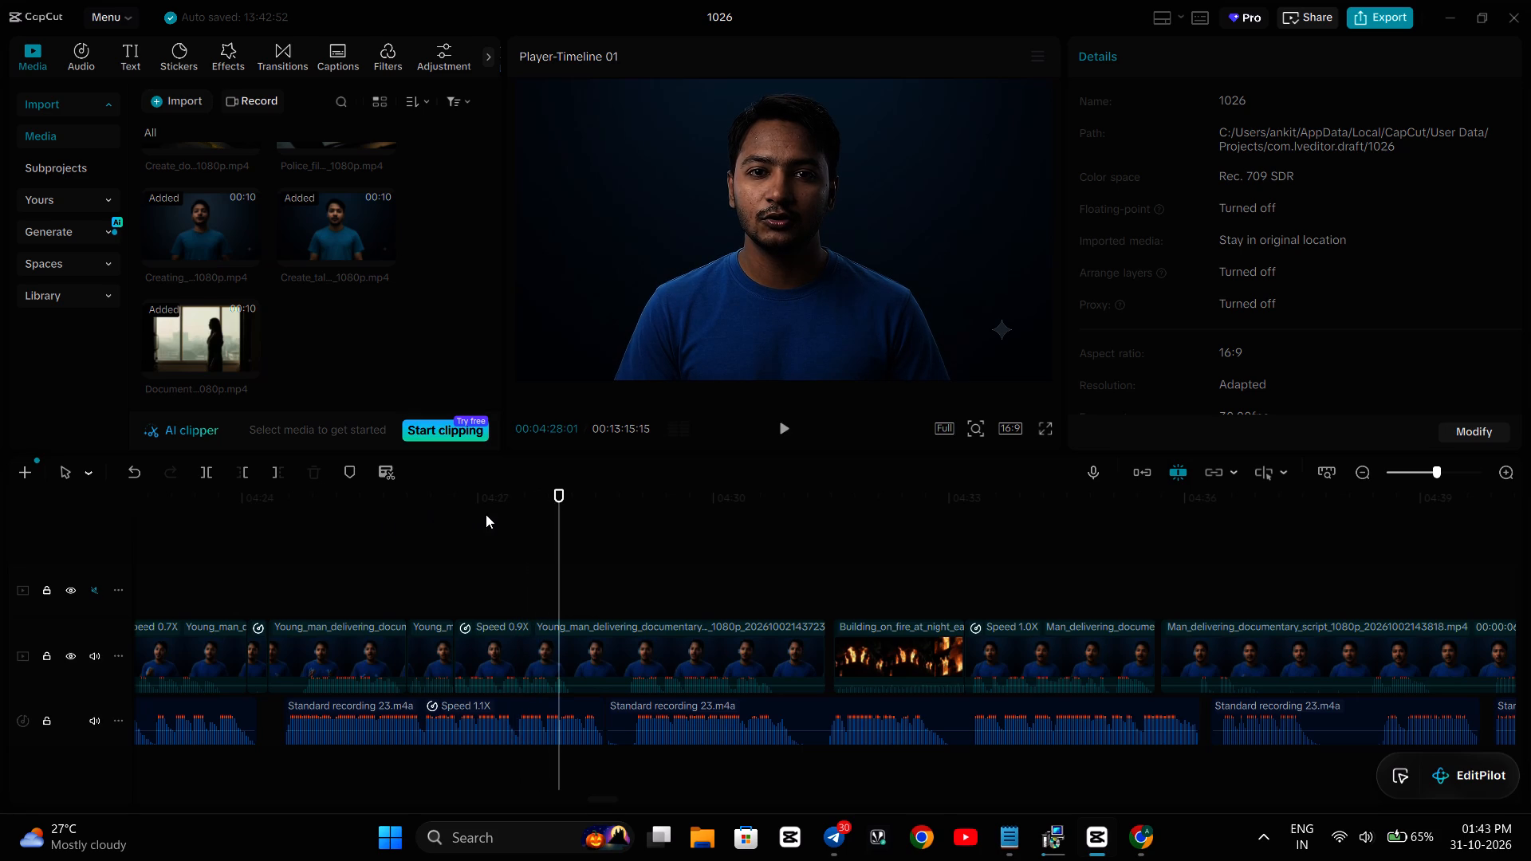
key("space")
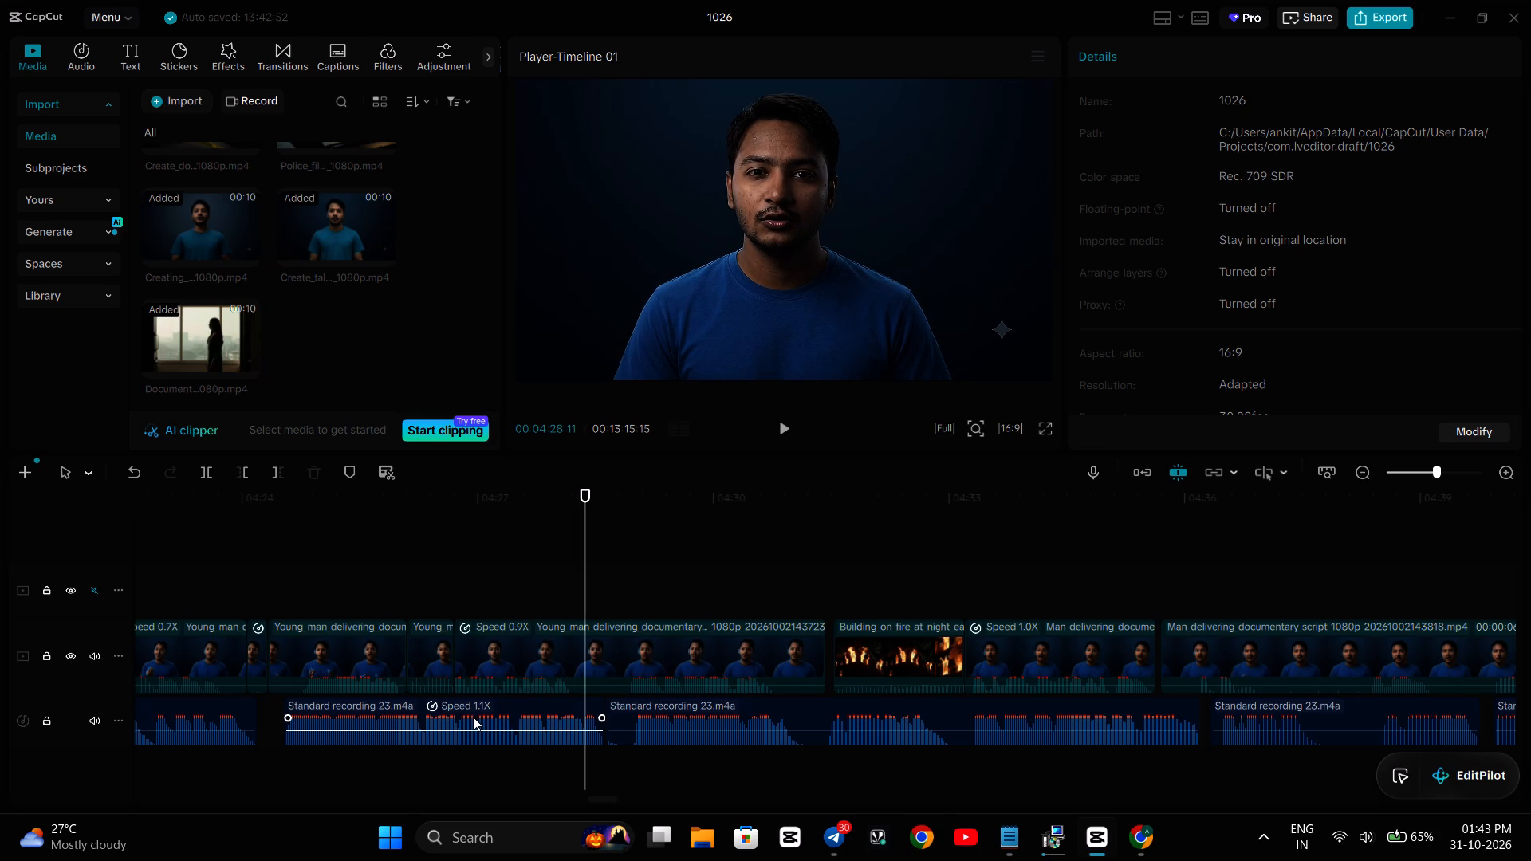
Split the 1.10x voice-over recording at 00:04:26:22, near the start of the slowed young man part.
left_click(443, 551)
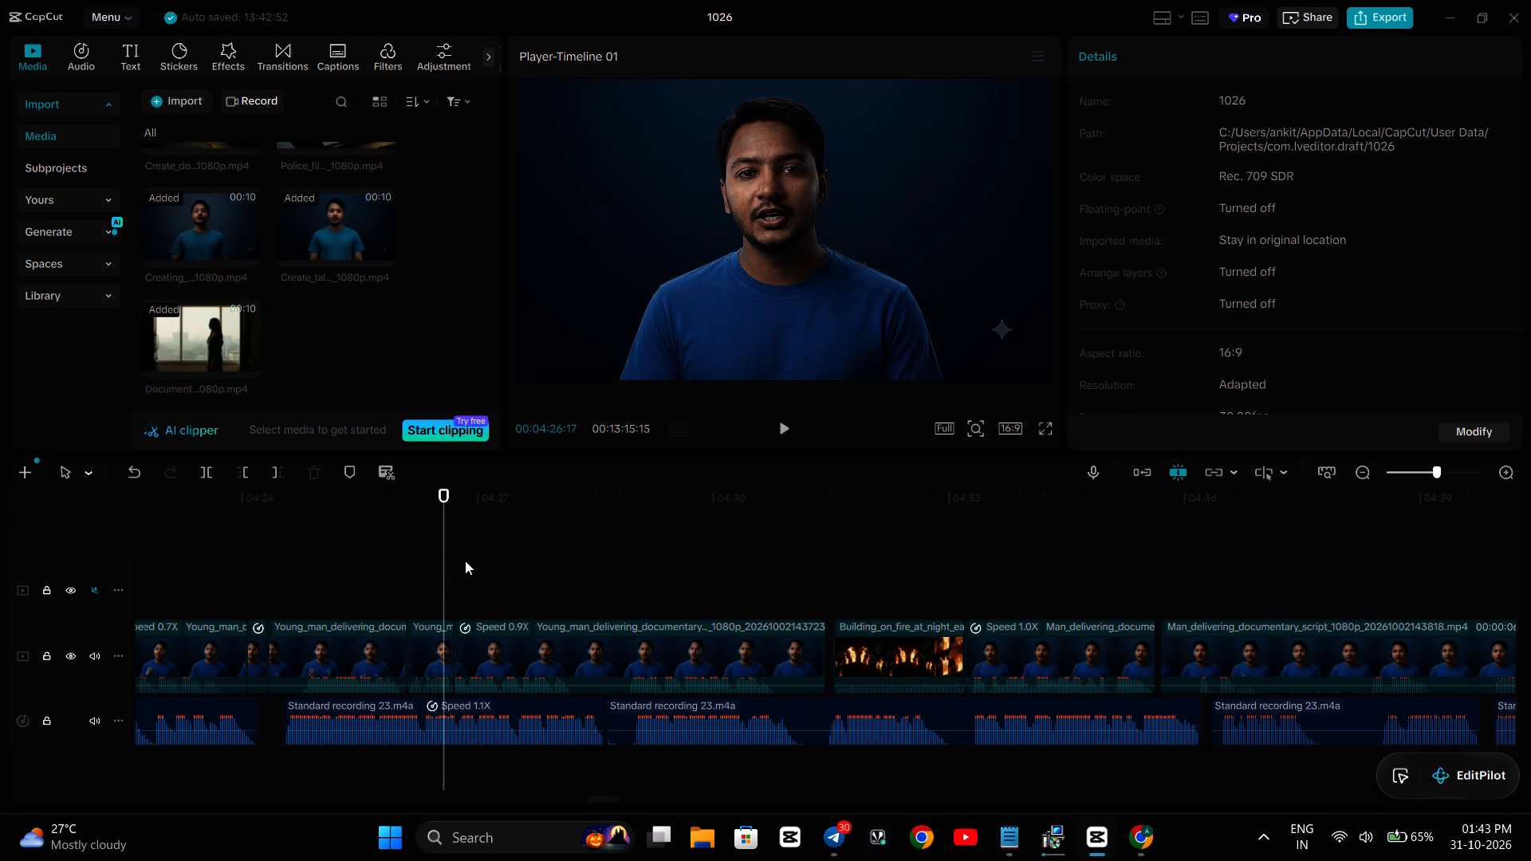
left_click(465, 560)
left_click(456, 560)
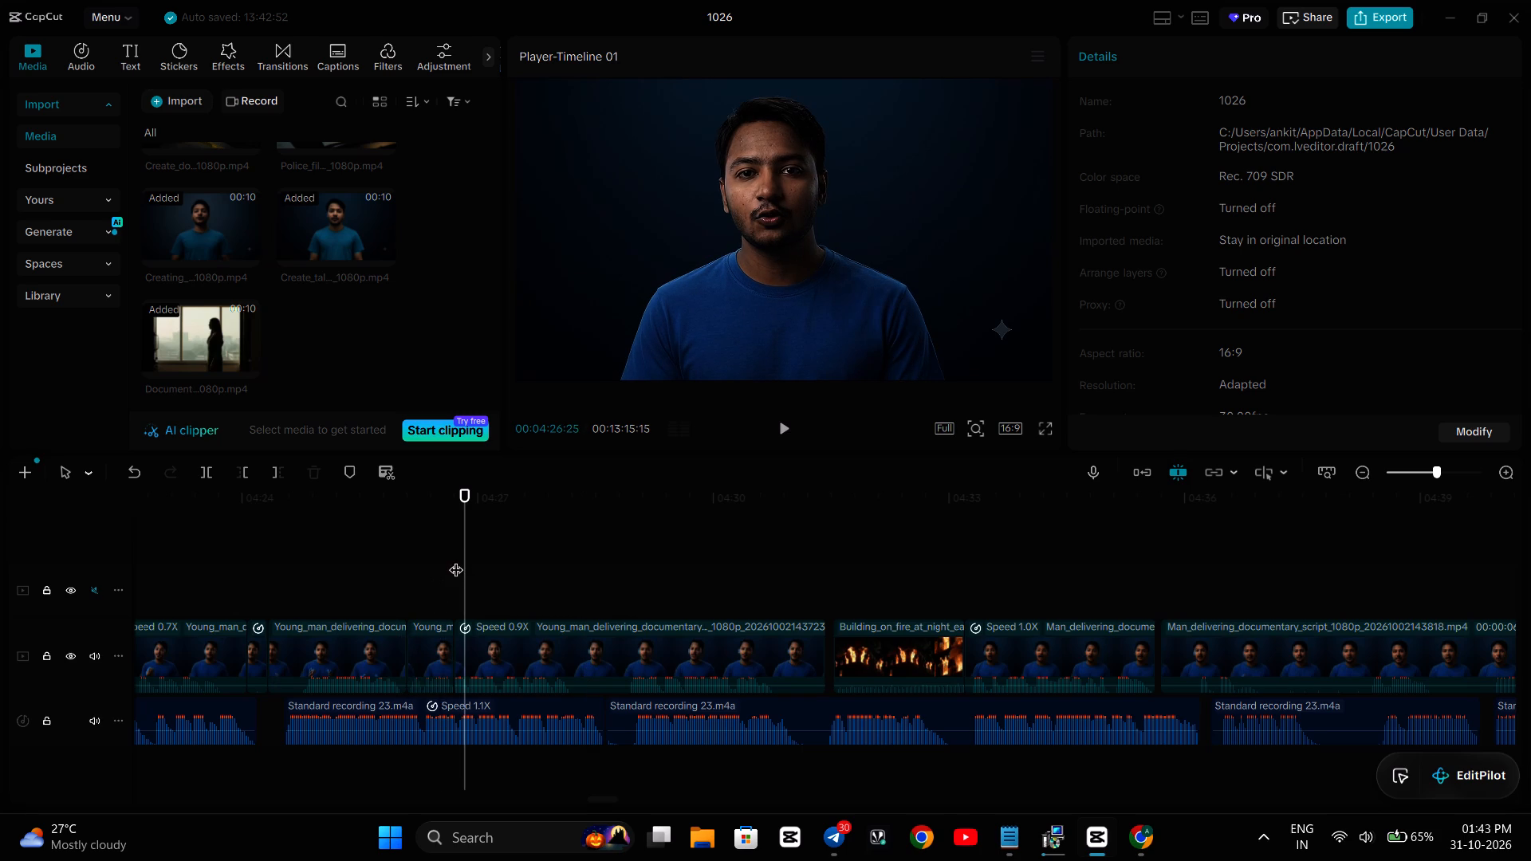
left_click(472, 727)
key("Right")
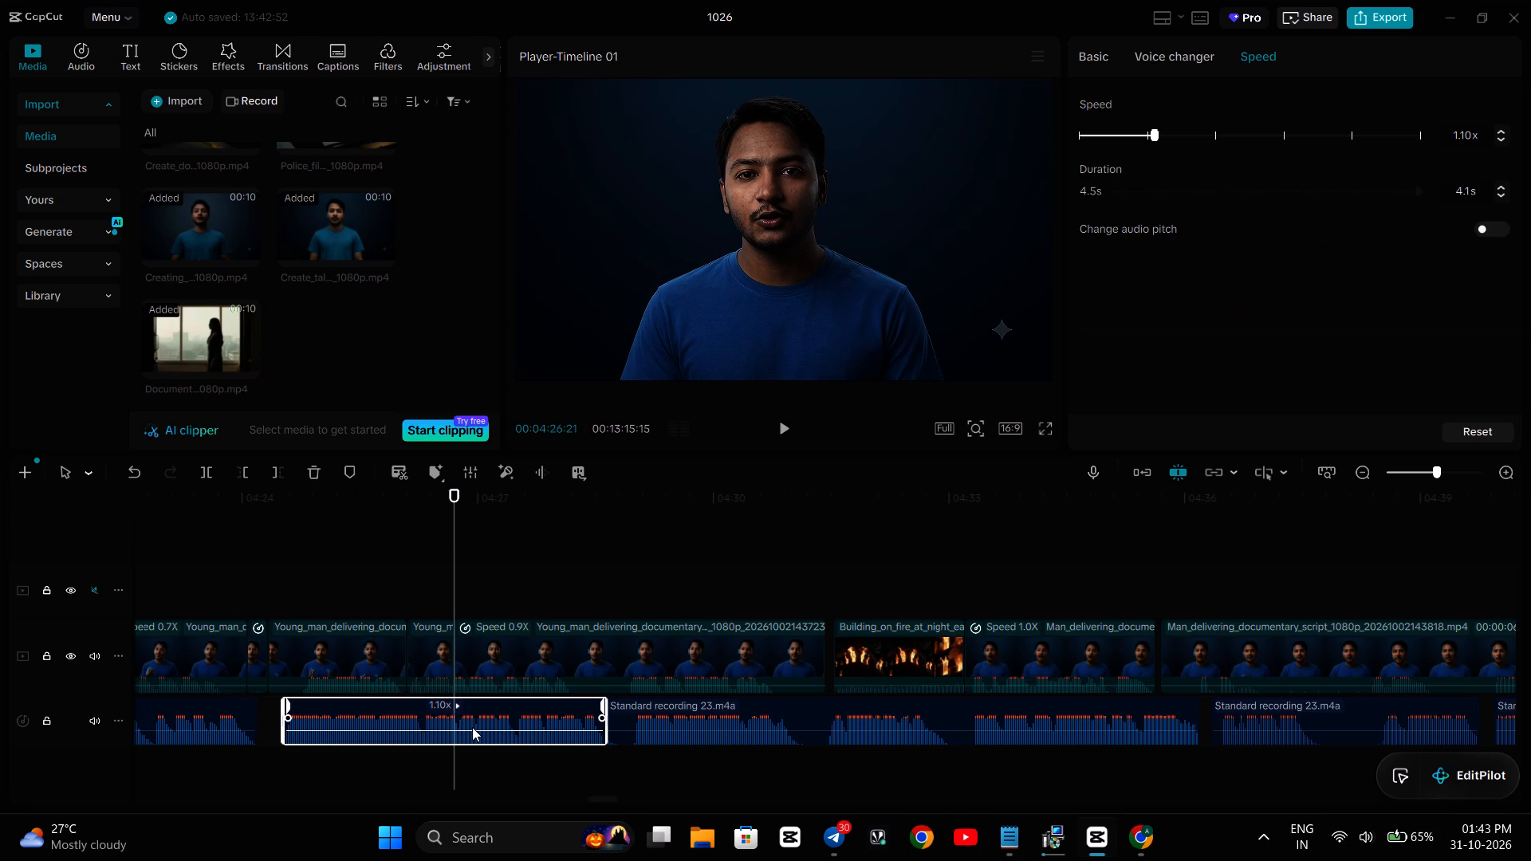
left_click(209, 466)
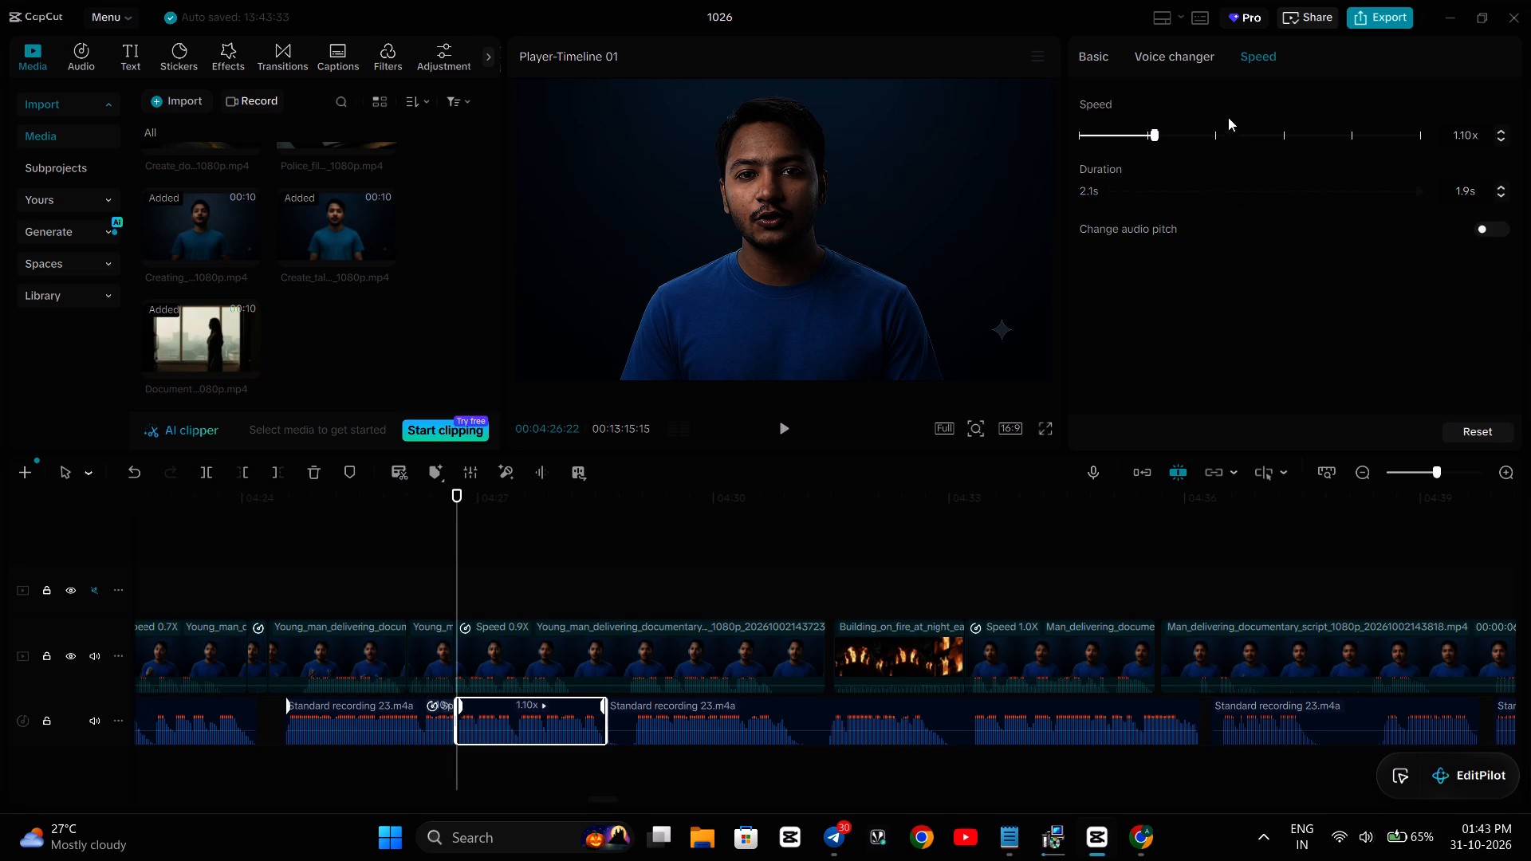
Set the speed of the voice-over part after the 00:04:26:22 split to 1.30x.
left_click(1499, 126)
left_click(1502, 131)
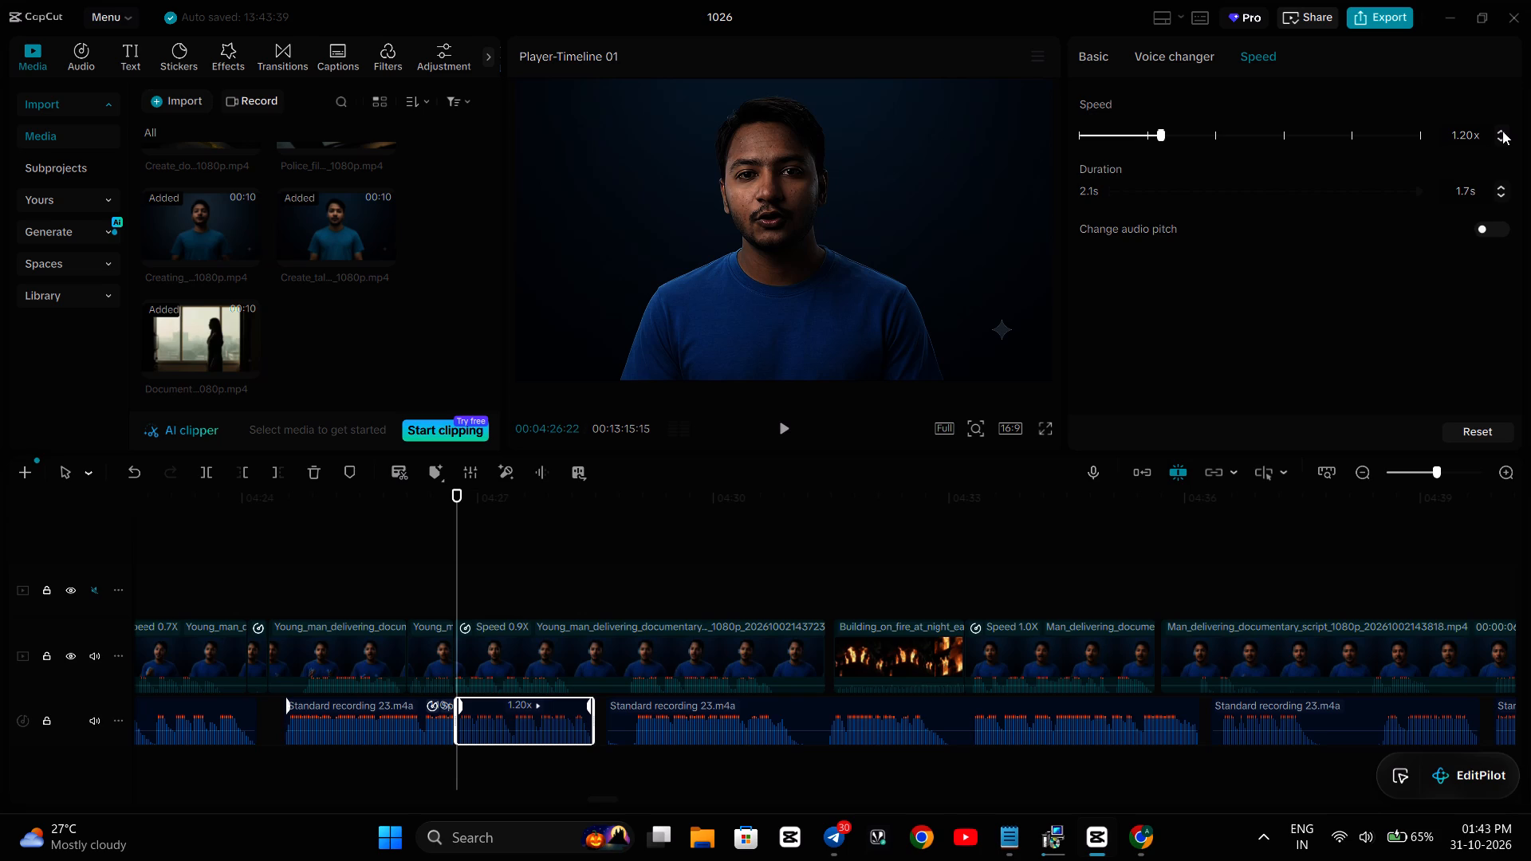
left_click(1502, 131)
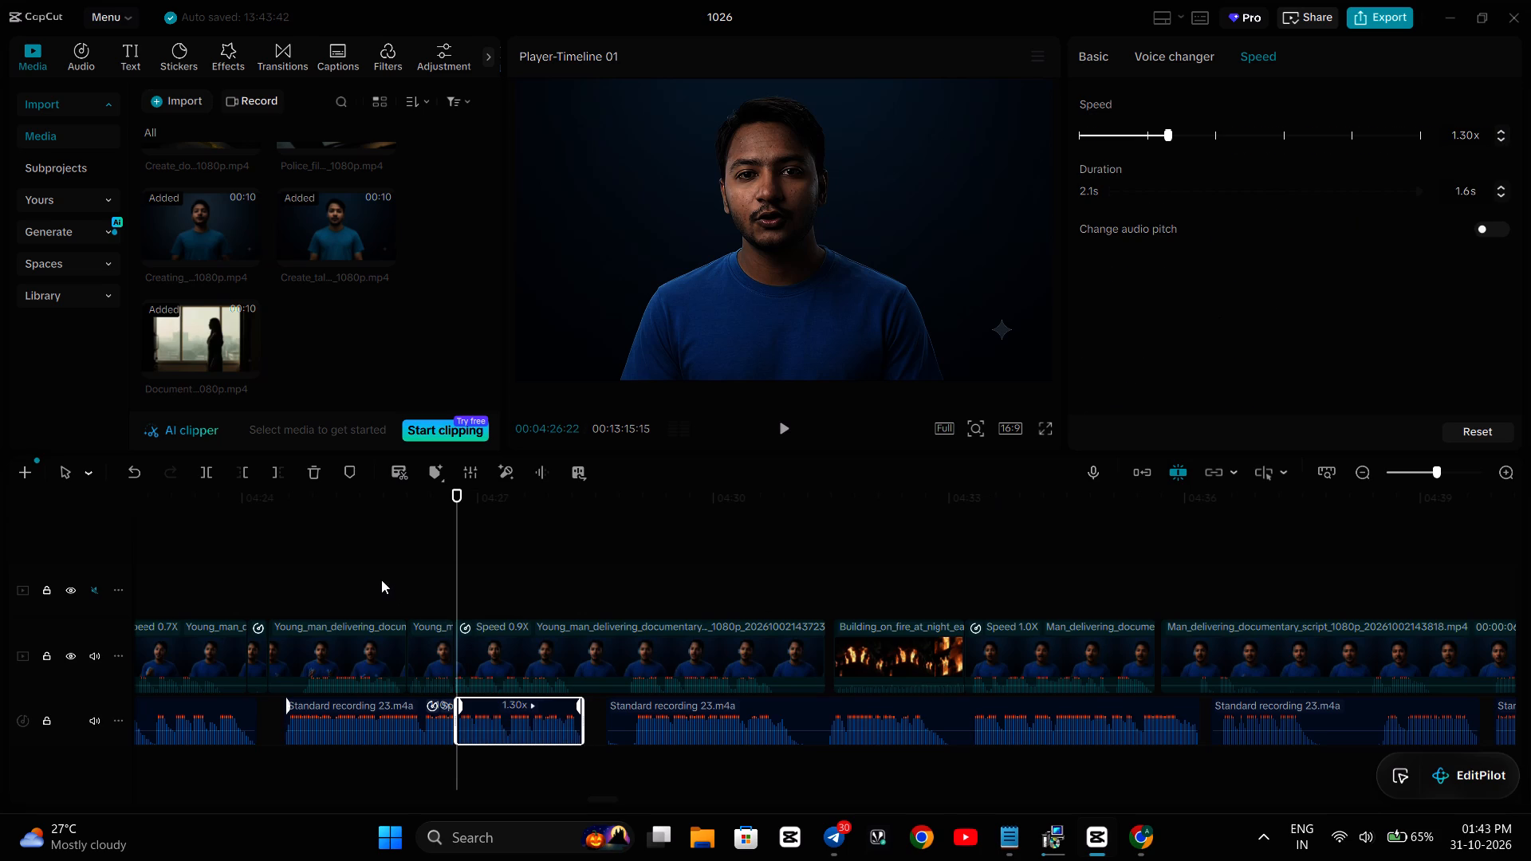
left_click(381, 580)
Play back the sped-up voice-over part and mute the main video track's own audio.
key("space")
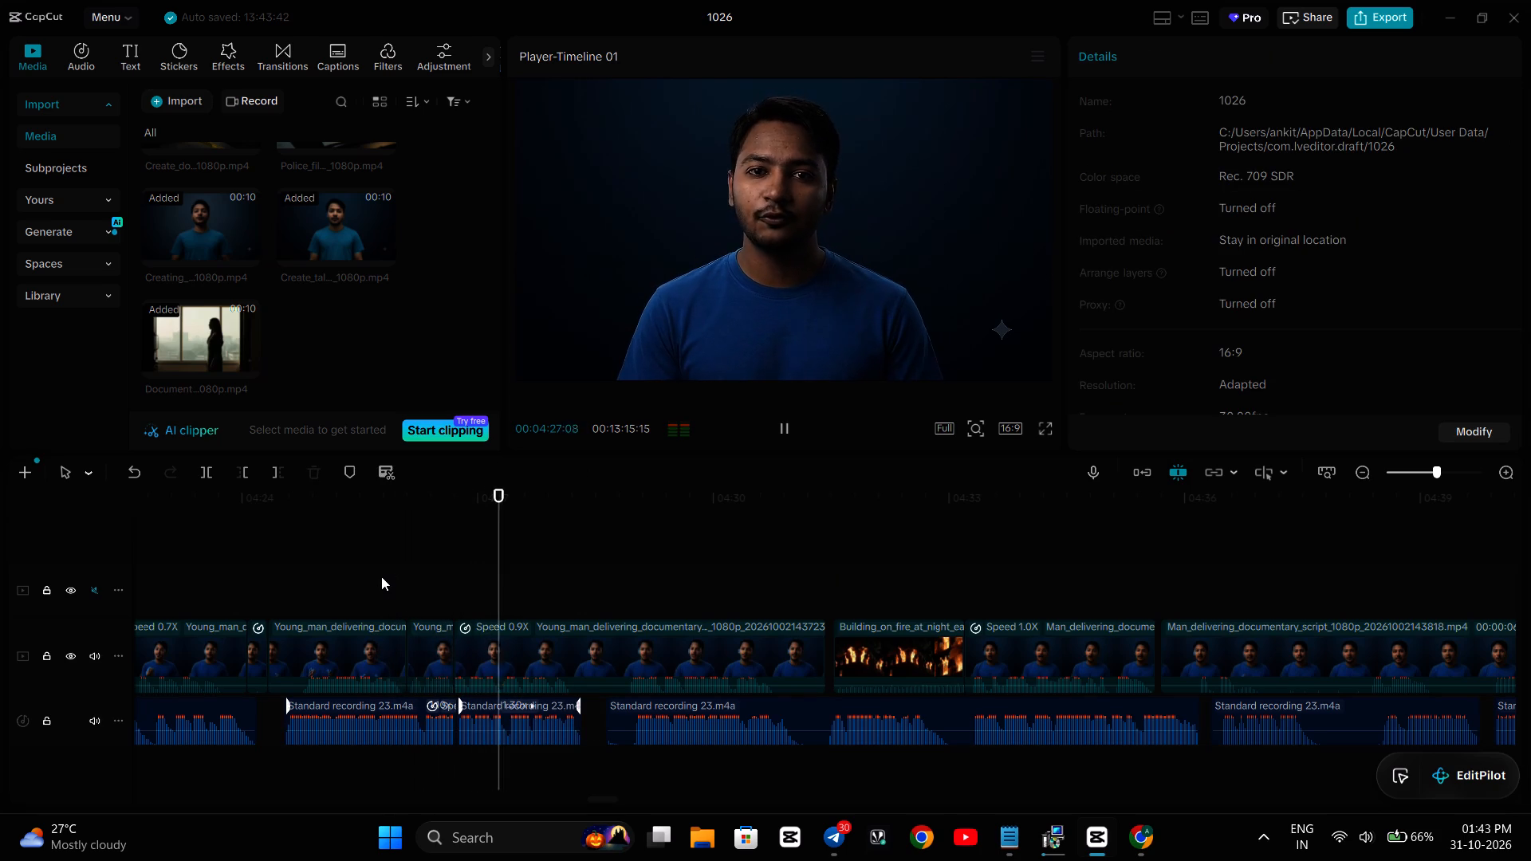
key("space")
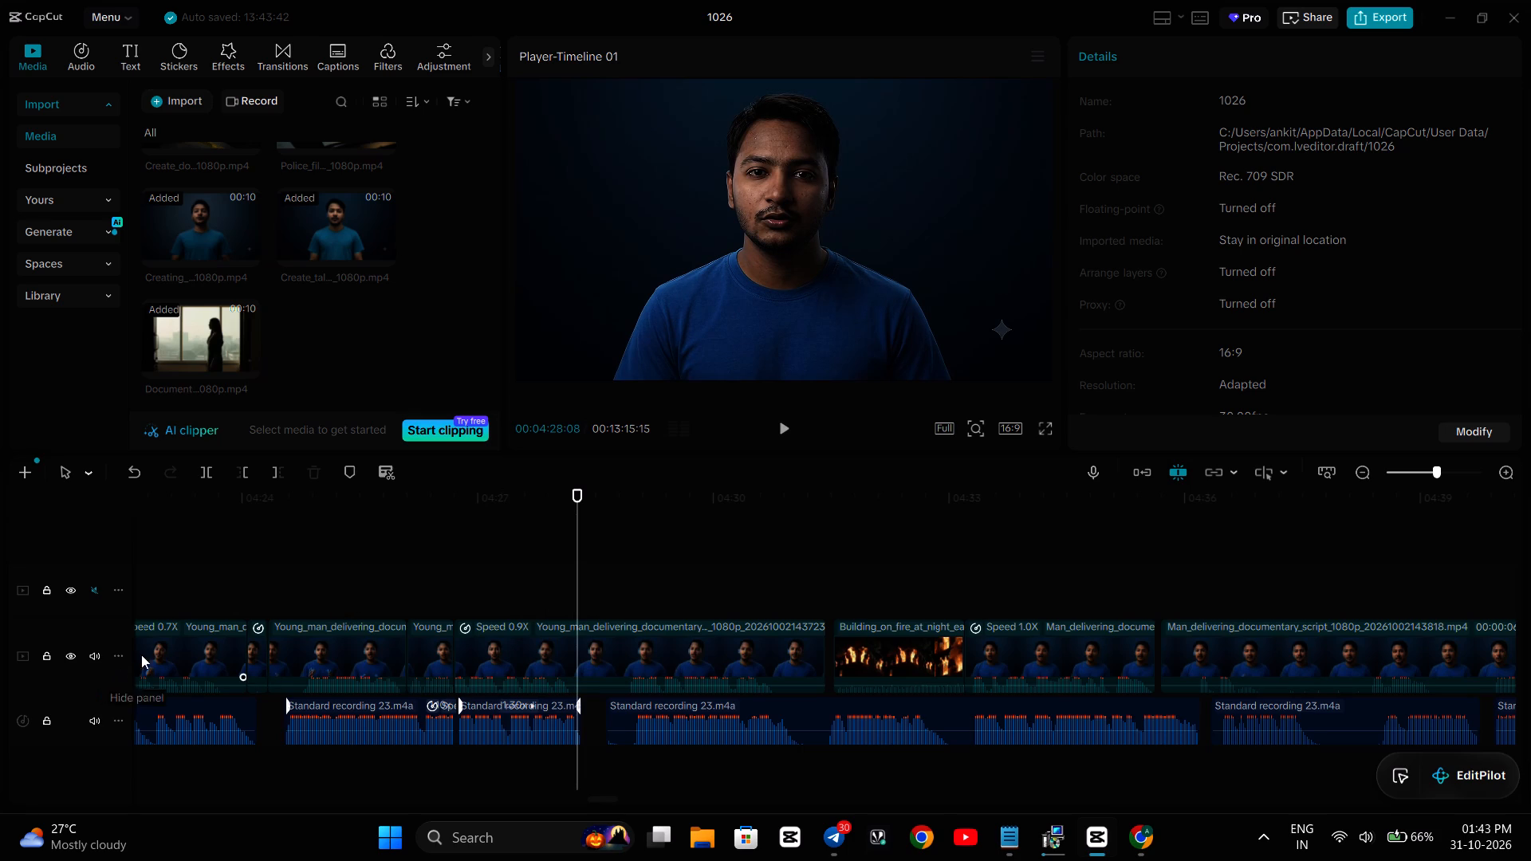
key("space")
key("space")
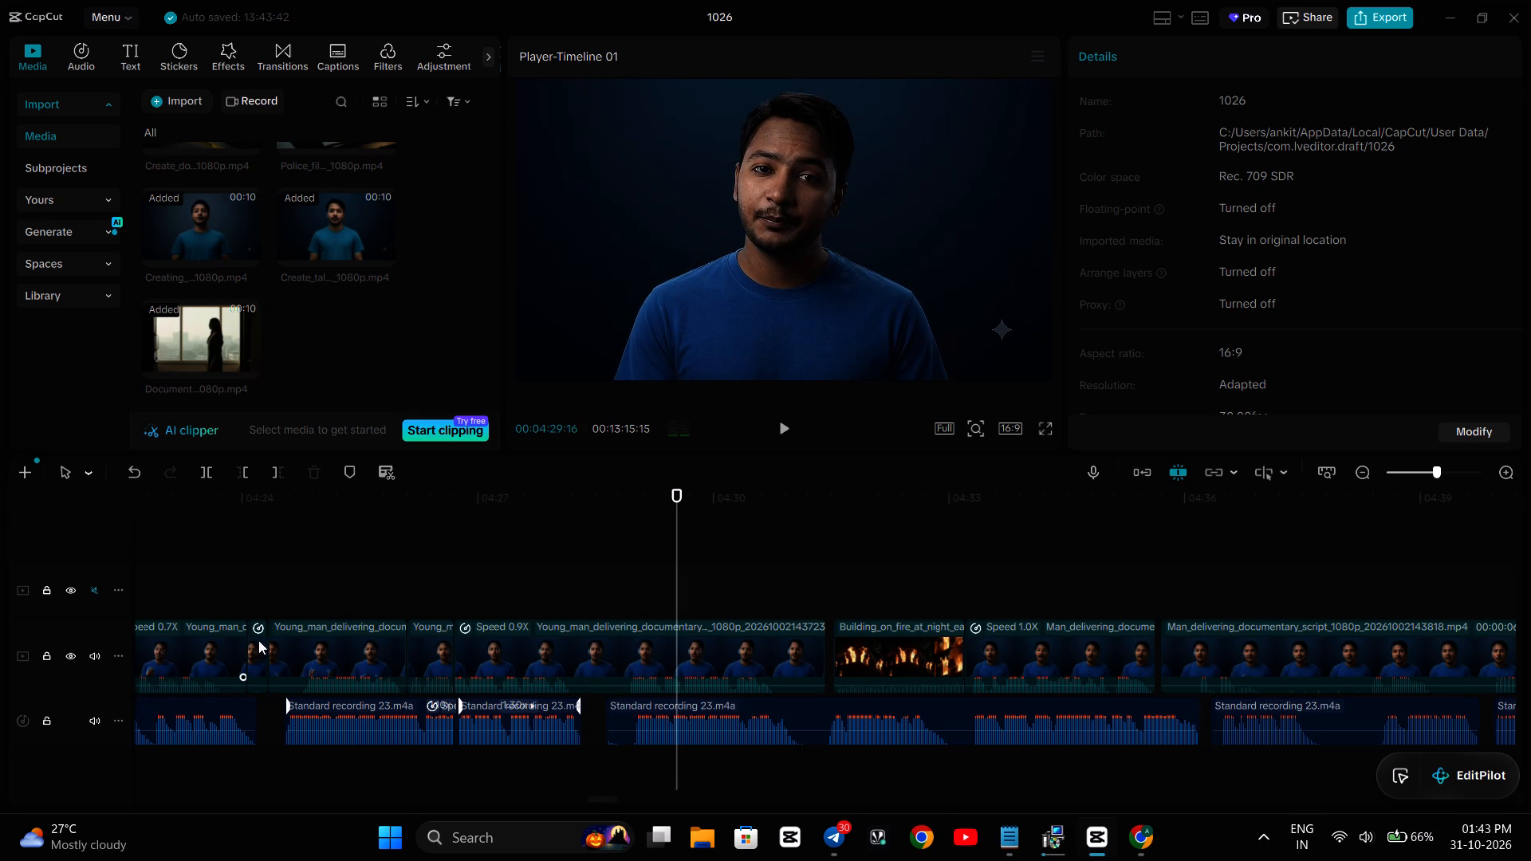
left_click(92, 658)
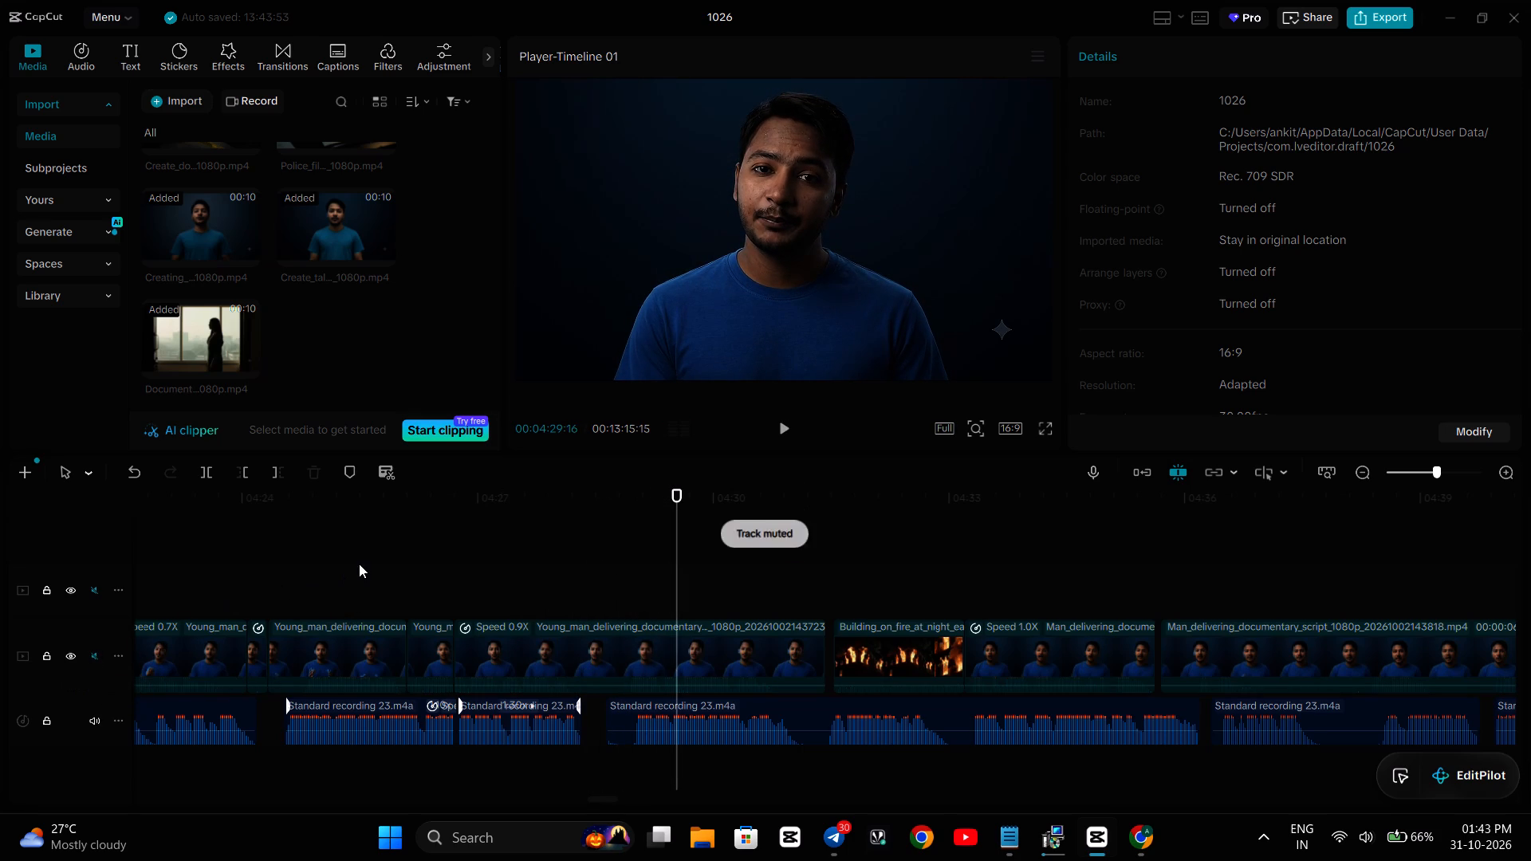
Play through the section and move the burning-building clip earlier to close the gap after the slowed young man part.
left_click(359, 564)
key("space")
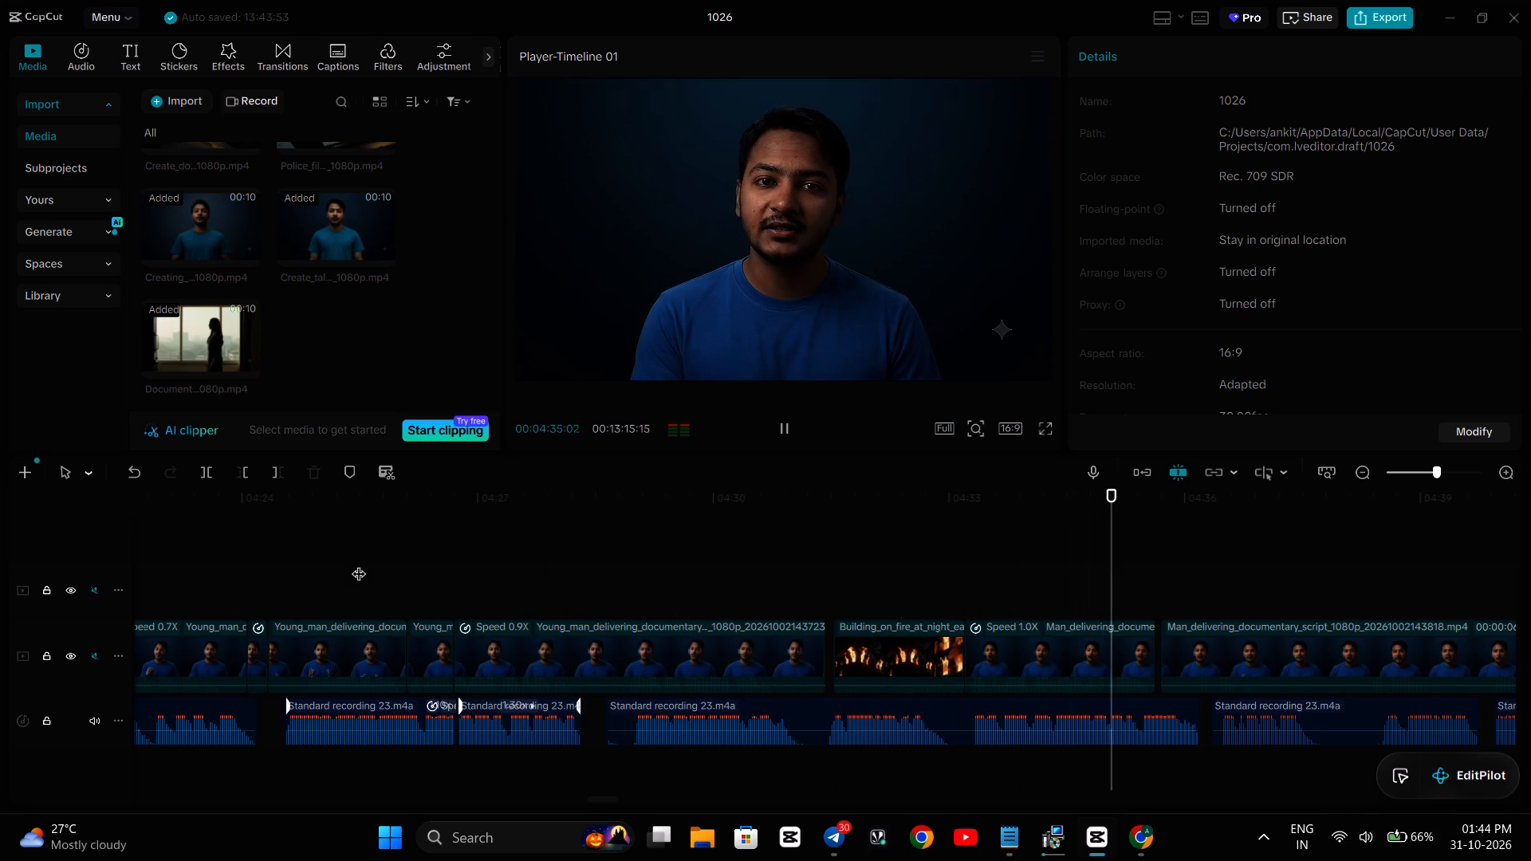
key("space")
left_click_drag(915, 643, 903, 647)
Review the sequence from the burning-building clip through the presenter clips to the woman-checking-watch clip, checking sync with the voice-over.
left_click(721, 580)
key("space")
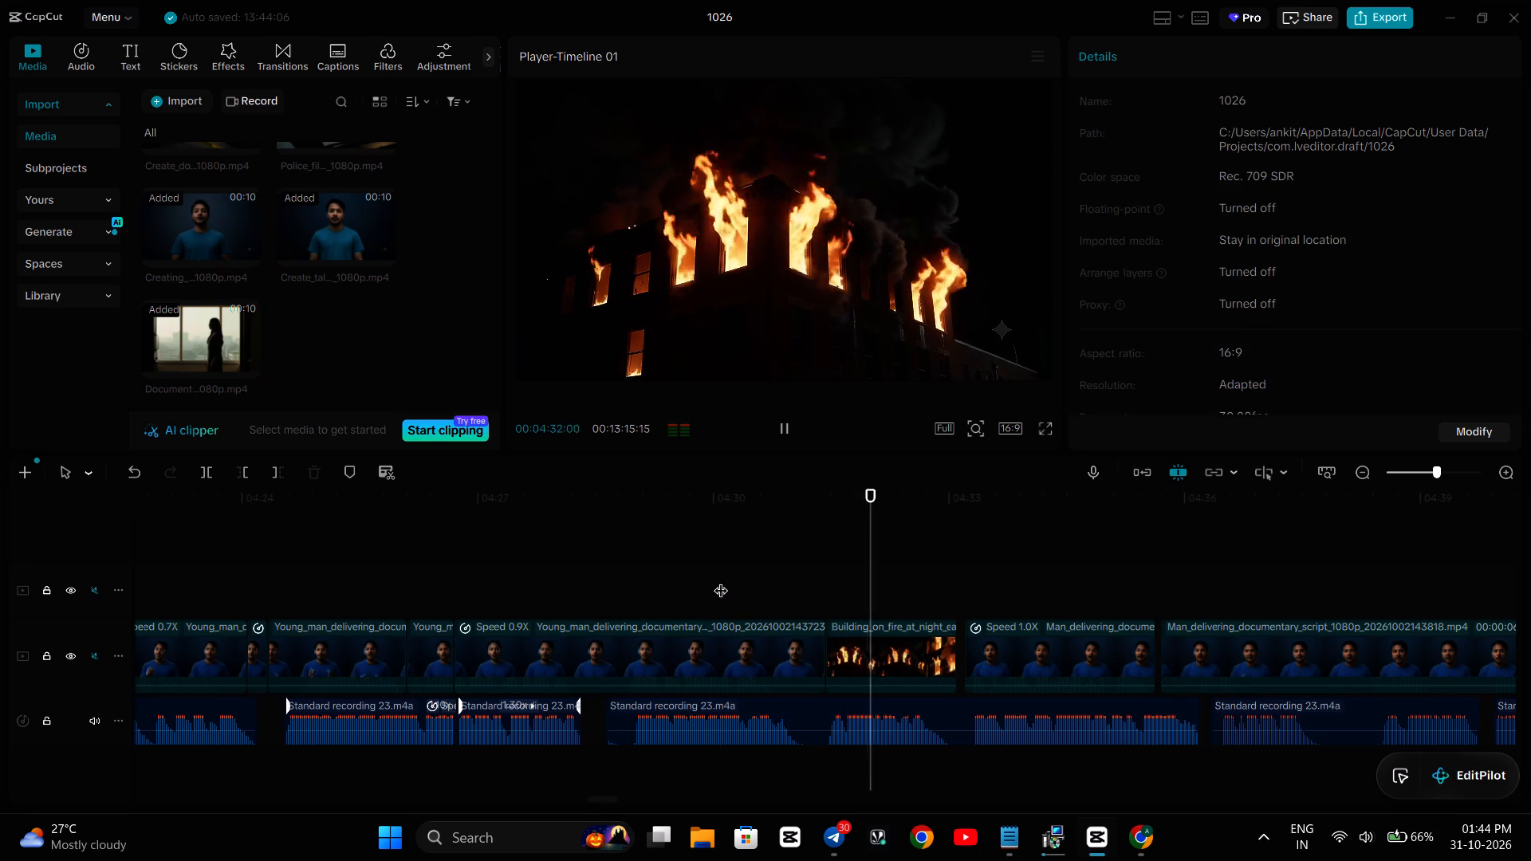
key("space")
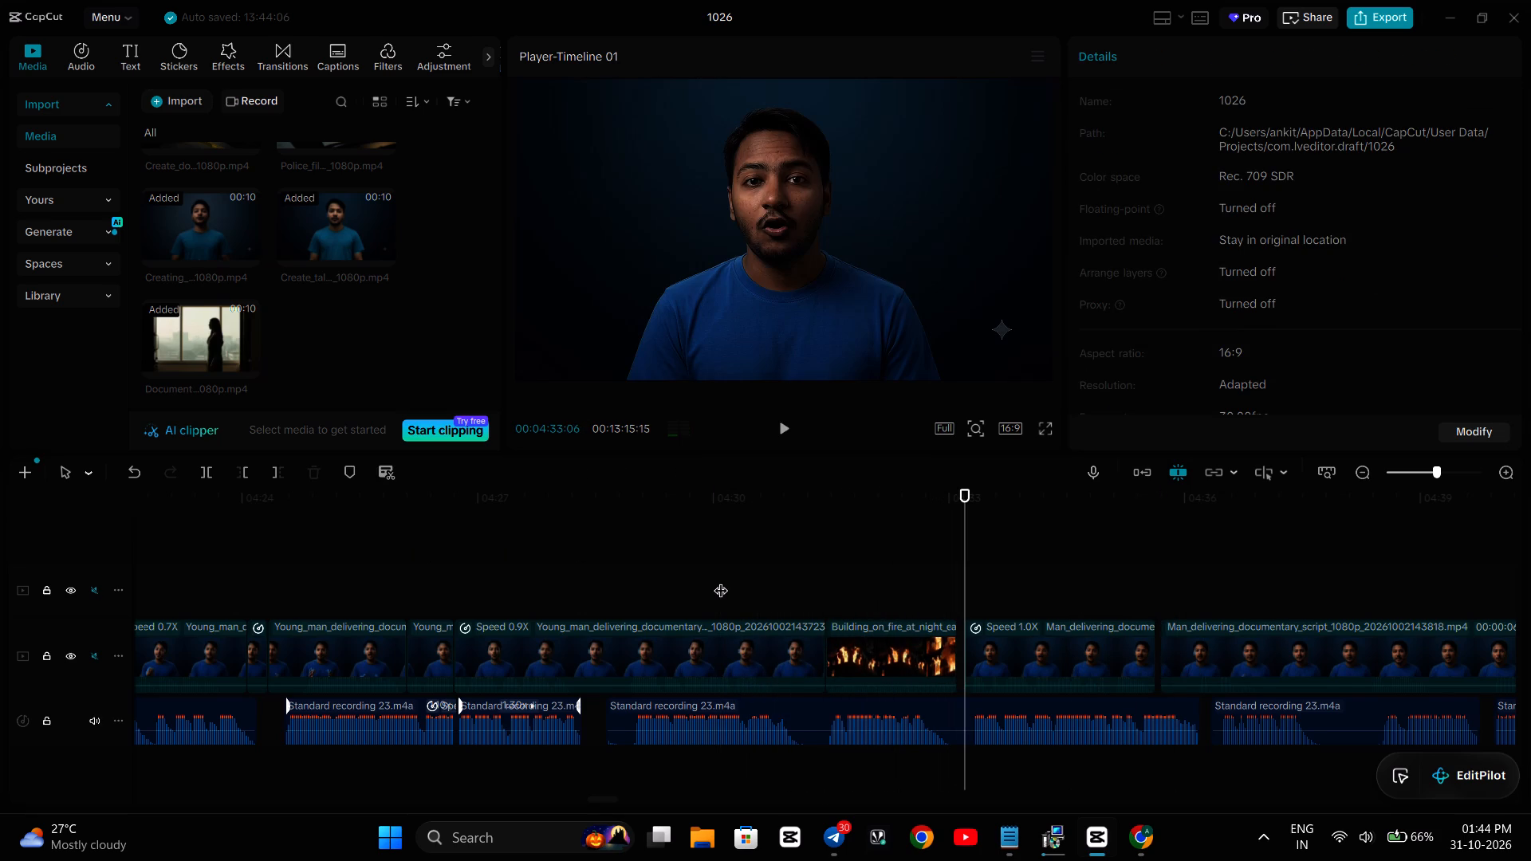
key("space")
key("space")
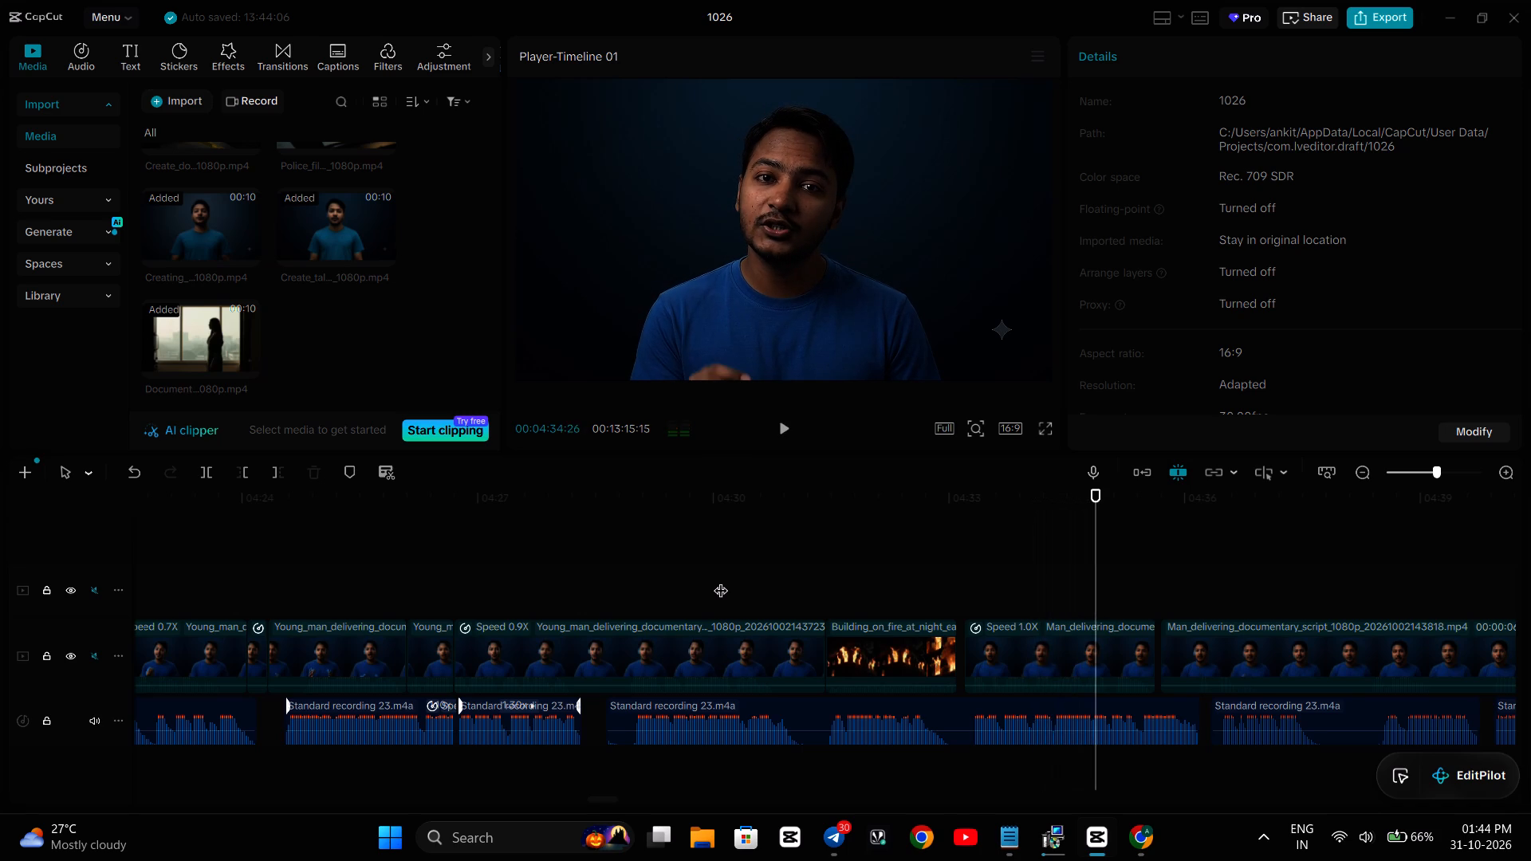
key("space")
key("space")
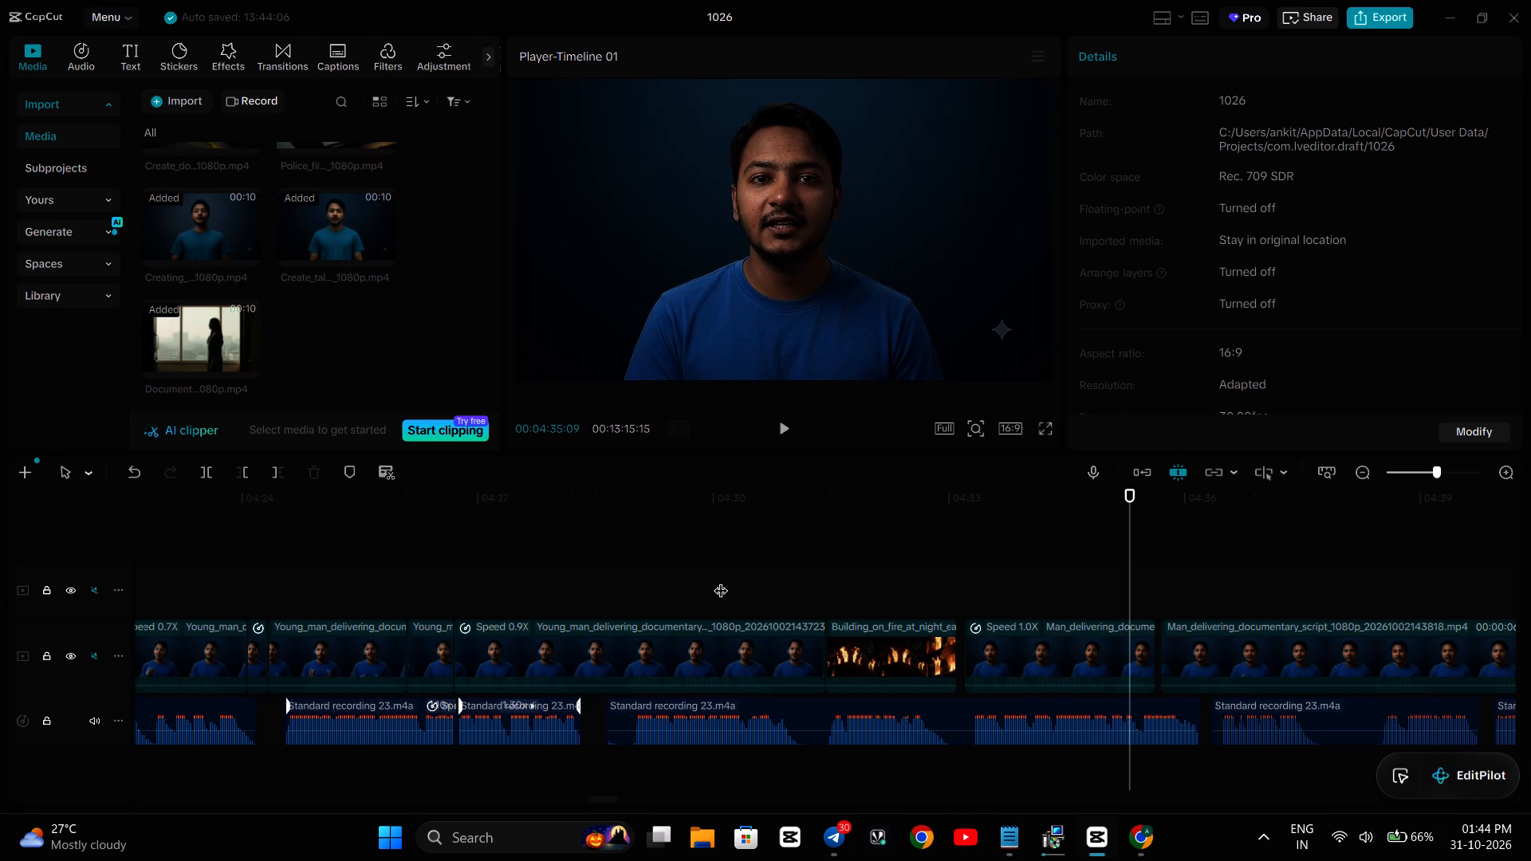
key("space")
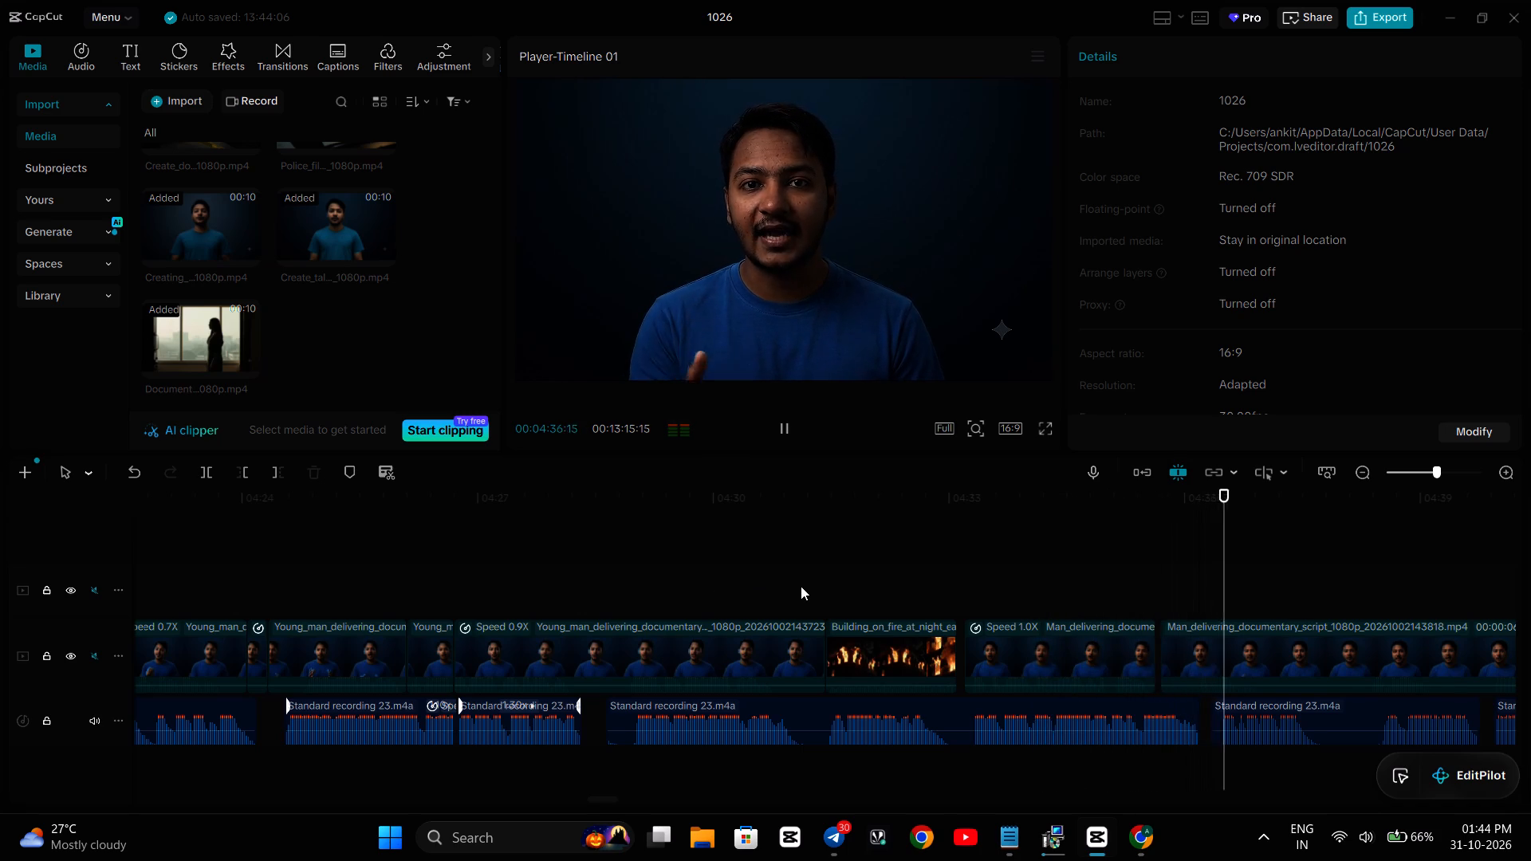
key("space")
left_click(939, 583)
key("space")
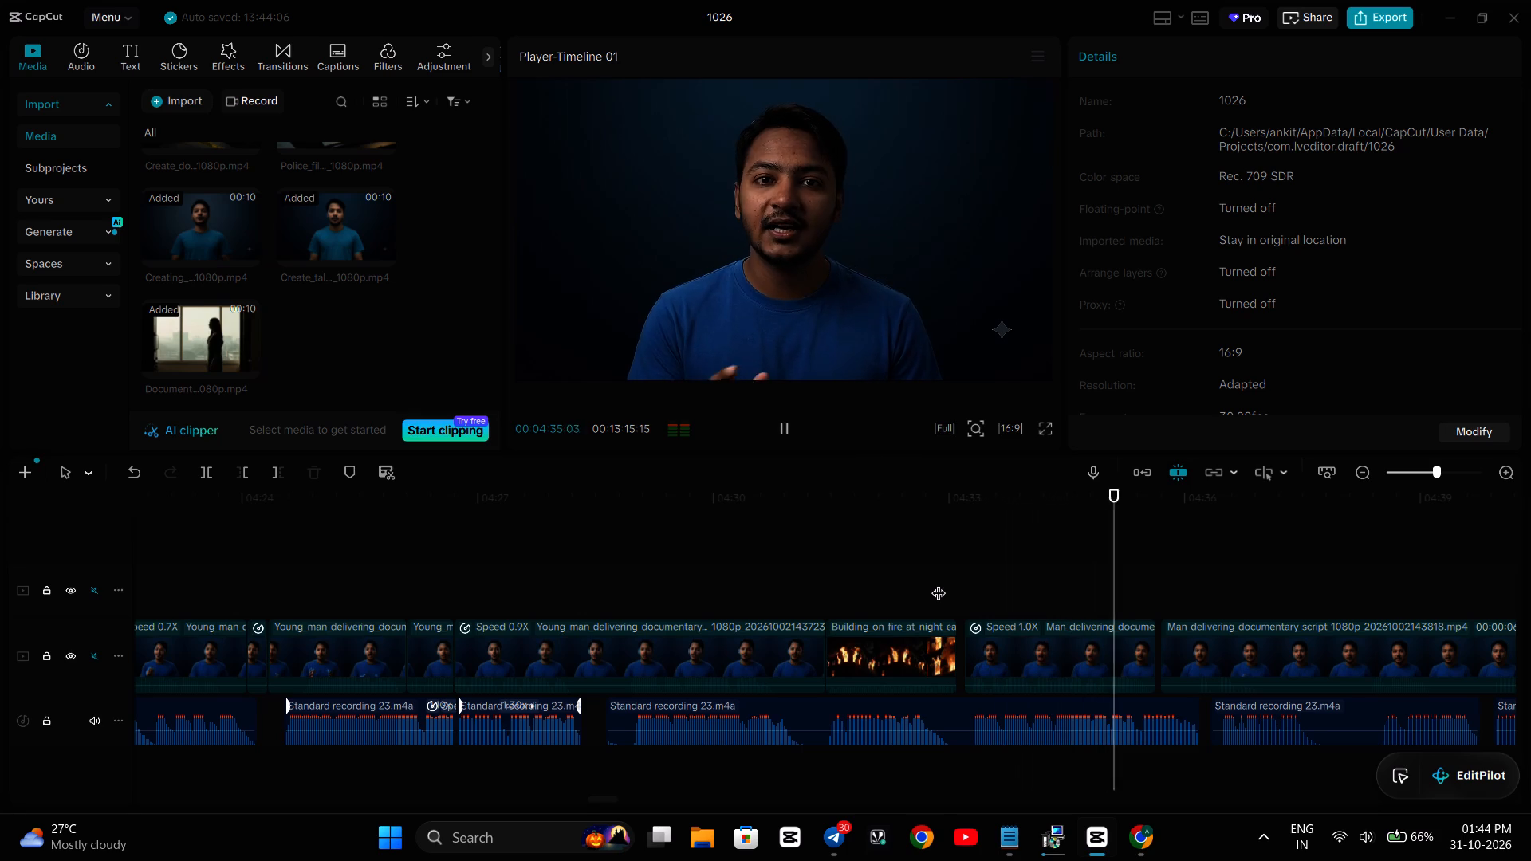
key("space")
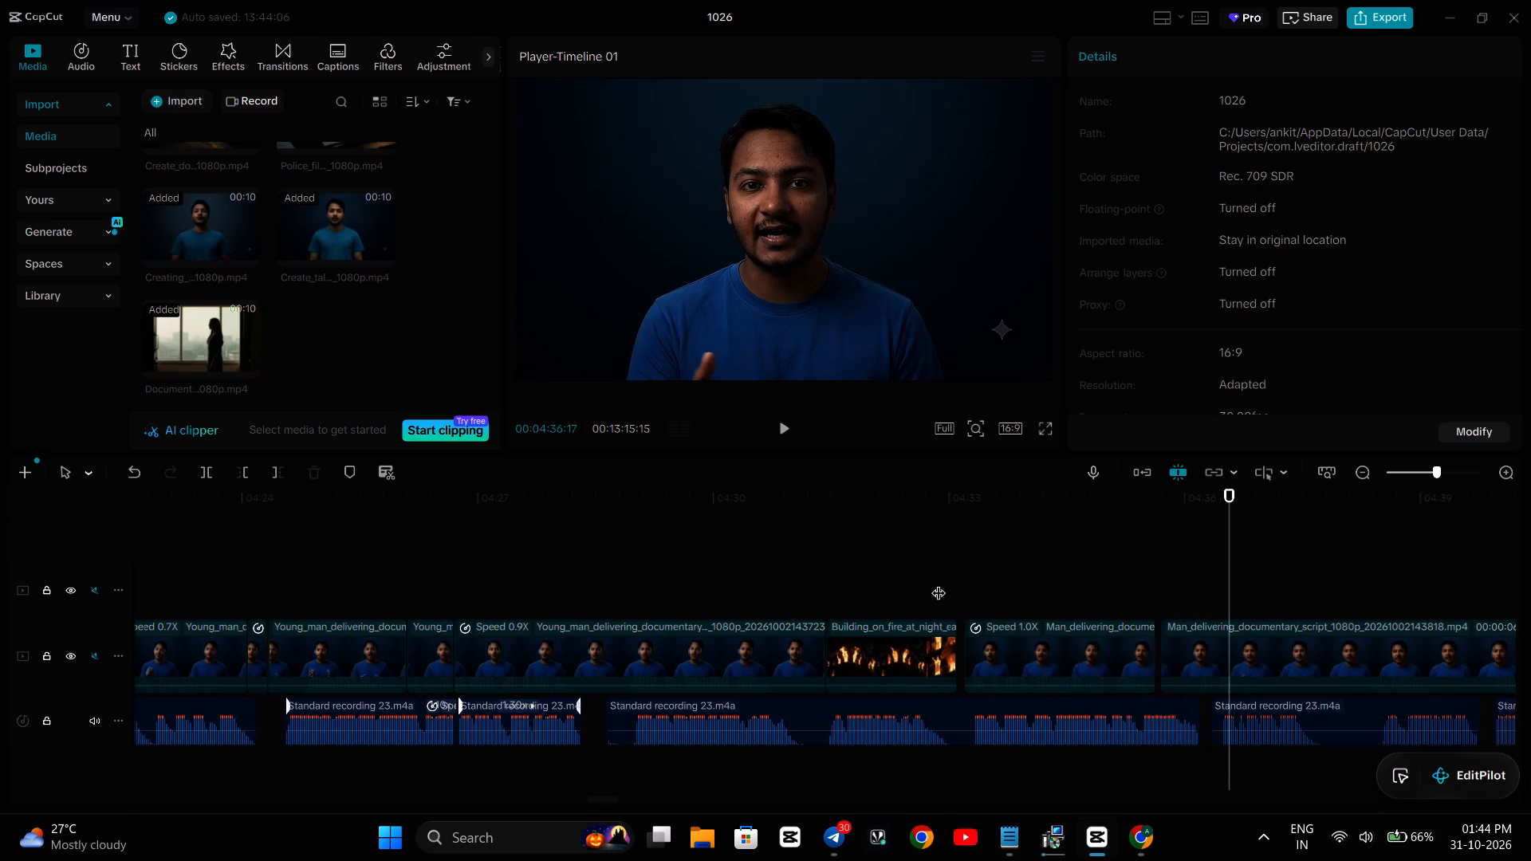
key("space")
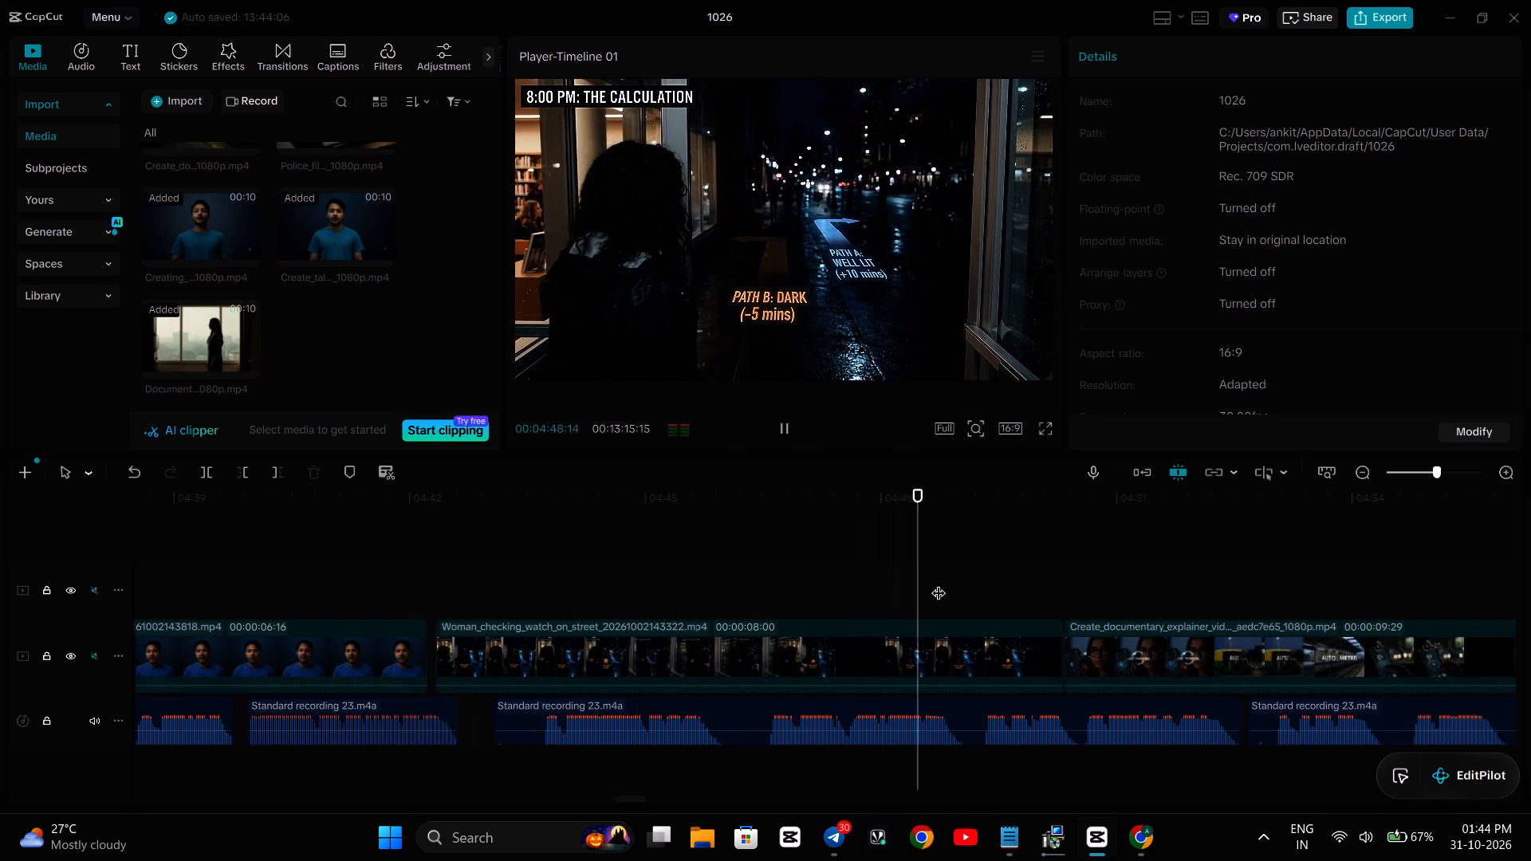
key("space")
Move the voice-over recording under the woman-checking-watch clip slightly earlier, reducing the gap after the preceding recording.
left_click_drag(751, 706, 738, 704)
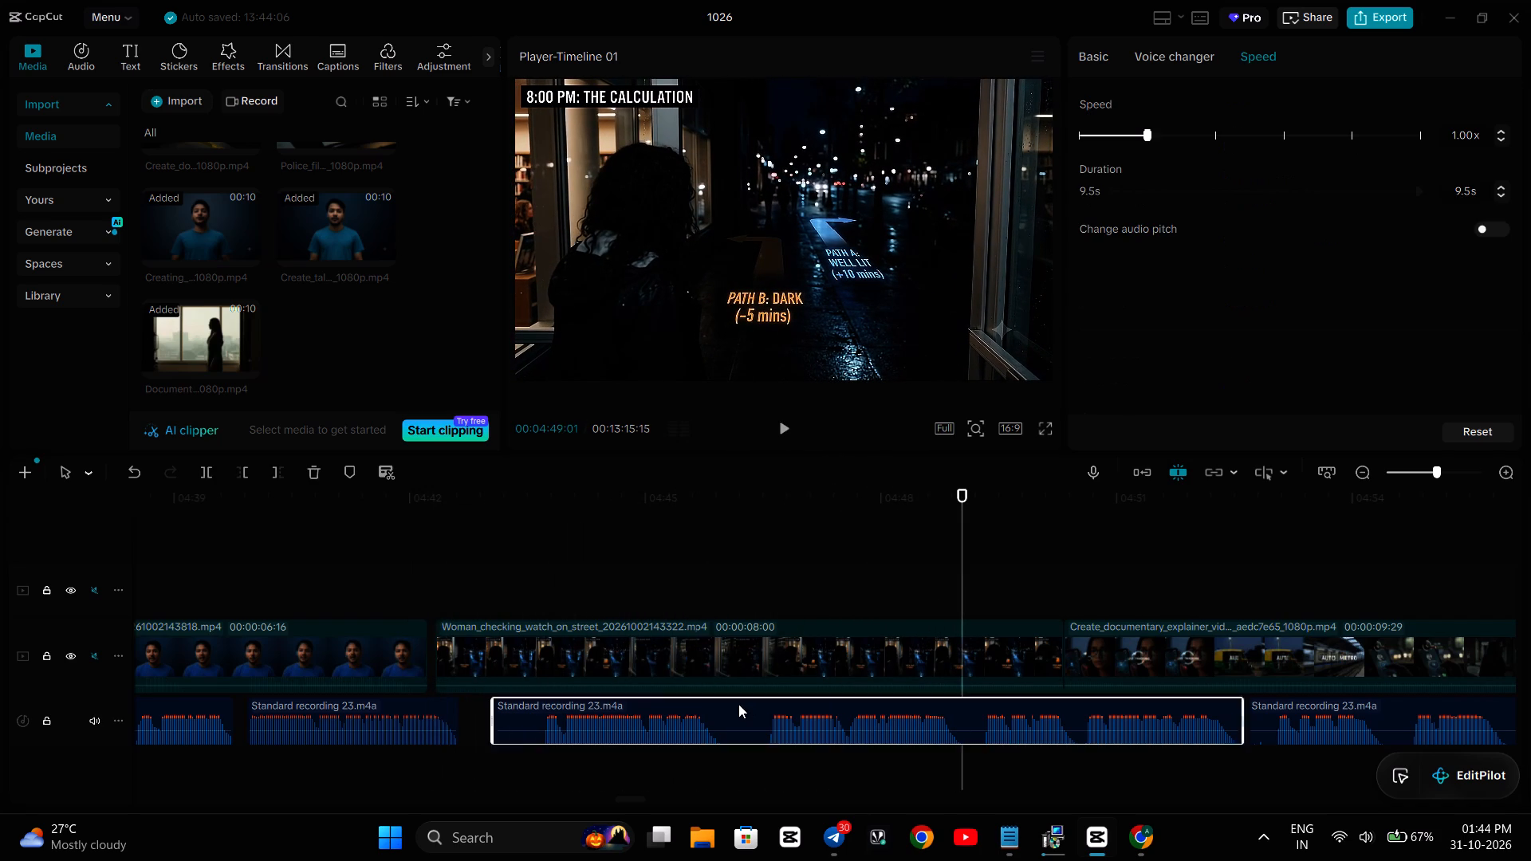
left_click_drag(738, 704, 726, 710)
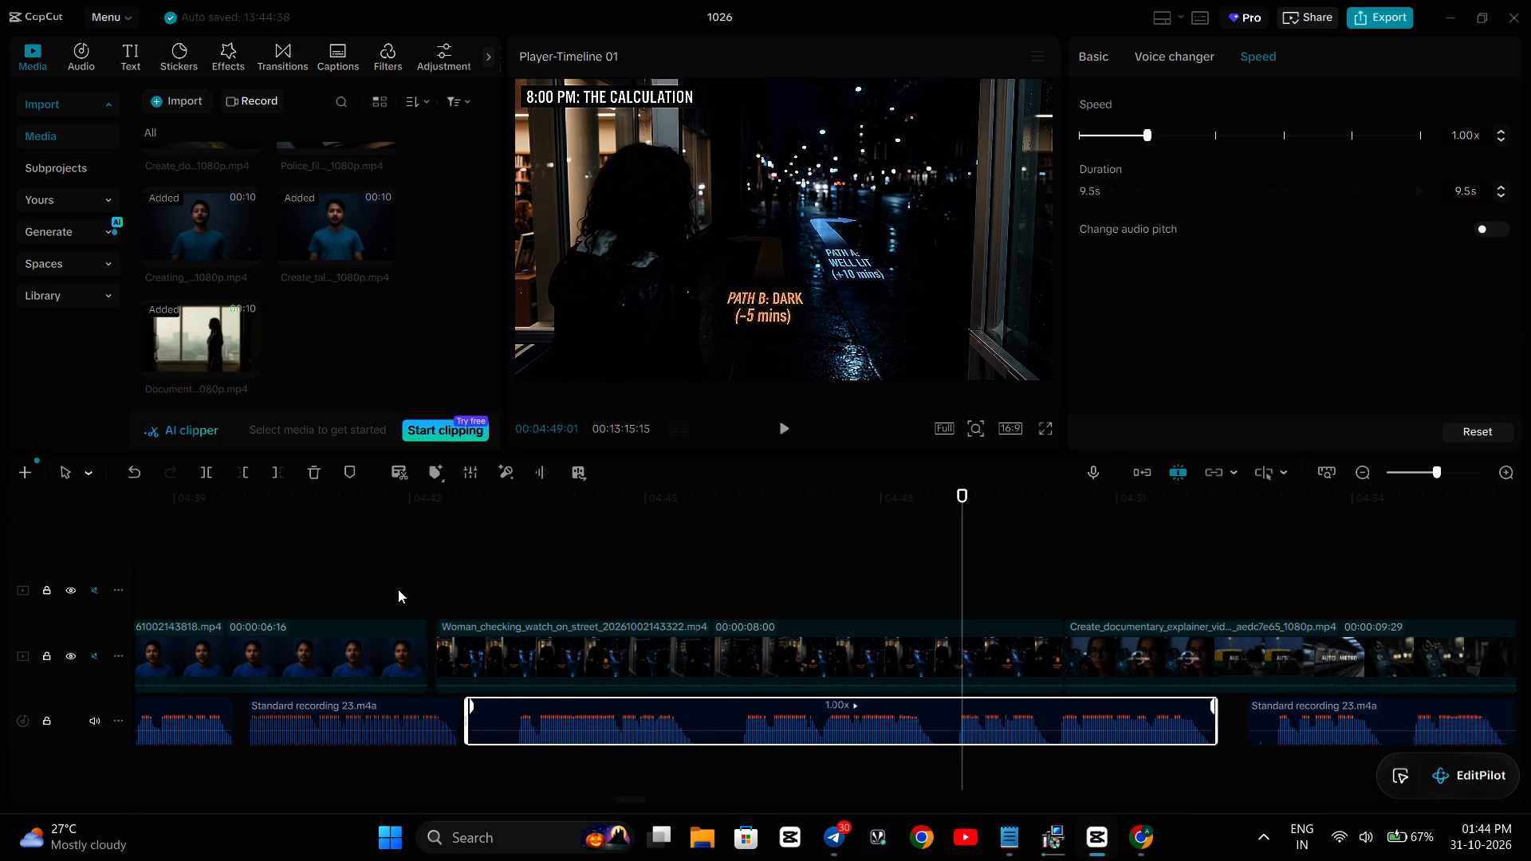
Play back the woman-checking-watch clip and the start of the following documentary explainer clip, checking where the picture should change against the voice-over.
left_click(398, 589)
key("space")
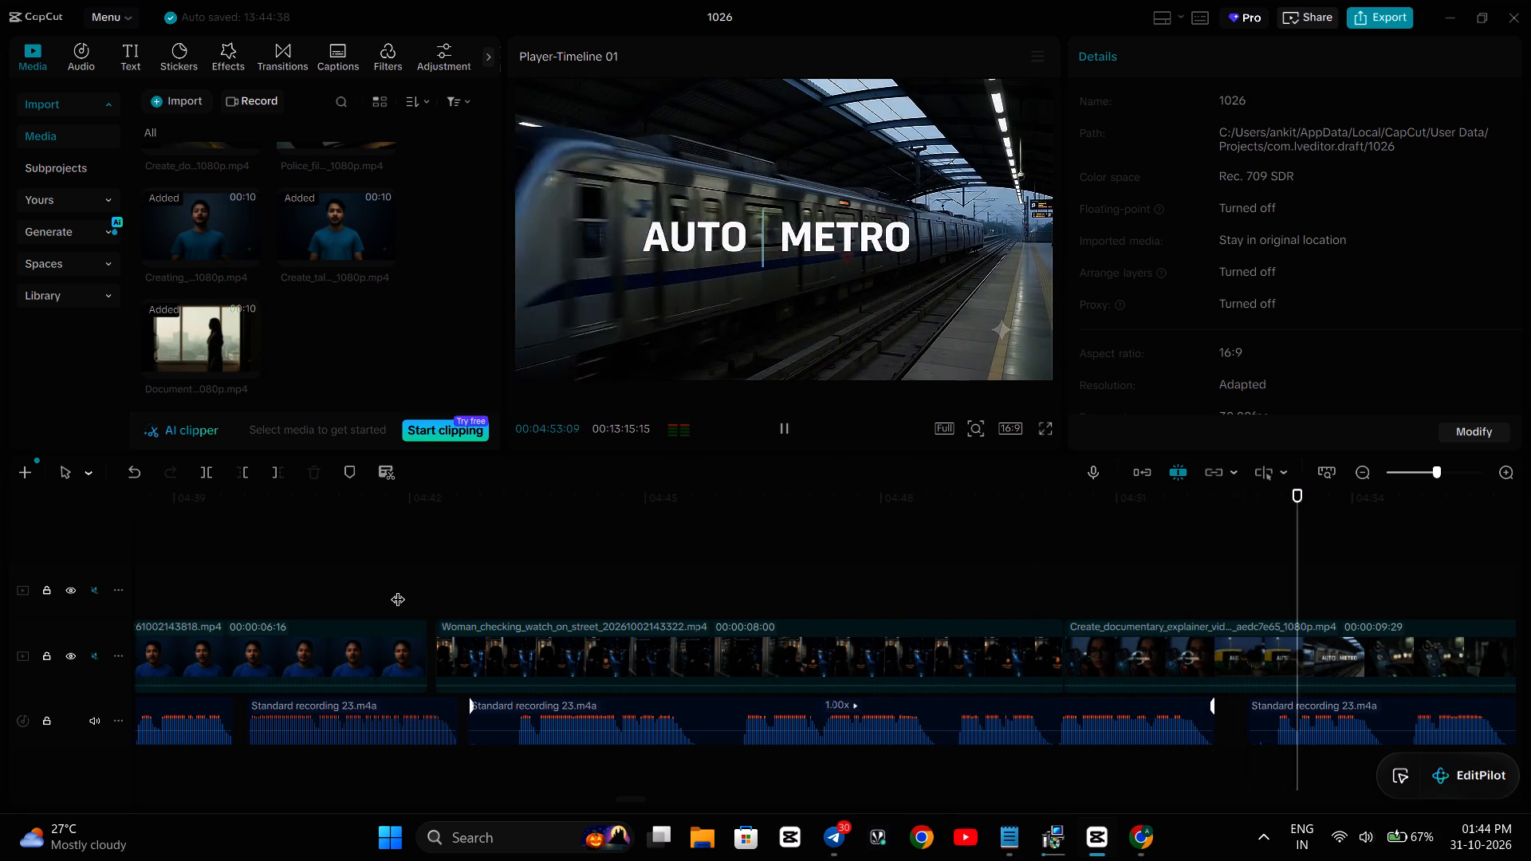
key("space")
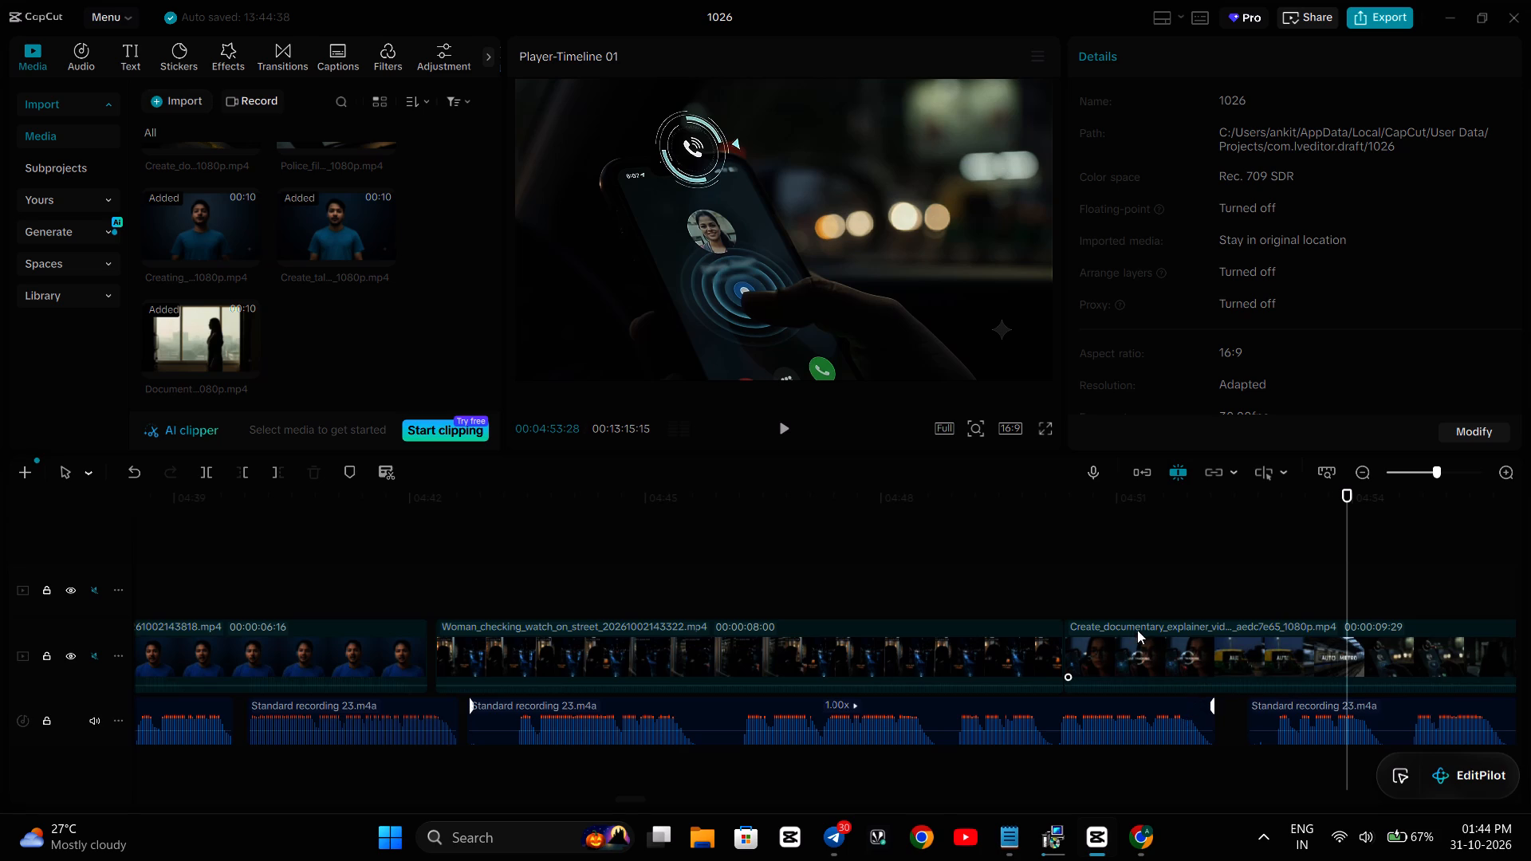
left_click(1100, 593)
key("space")
key("space")
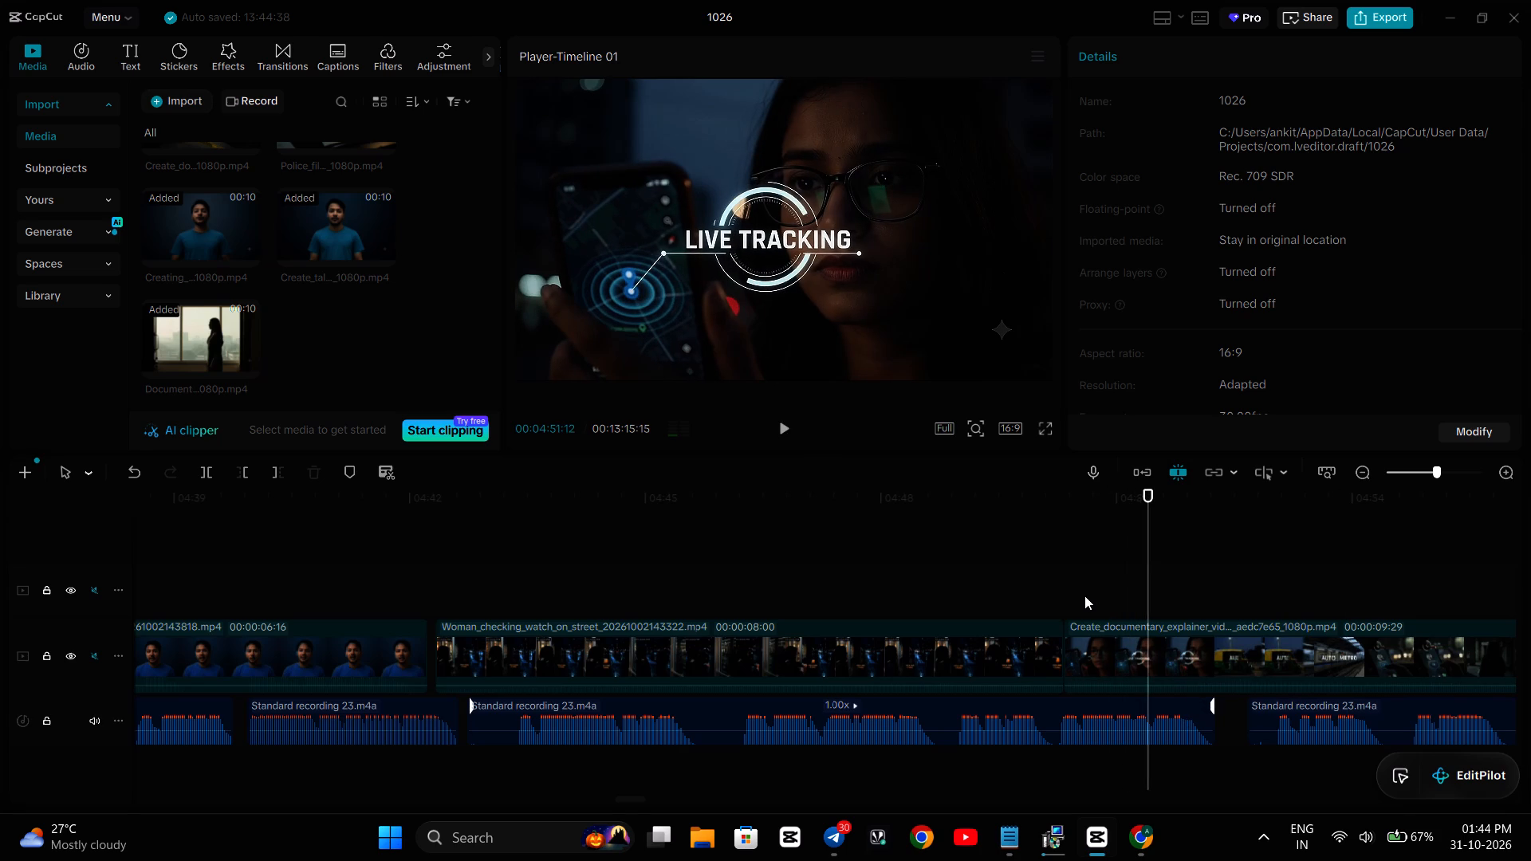
left_click(911, 593)
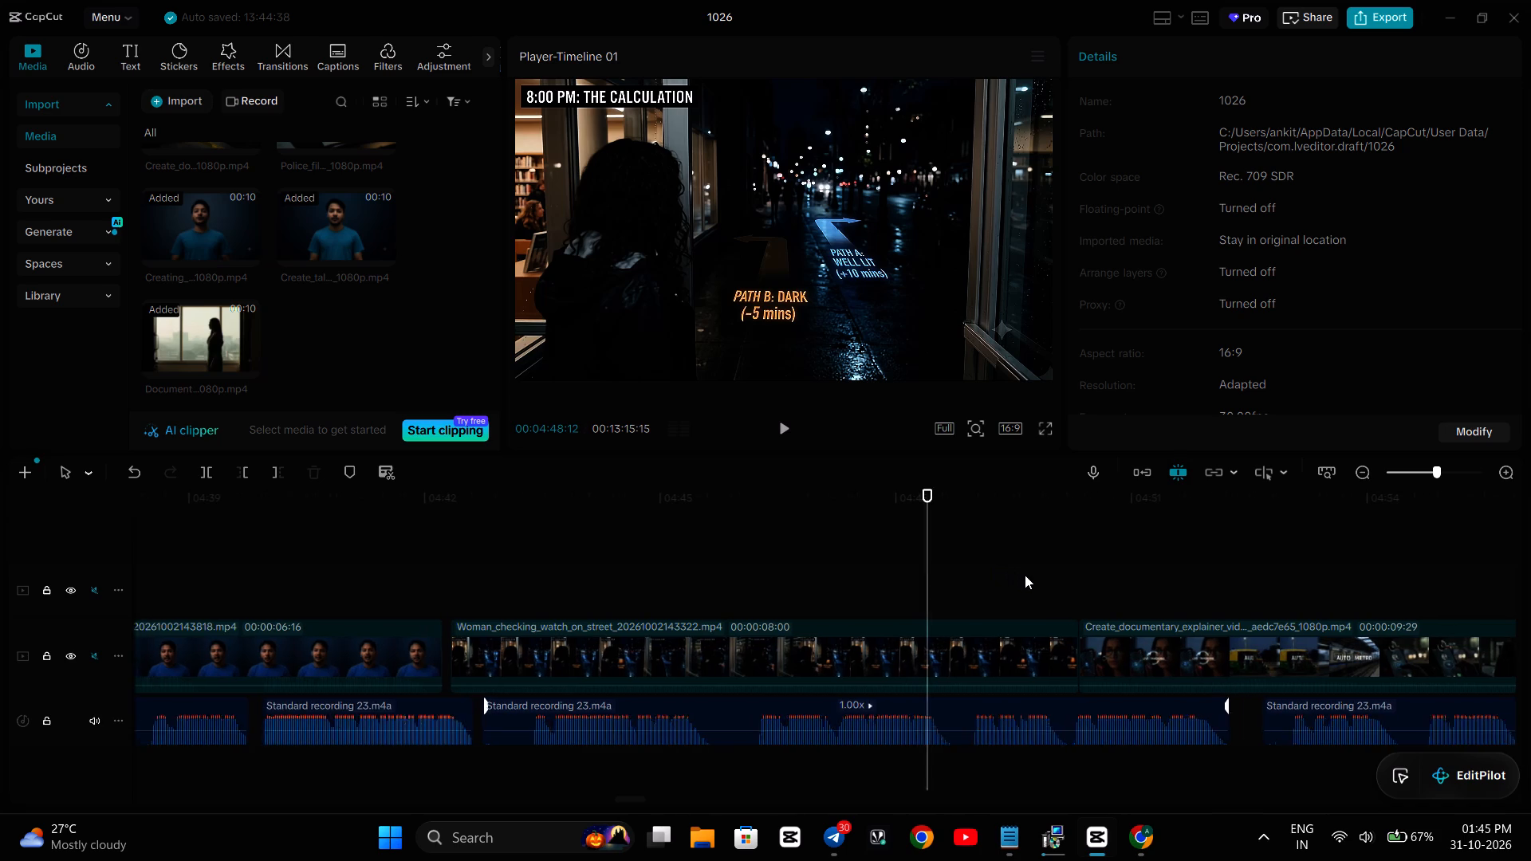
left_click(679, 589)
key("space")
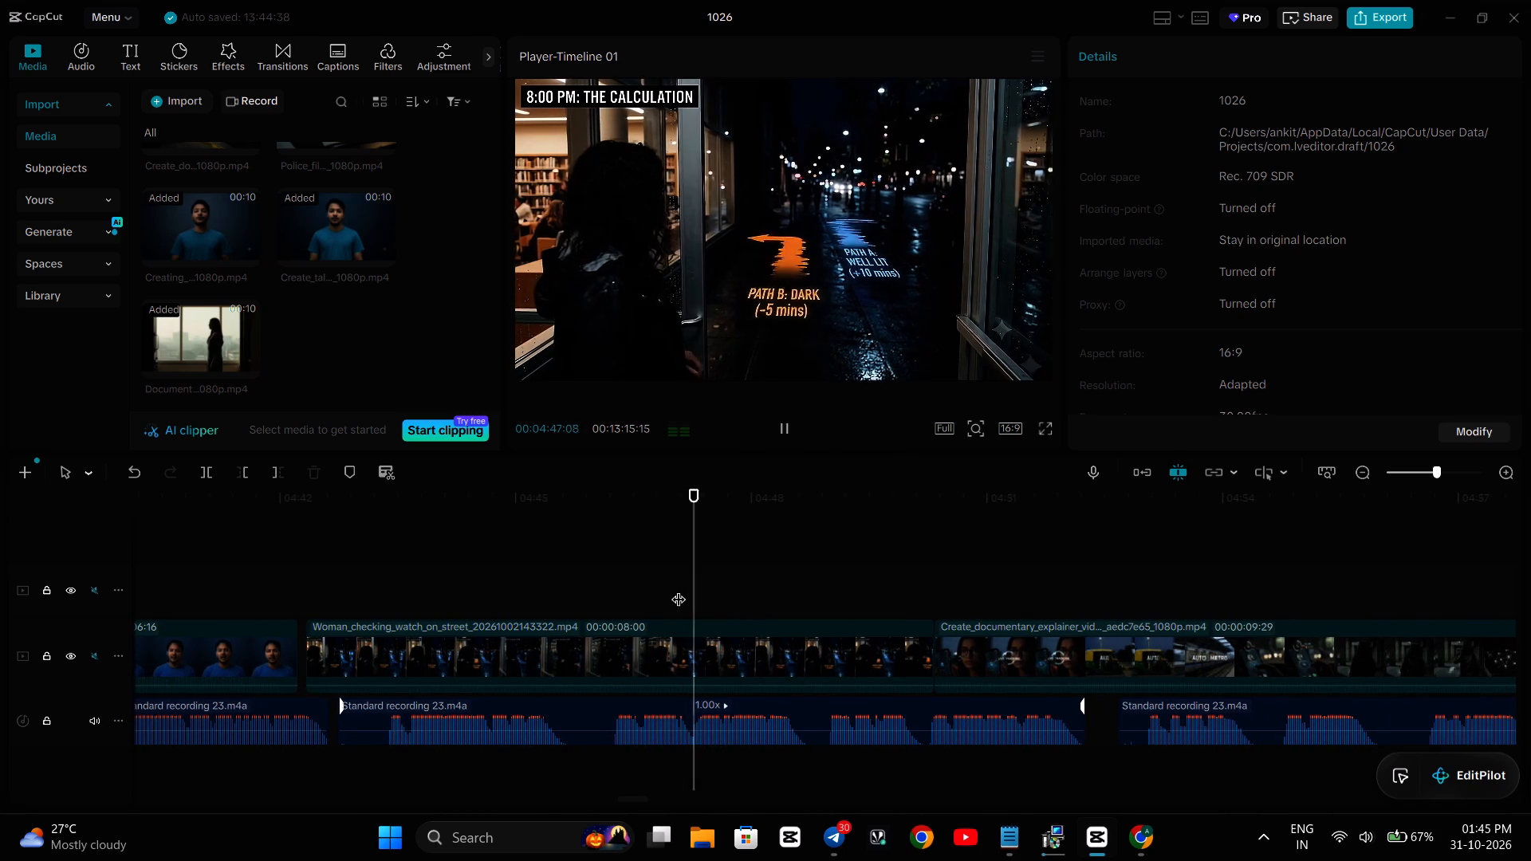
key("space")
key("space")
key("space")
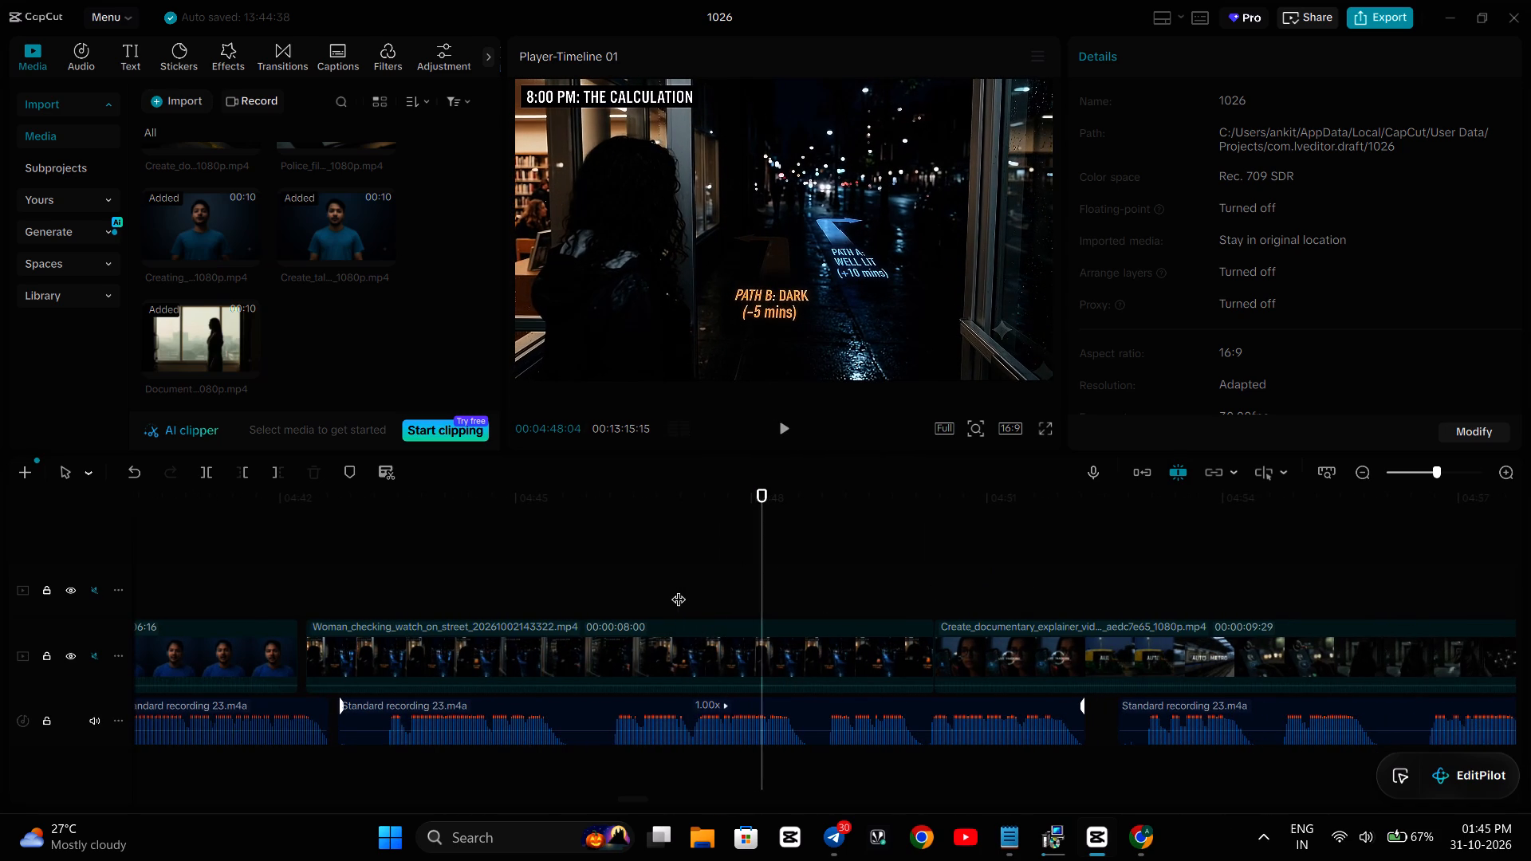
key("space")
key("space")
key("space")
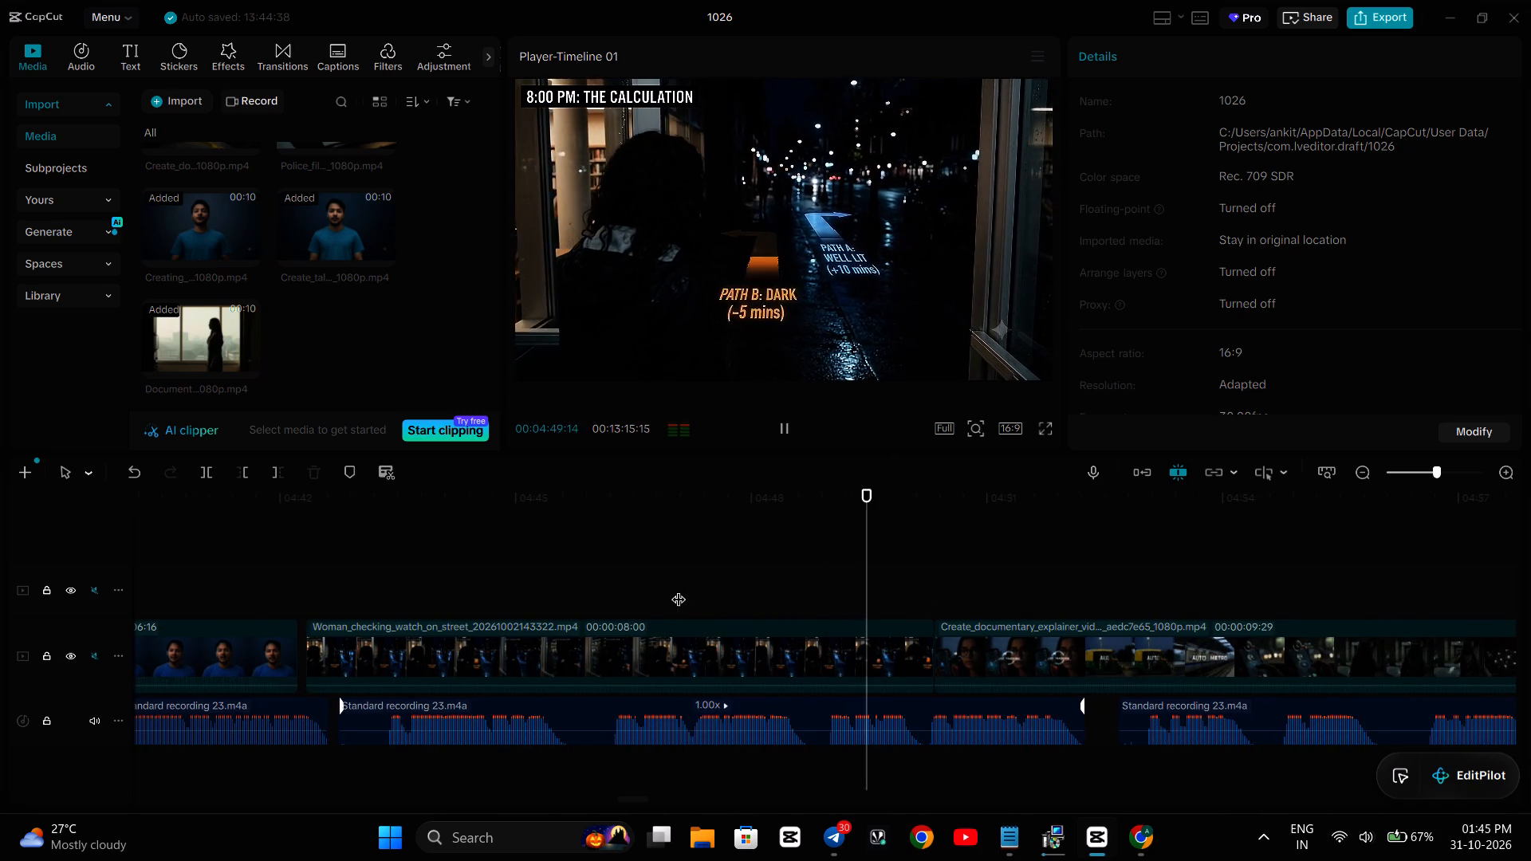
key("space")
key("space")
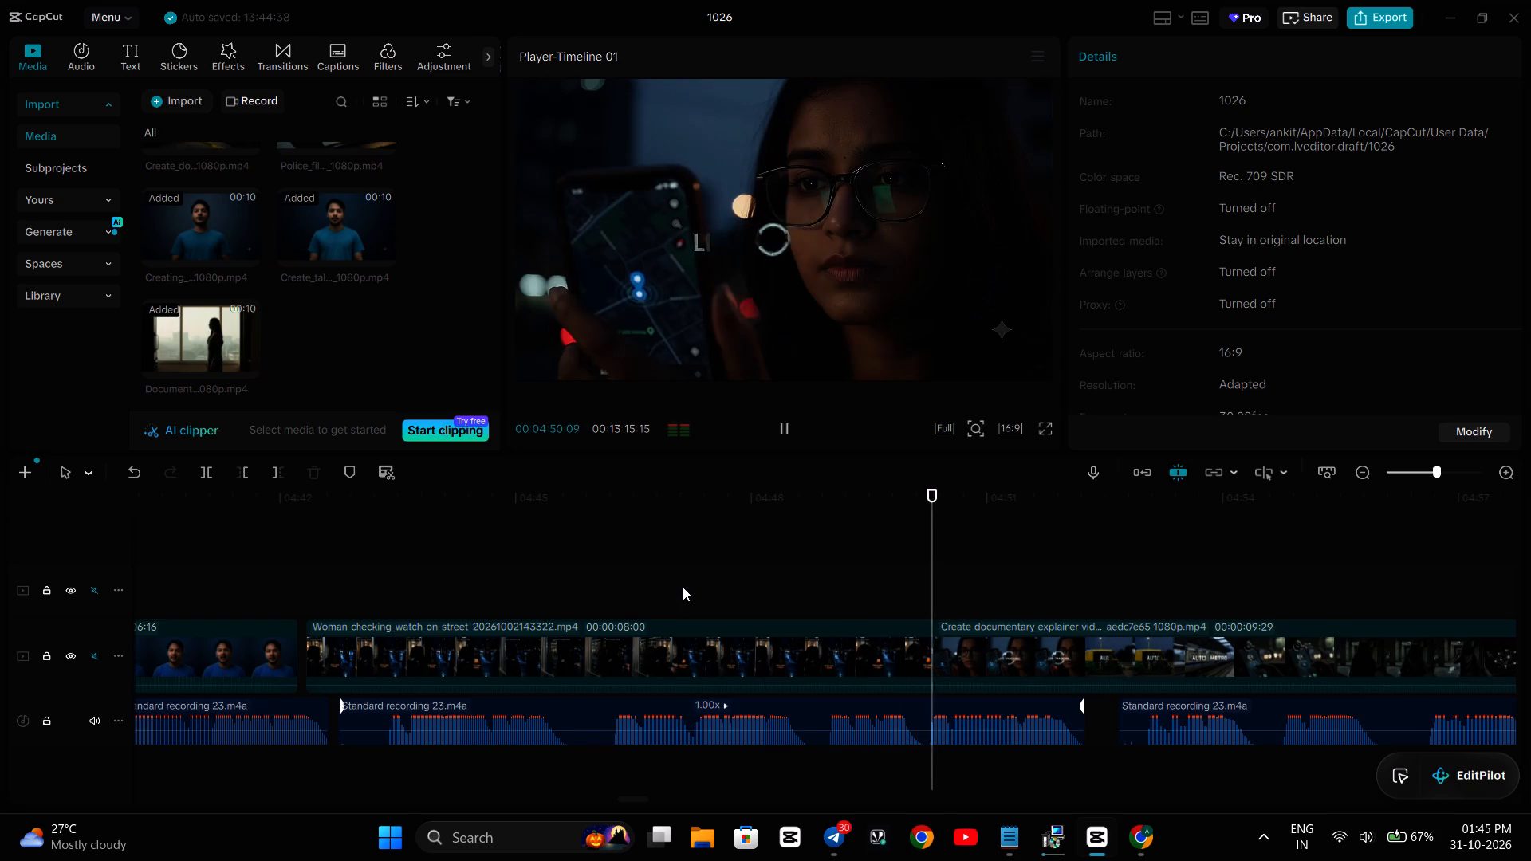
key("space")
Split the woman-checking-watch clip at 00:04:48:17 and delete the part after the cut.
left_click(749, 566)
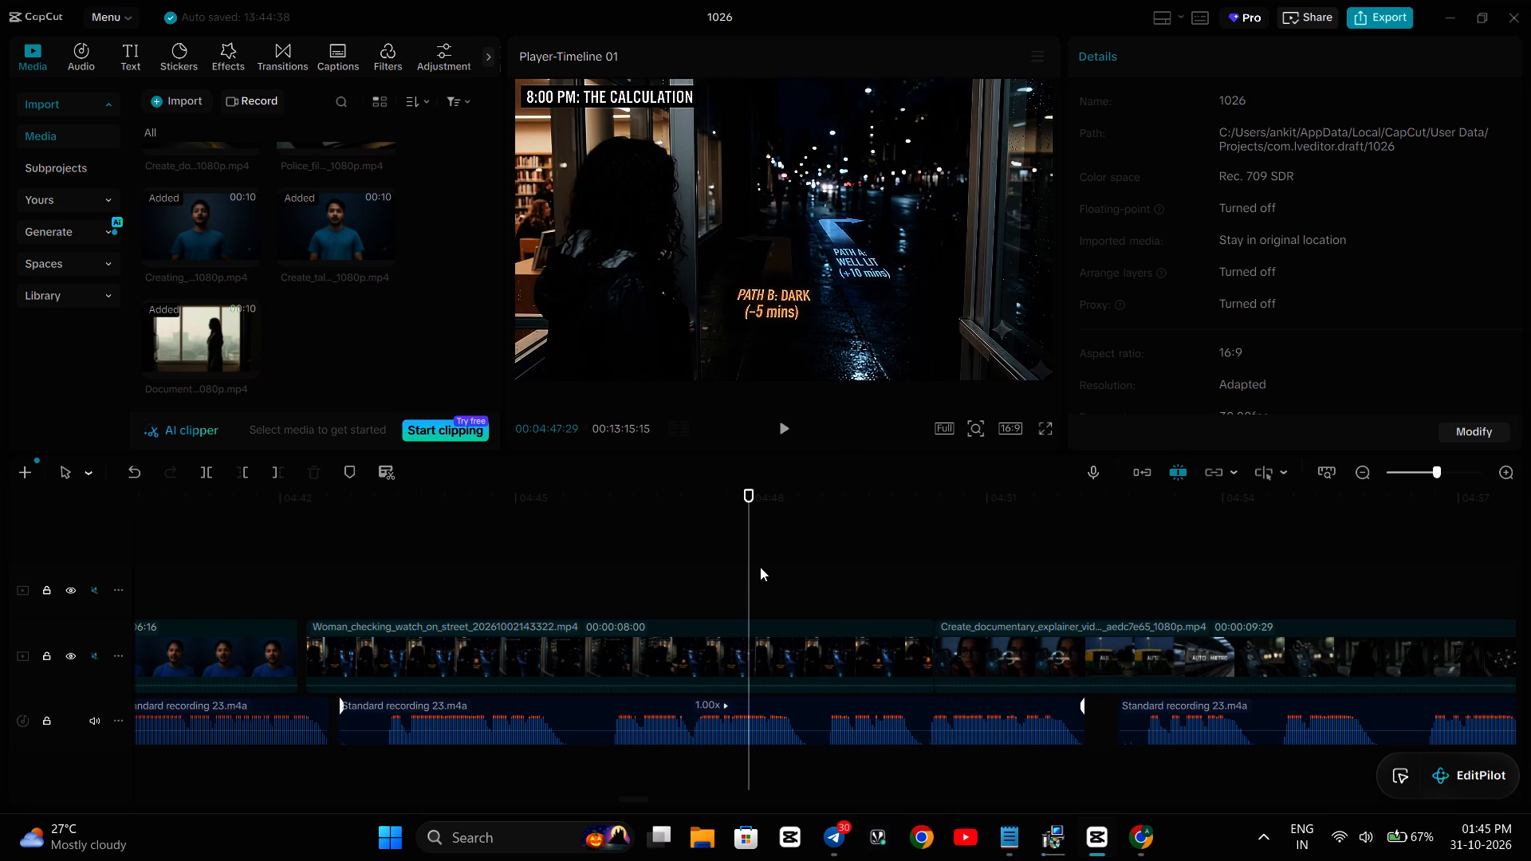
left_click(784, 639)
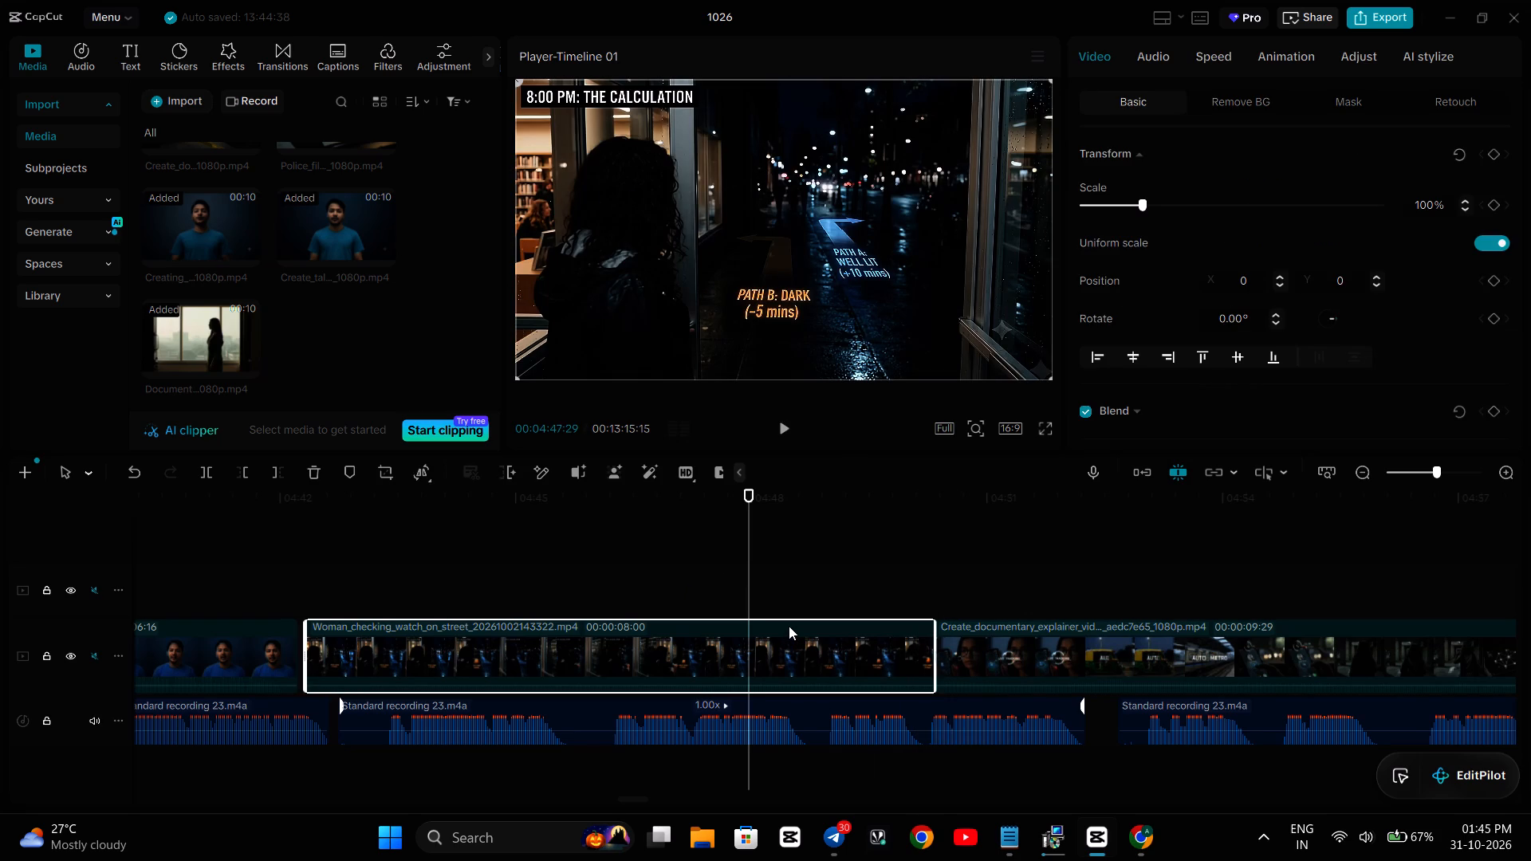
key("Right")
key("Right")
key("Right")
key("Right")
key("Right")
key("Right")
key("Right")
key("Right")
key("Right")
key("Right")
key("Right")
key("Right")
key("Right")
key("Right")
key("Right")
key("Right")
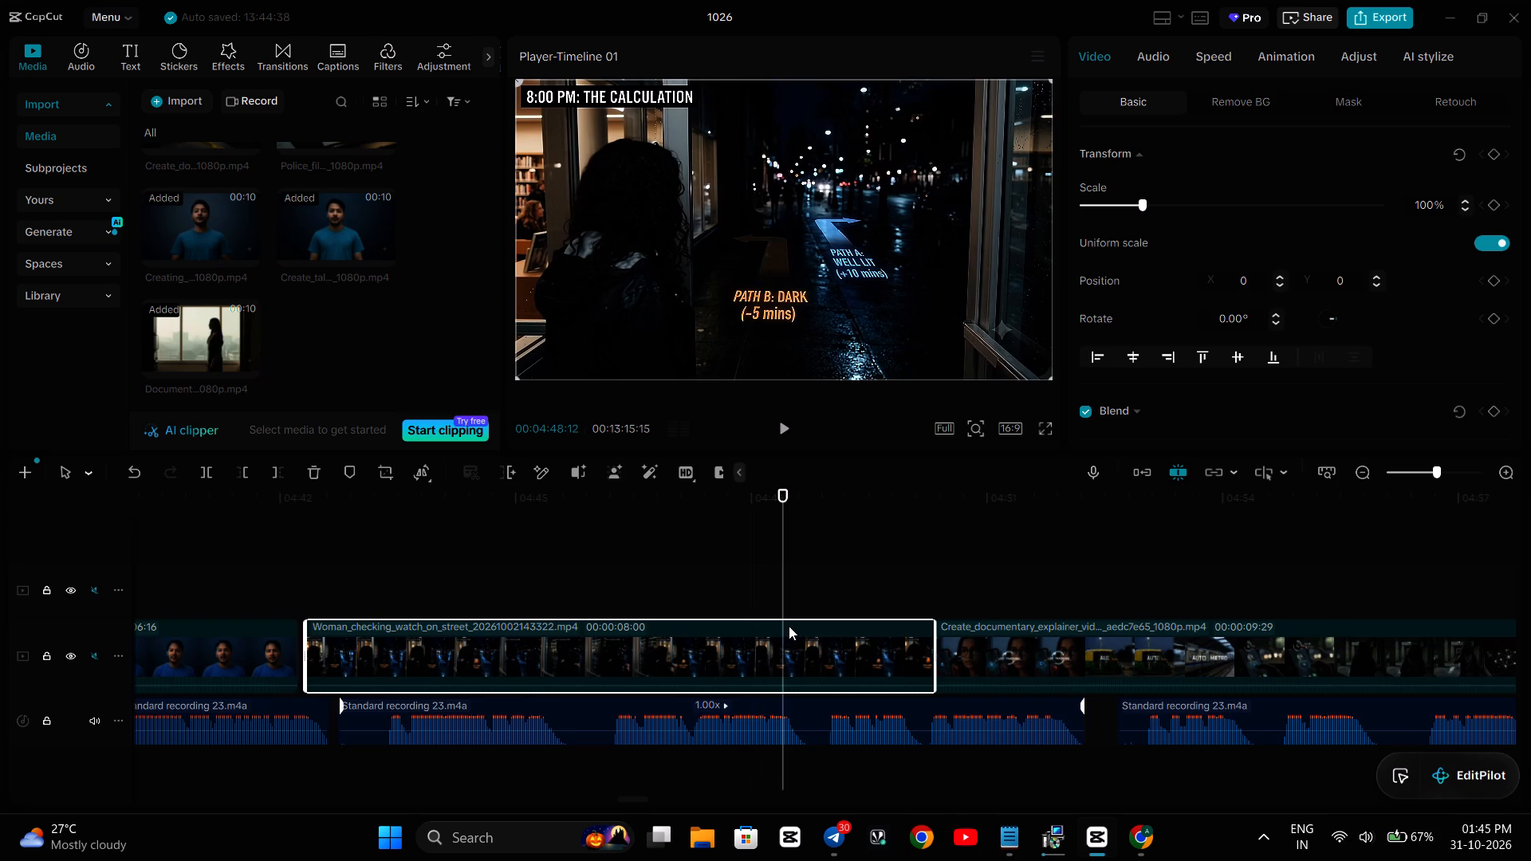
key("Right")
key("Right")
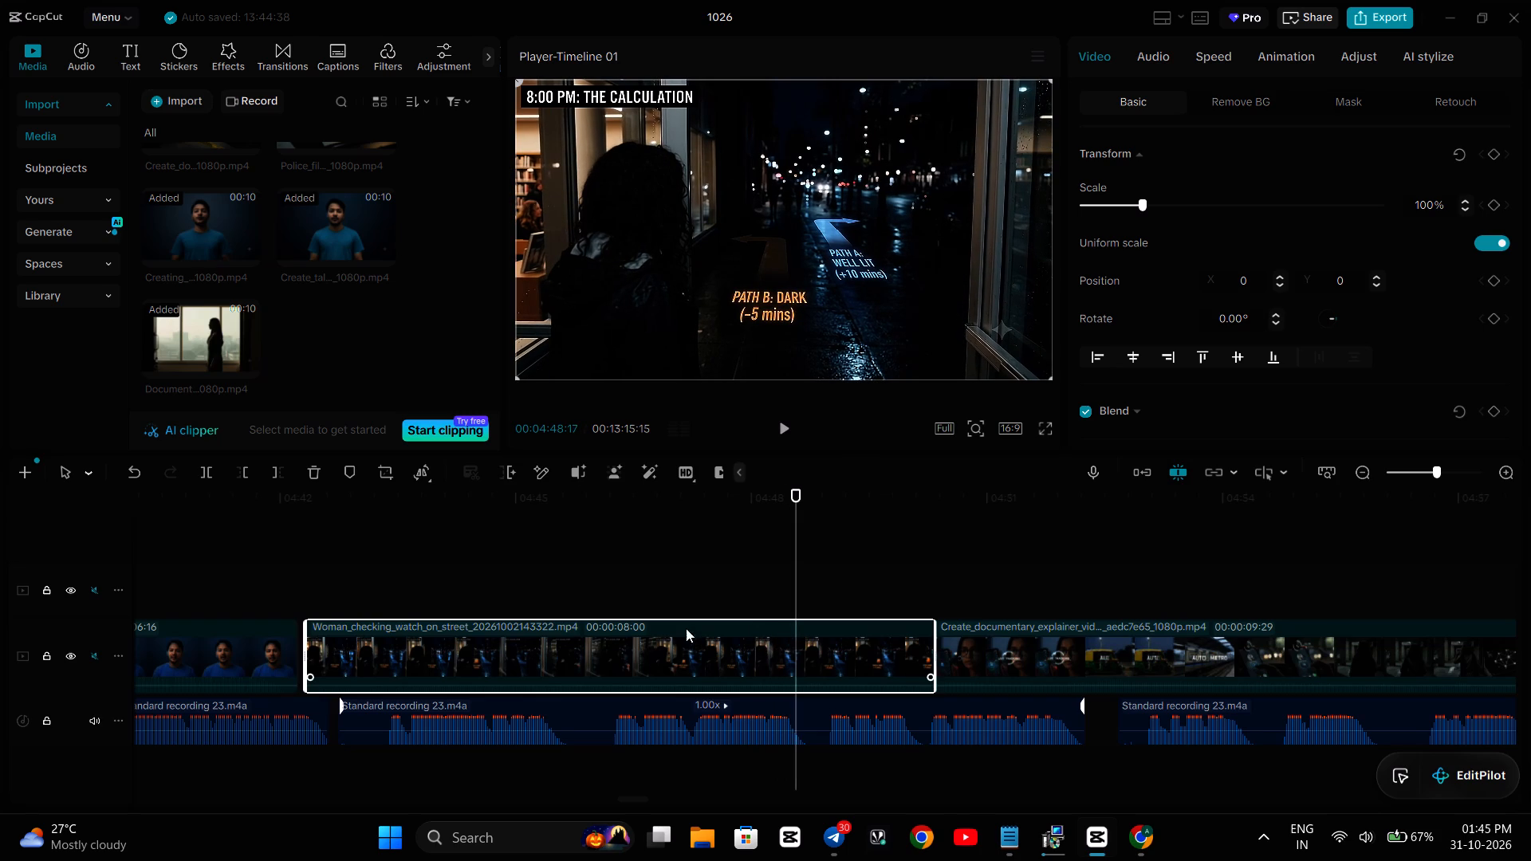
left_click(196, 474)
left_click(325, 473)
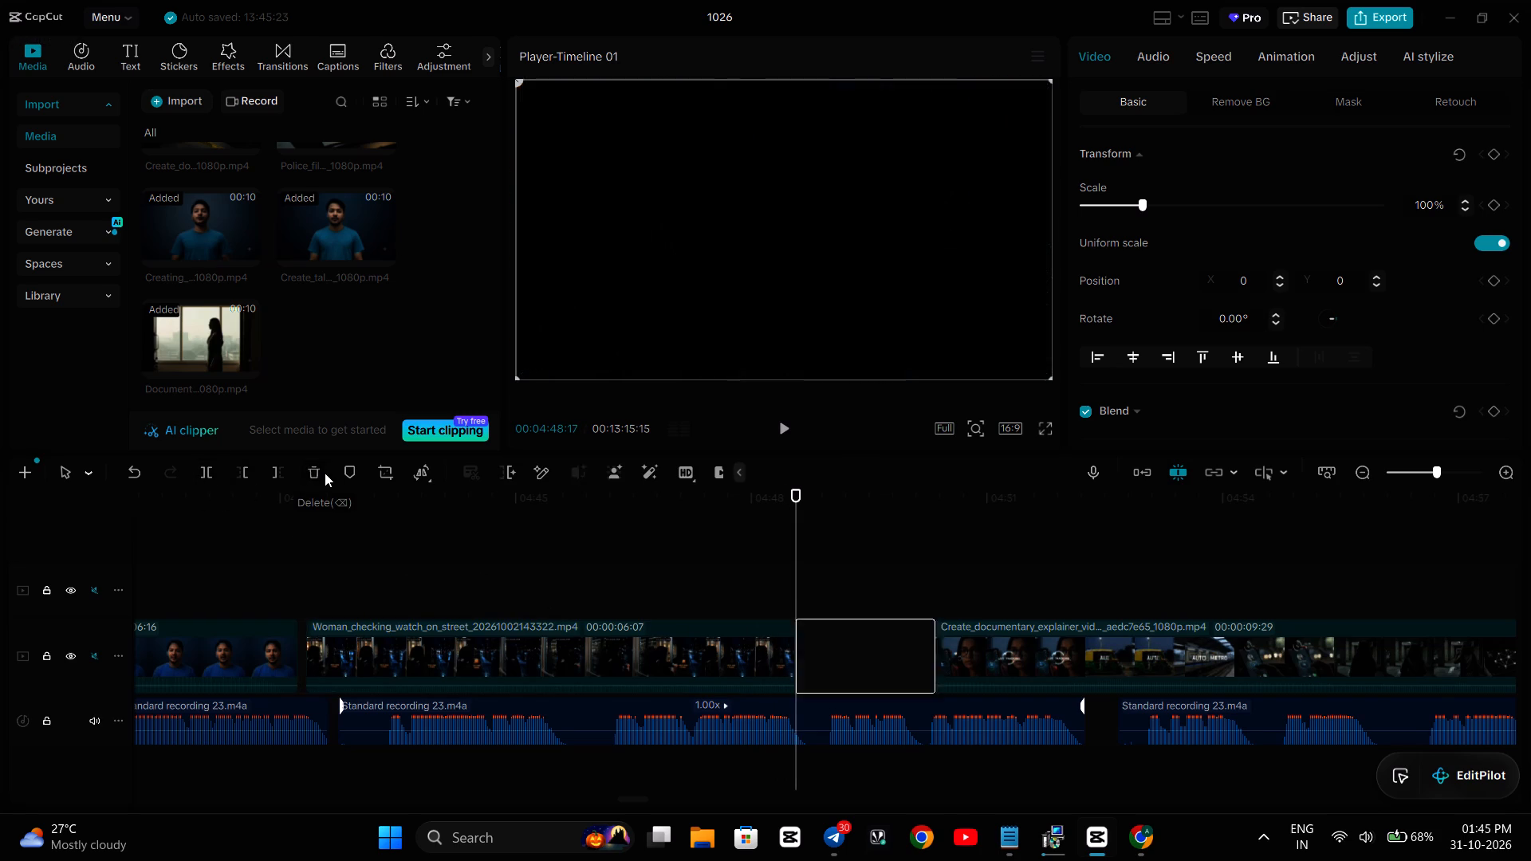
Move the documentary explainer clip earlier to meet the end of the shortened woman-checking-watch clip, and play through the join.
left_click_drag(1021, 658, 972, 659)
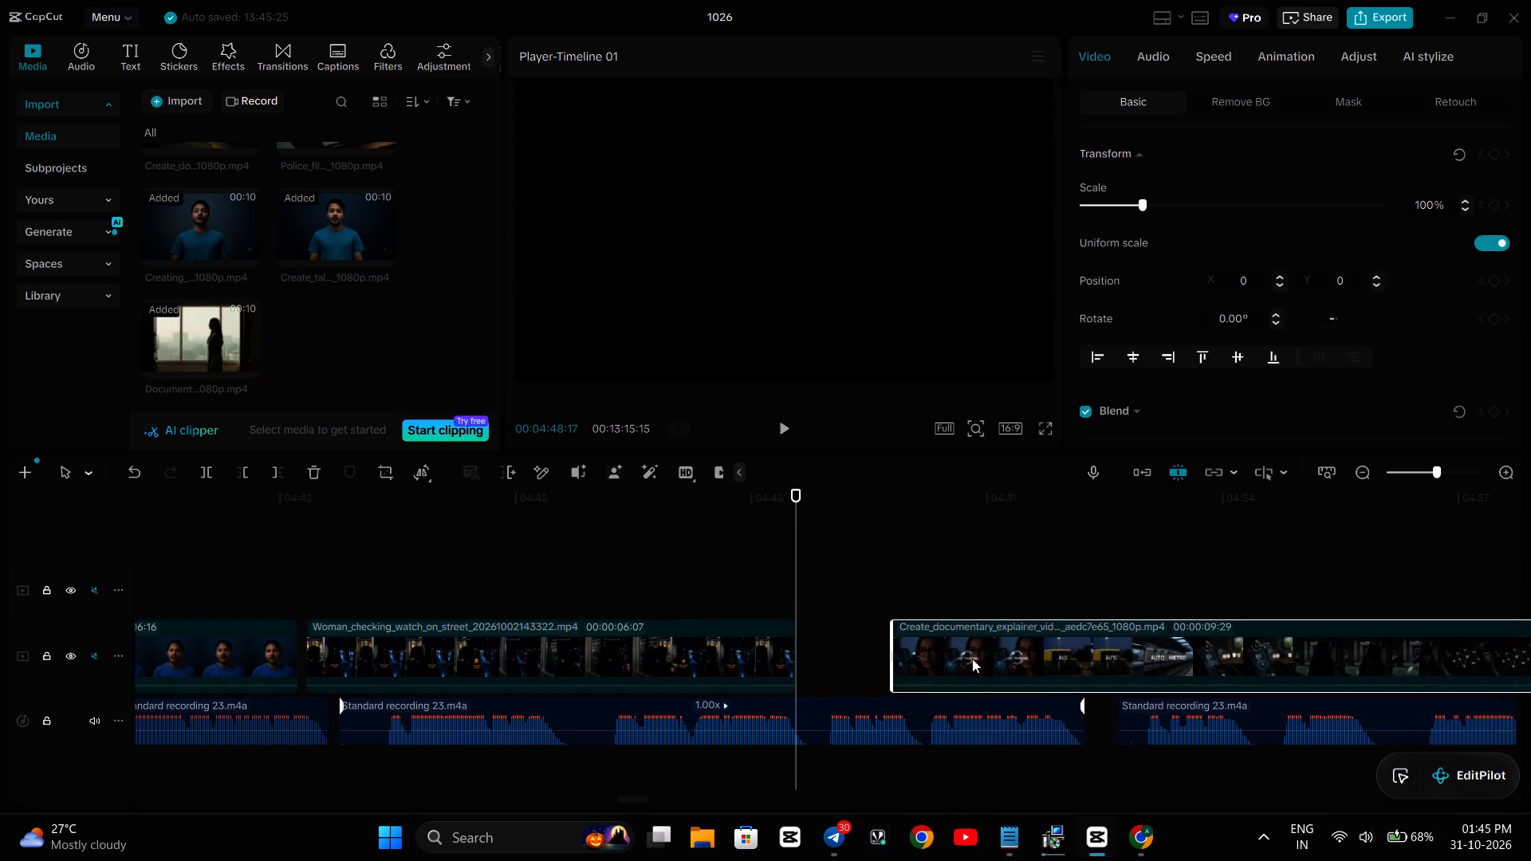
left_click_drag(972, 659, 885, 662)
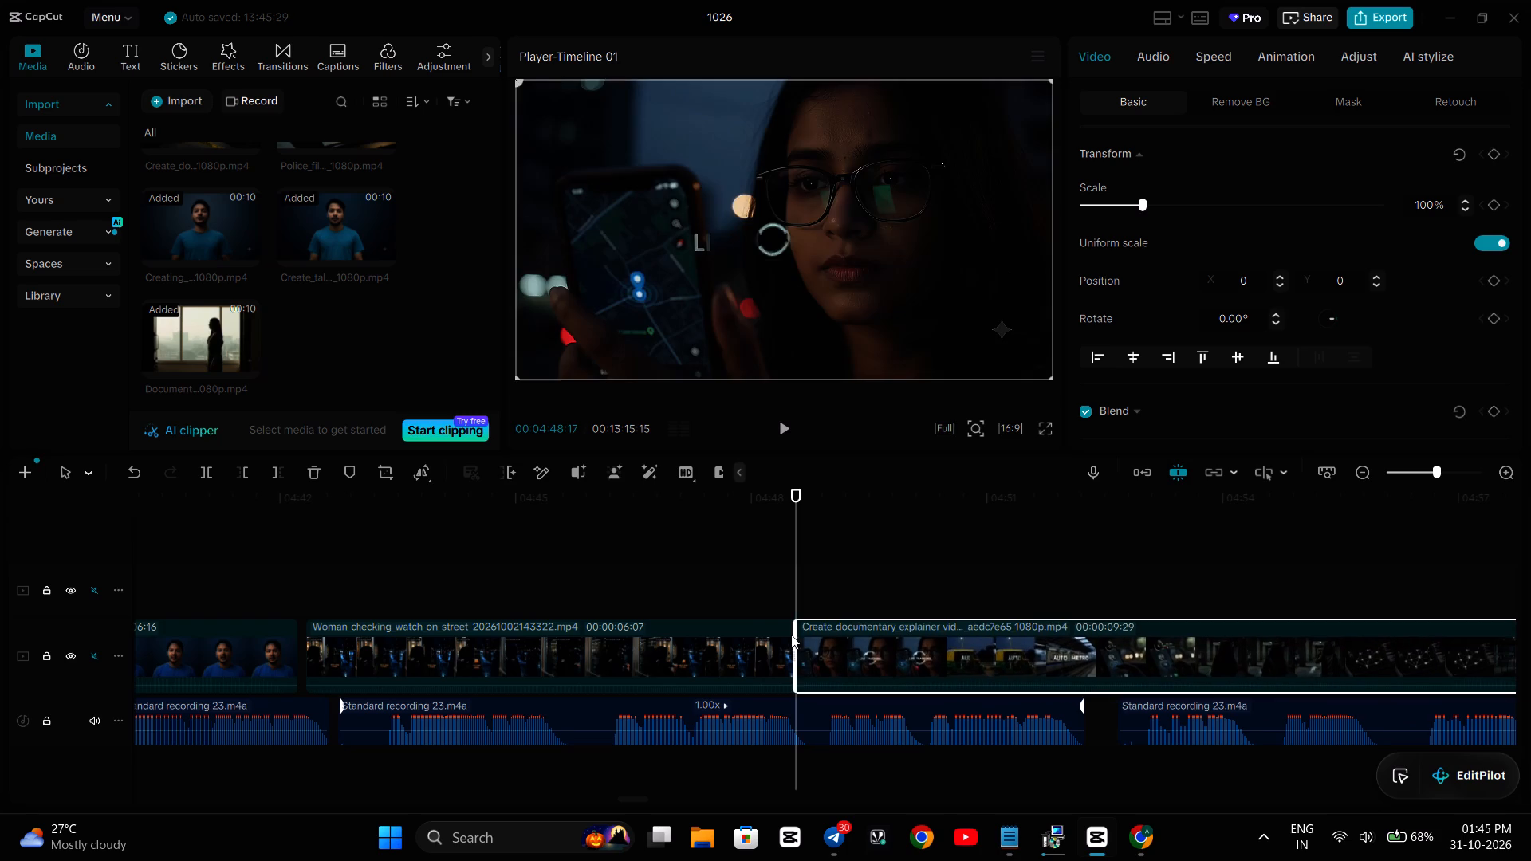
left_click(727, 607)
key("space")
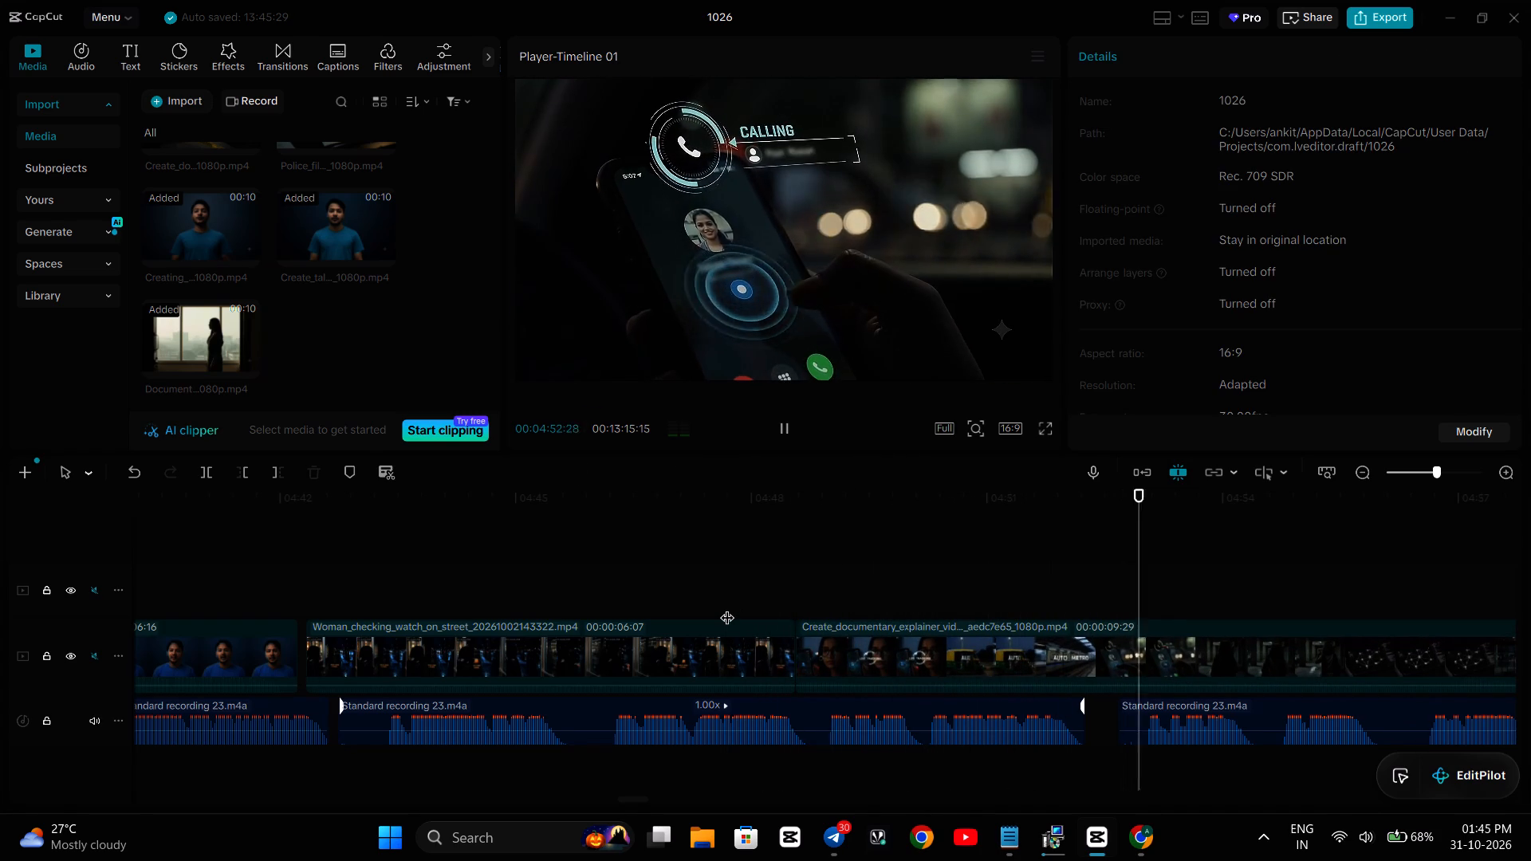
key("space")
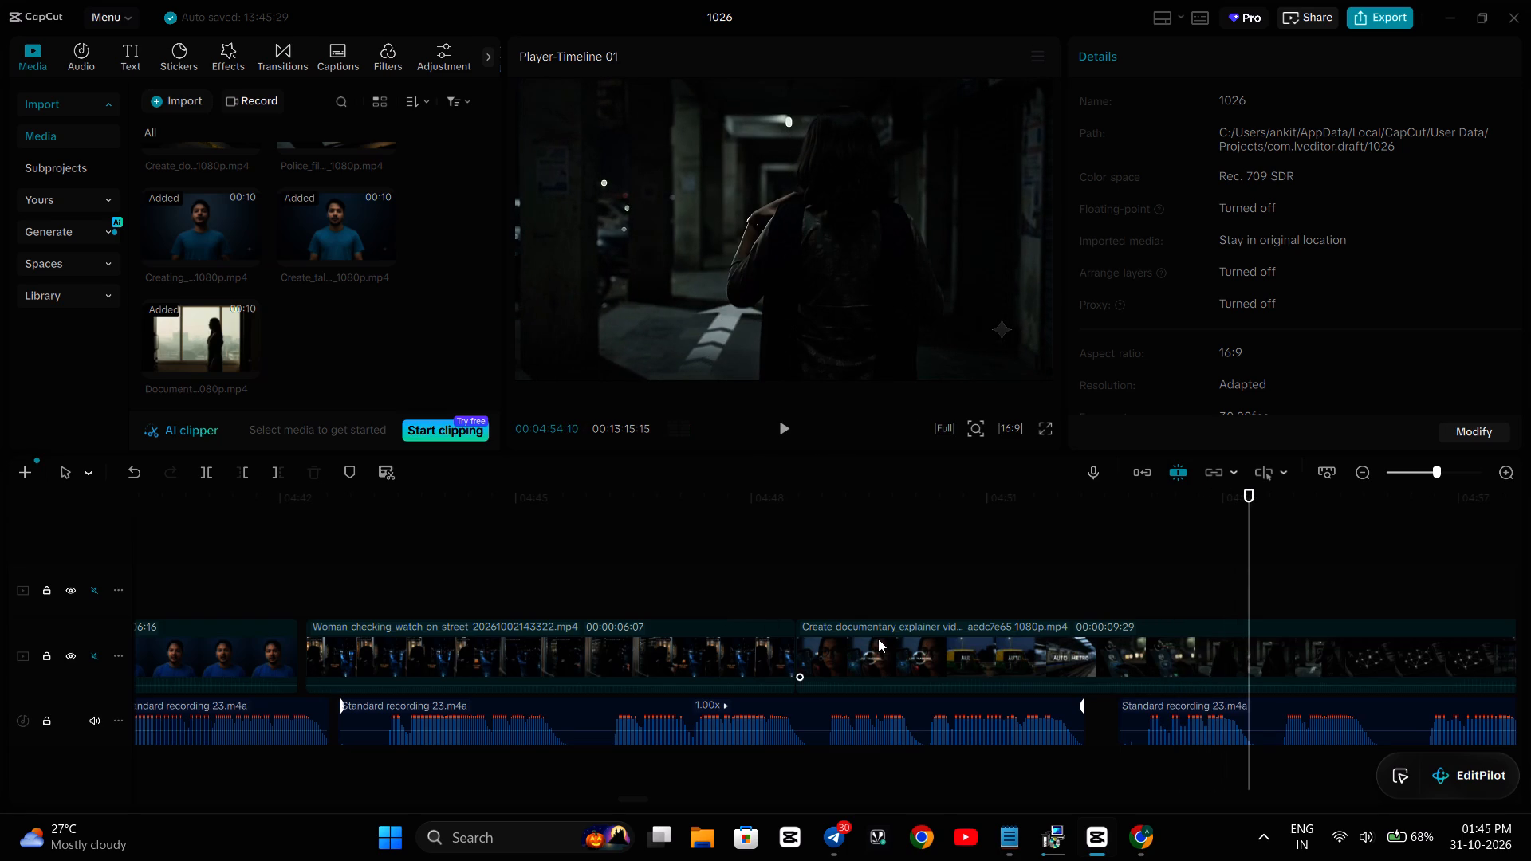
Move the 22.0 s voice-over recording under the documentary explainer clip earlier to butt against the preceding recording, and play back the section.
scroll(878, 639, "left", 1)
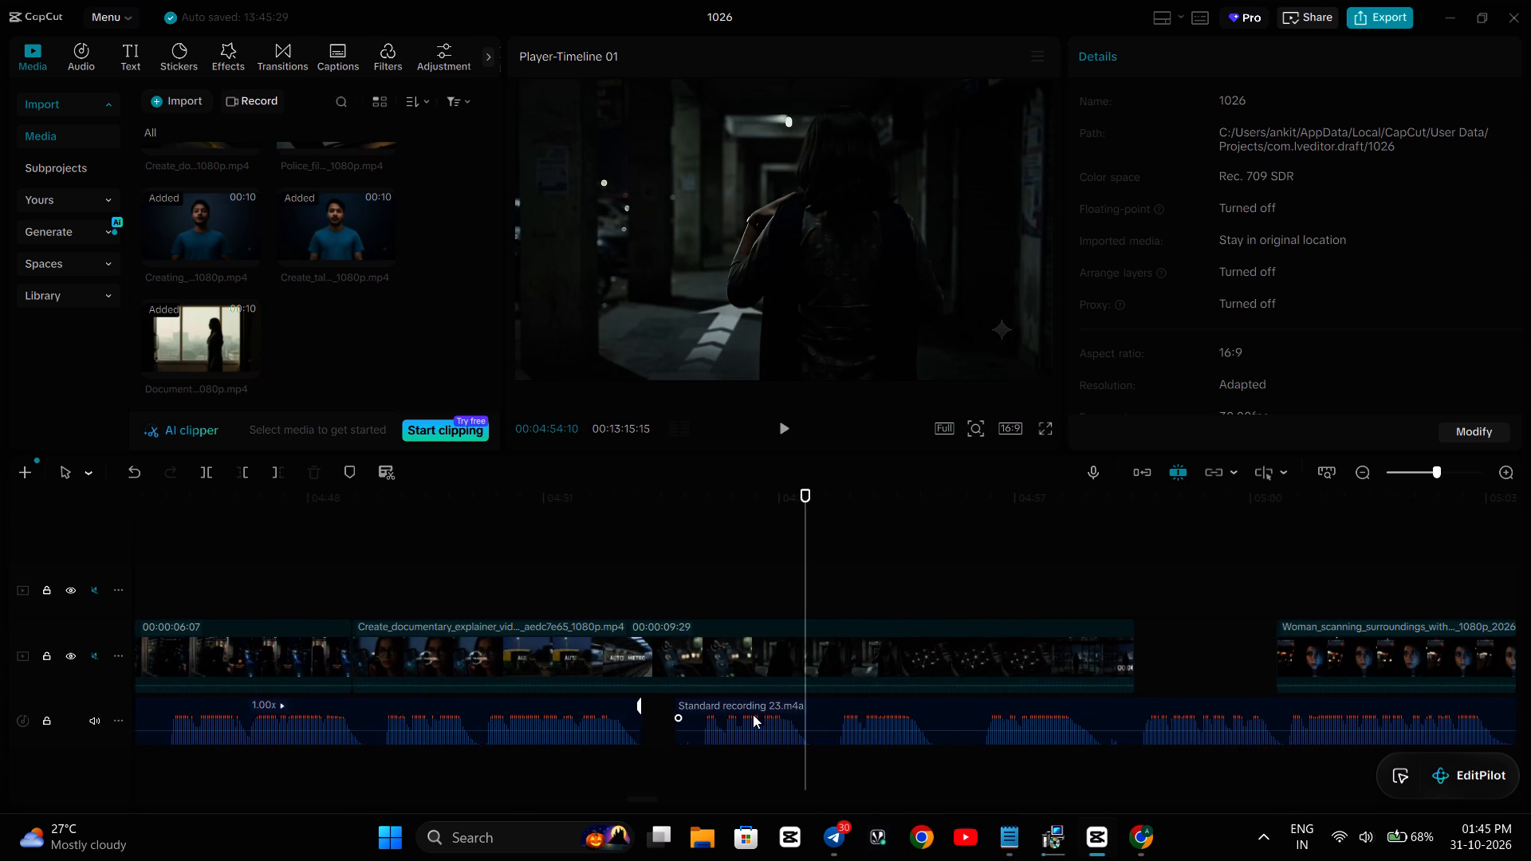
left_click_drag(821, 707, 798, 706)
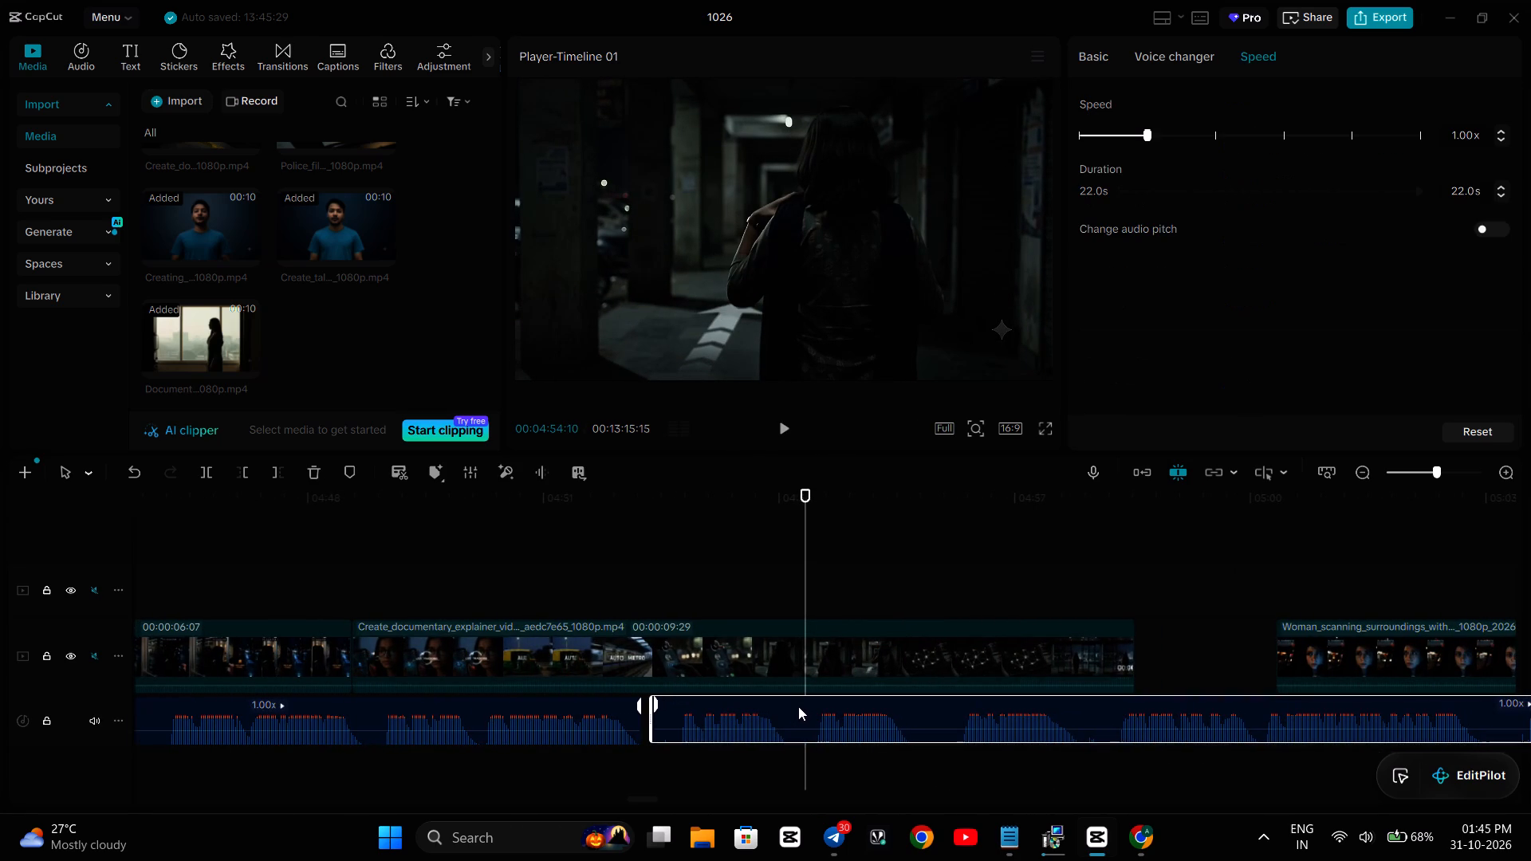
left_click_drag(798, 706, 789, 712)
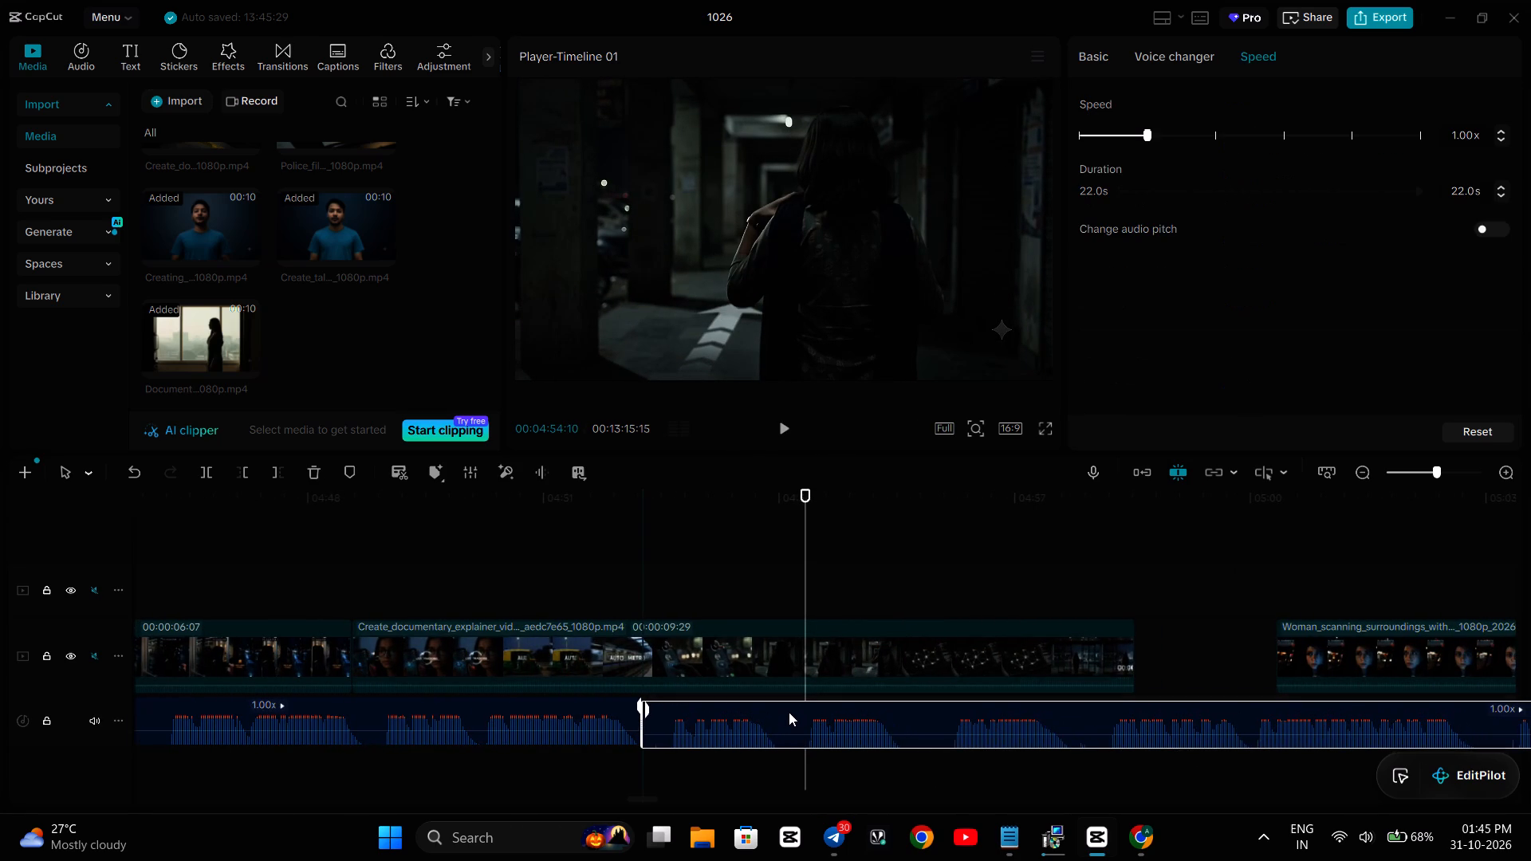
left_click(518, 578)
key("space")
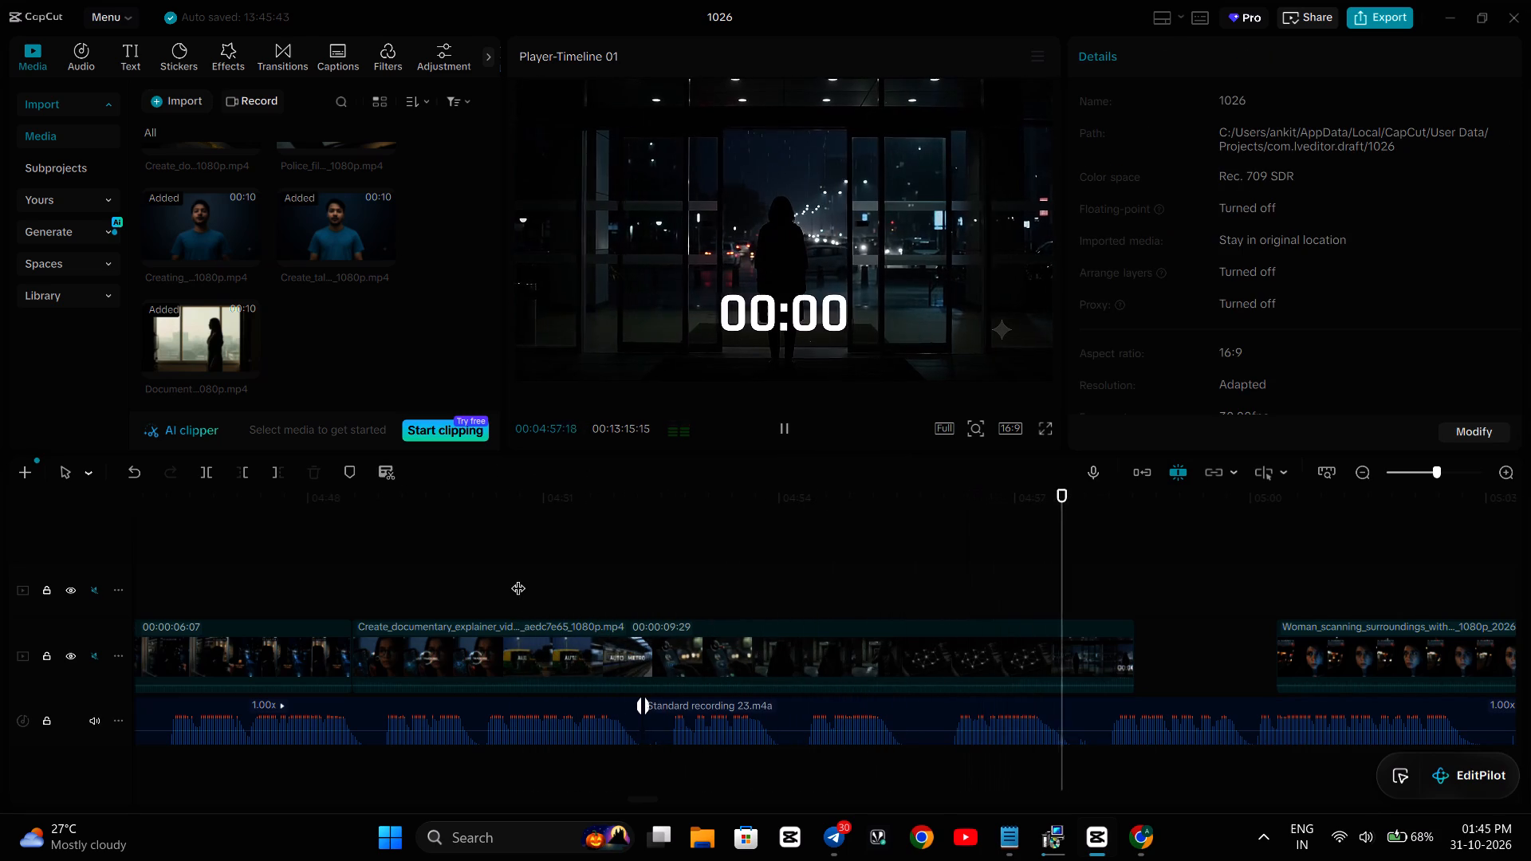
Play back from the end of the documentary explainer clip across the gap into the woman-scanning-surroundings clip, checking the picture against the voice-over.
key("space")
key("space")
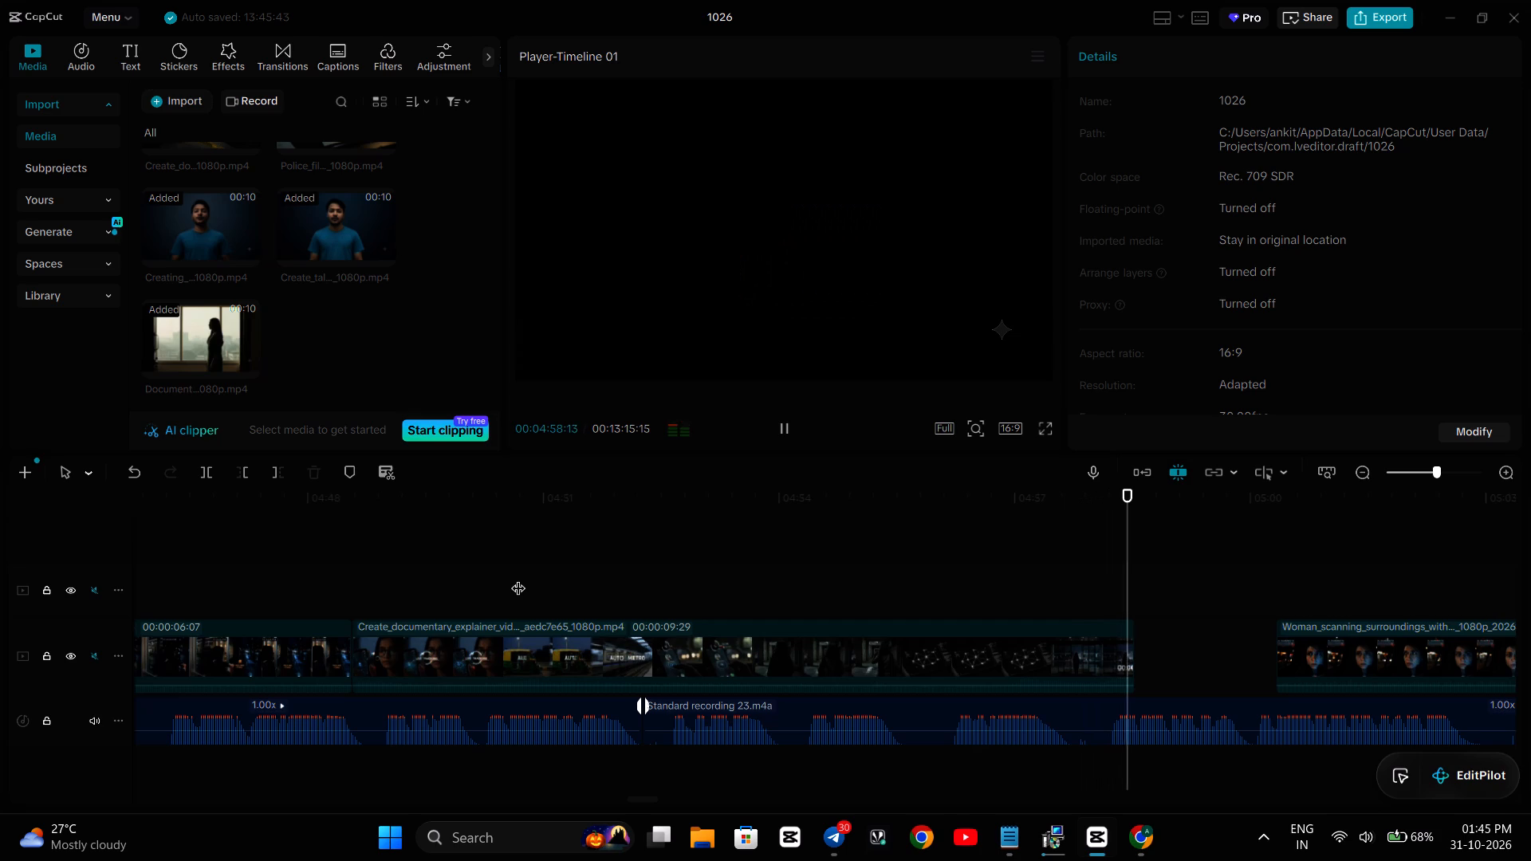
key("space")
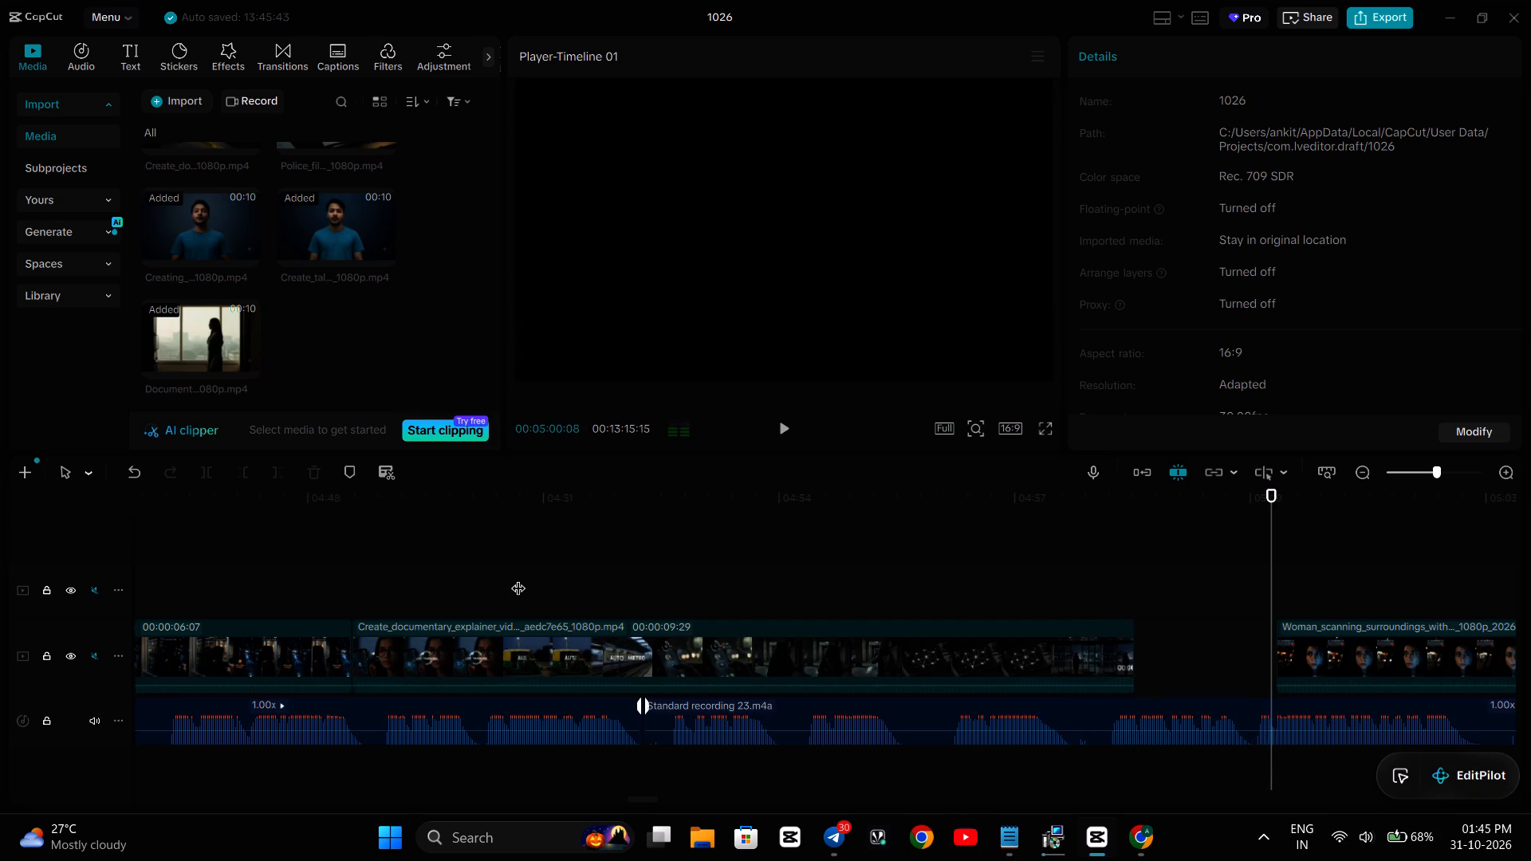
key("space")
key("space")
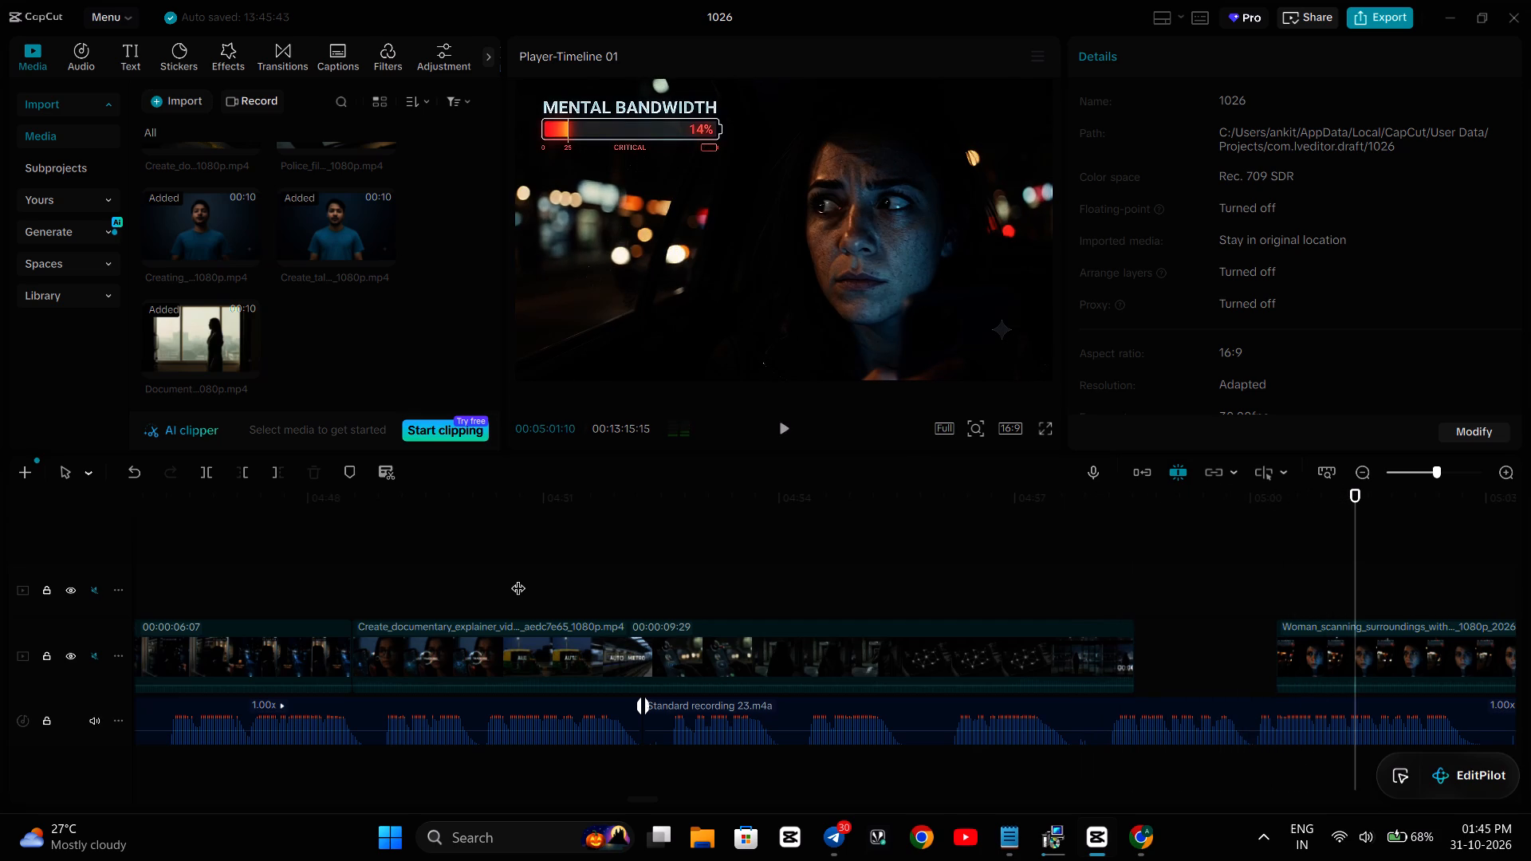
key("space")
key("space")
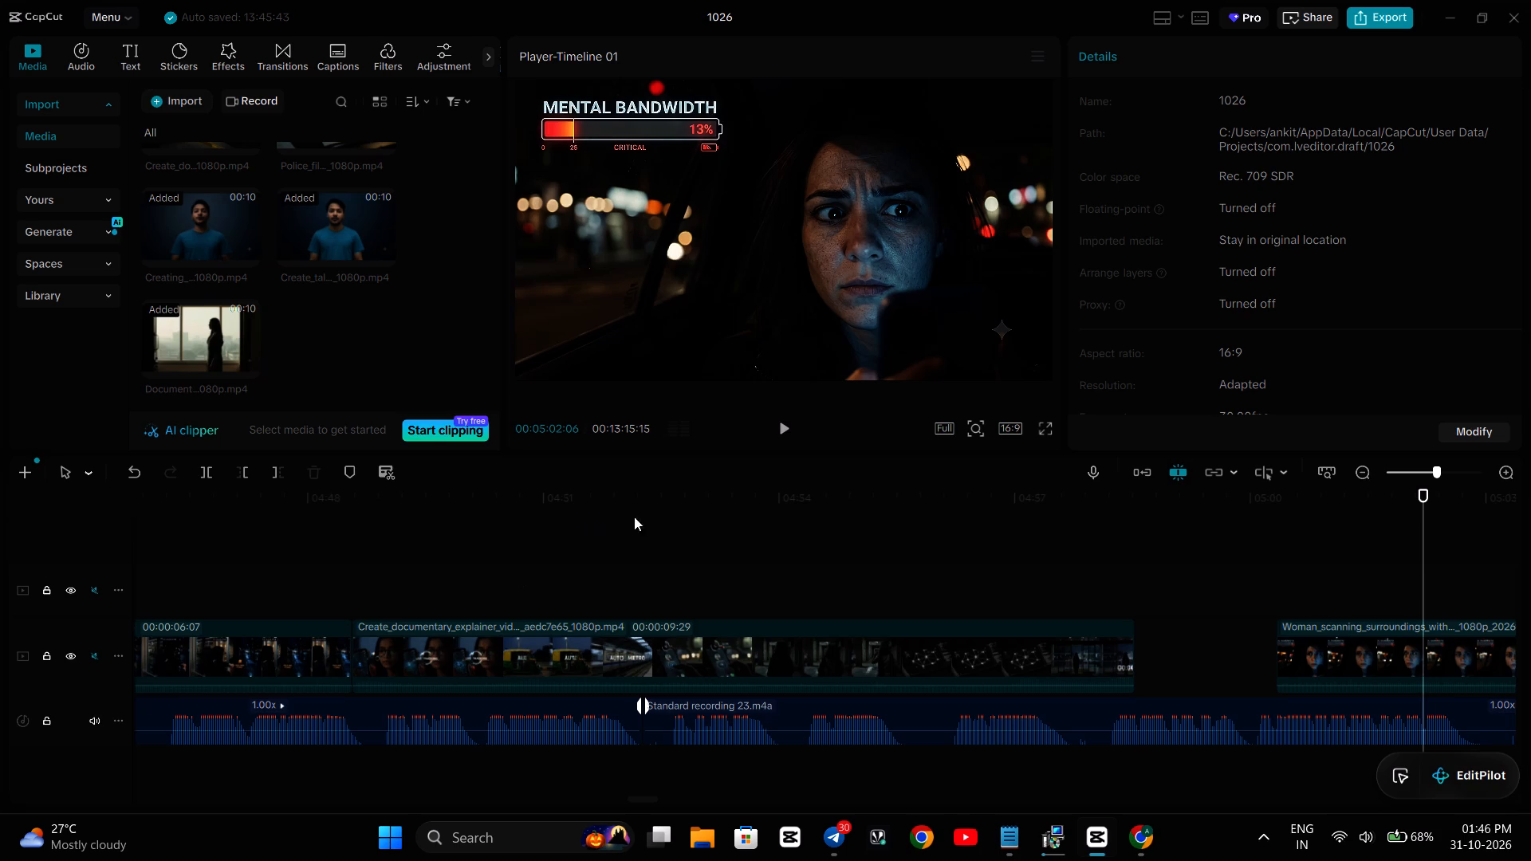